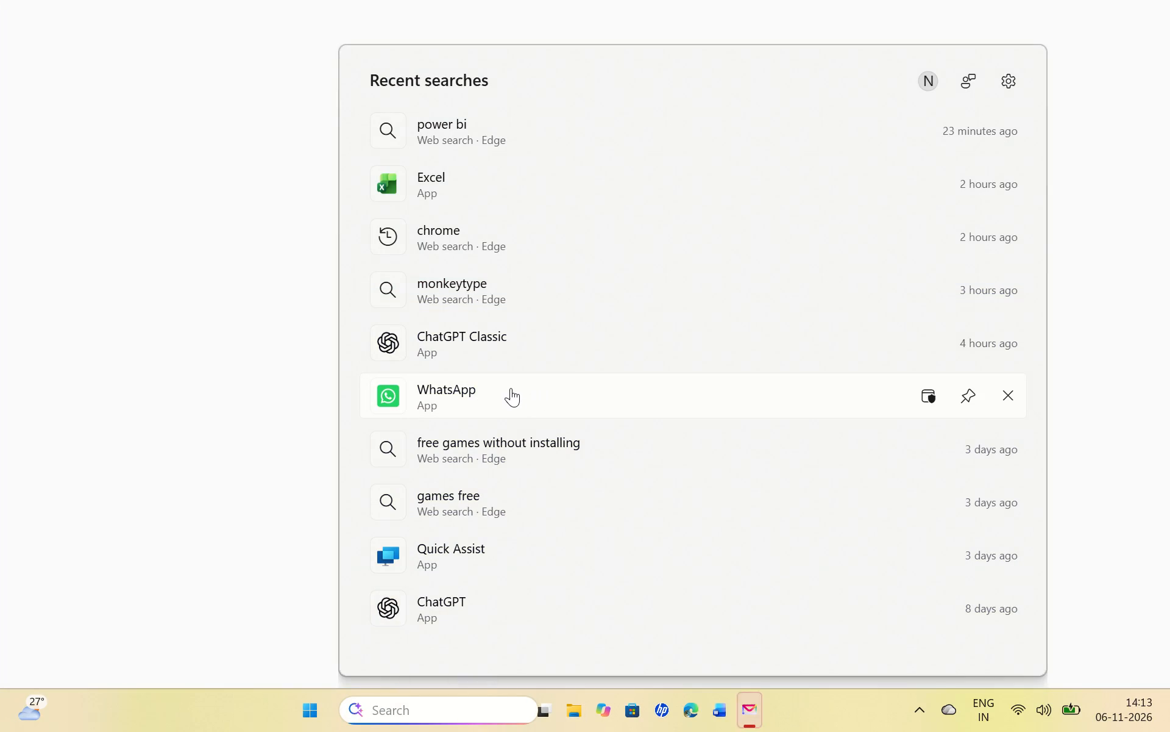
Launch the WhatsApp app from the recent searches.
double_click(512, 392)
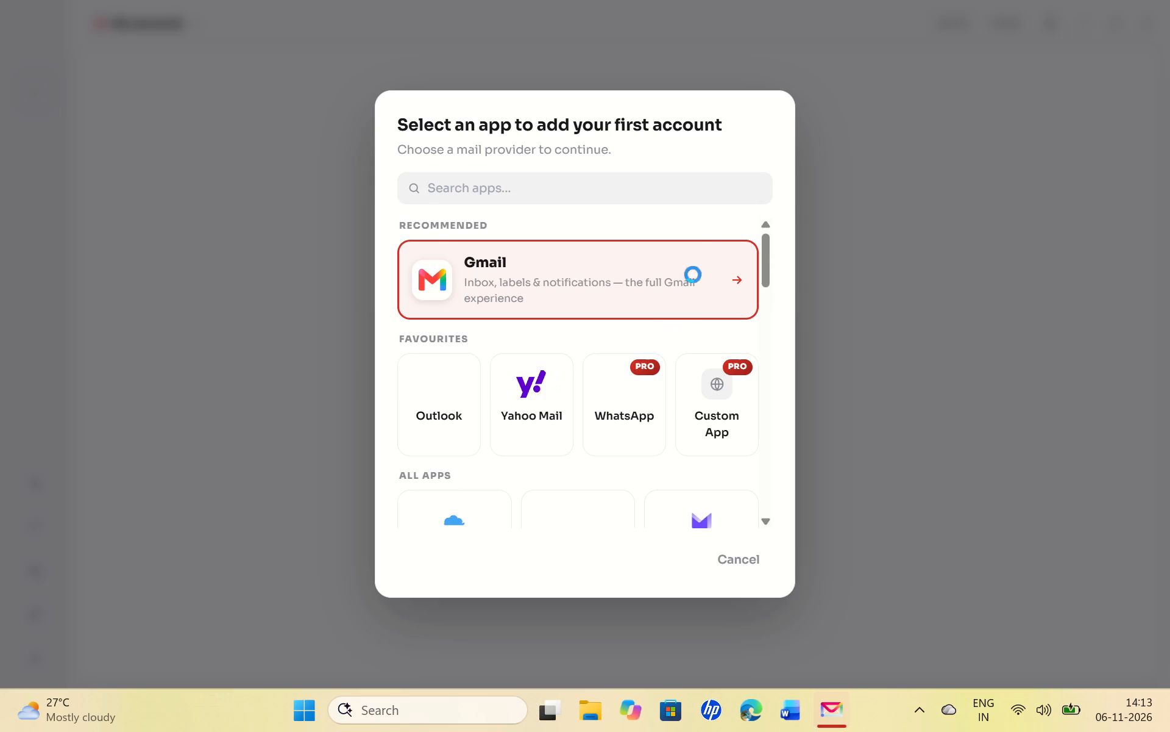
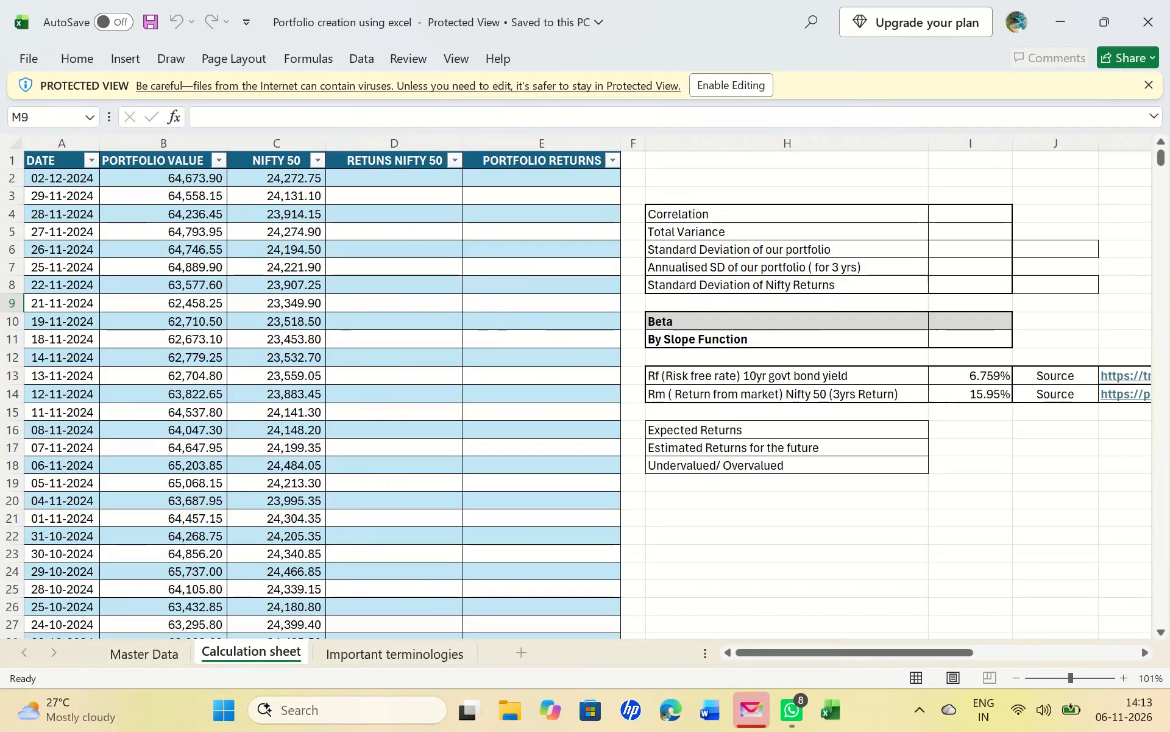
Look over the Beta area of the Calculation sheet and switch to the Master Data sheet.
key(Down)
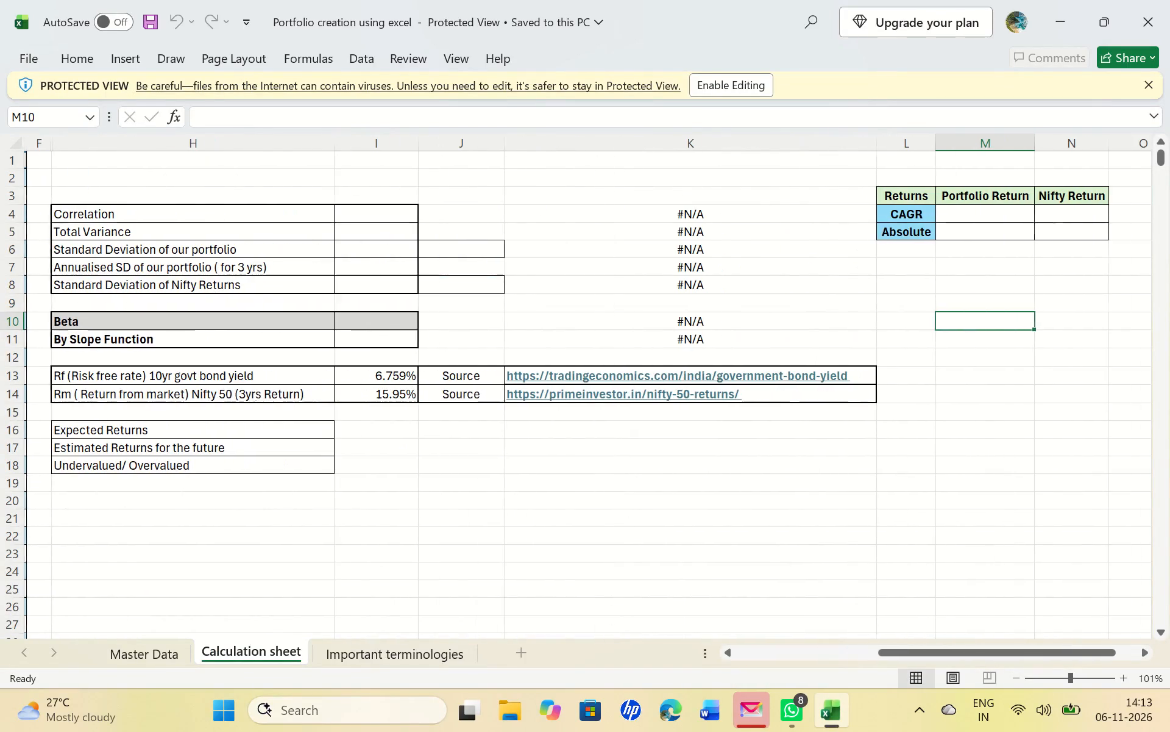
key(Left)
key(Left)
key(Left)
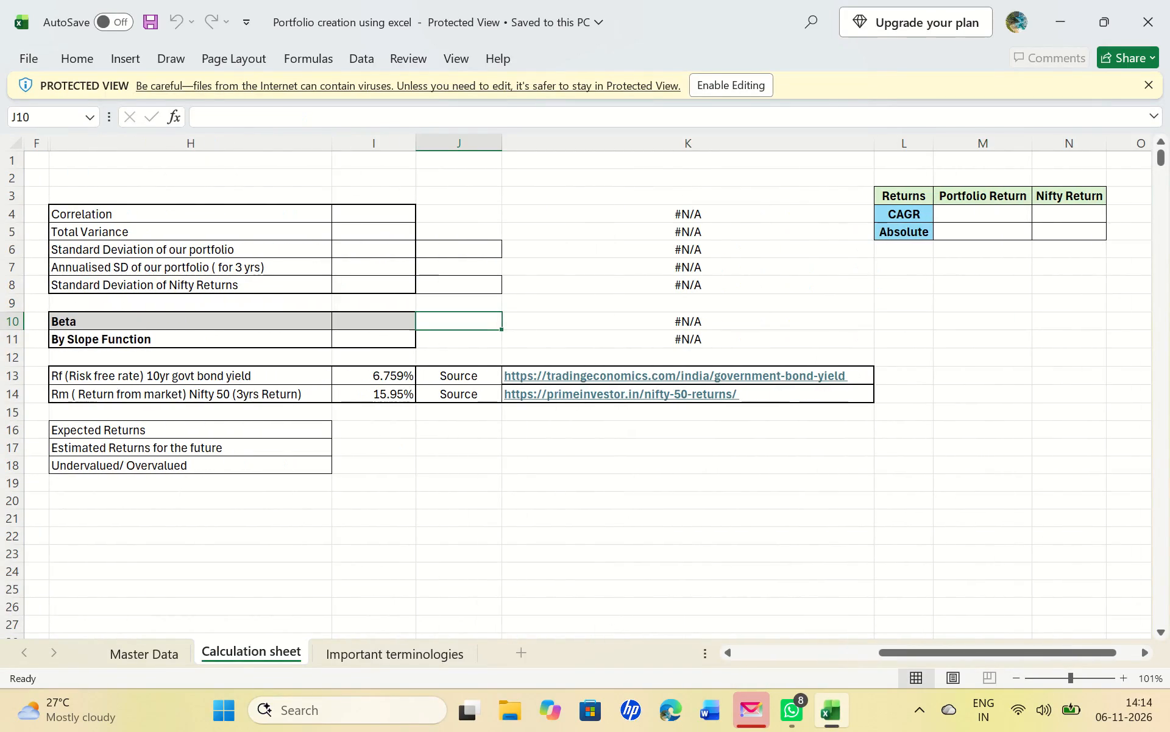
key(Left)
key(Left)
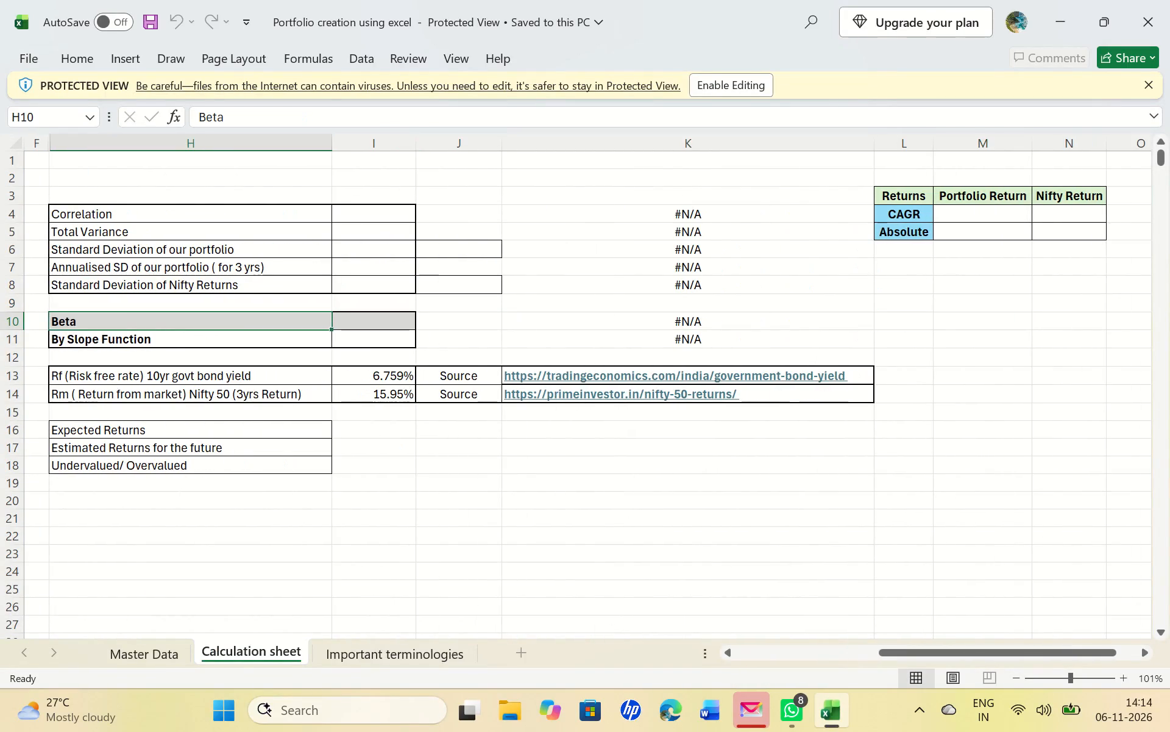
click(134, 653)
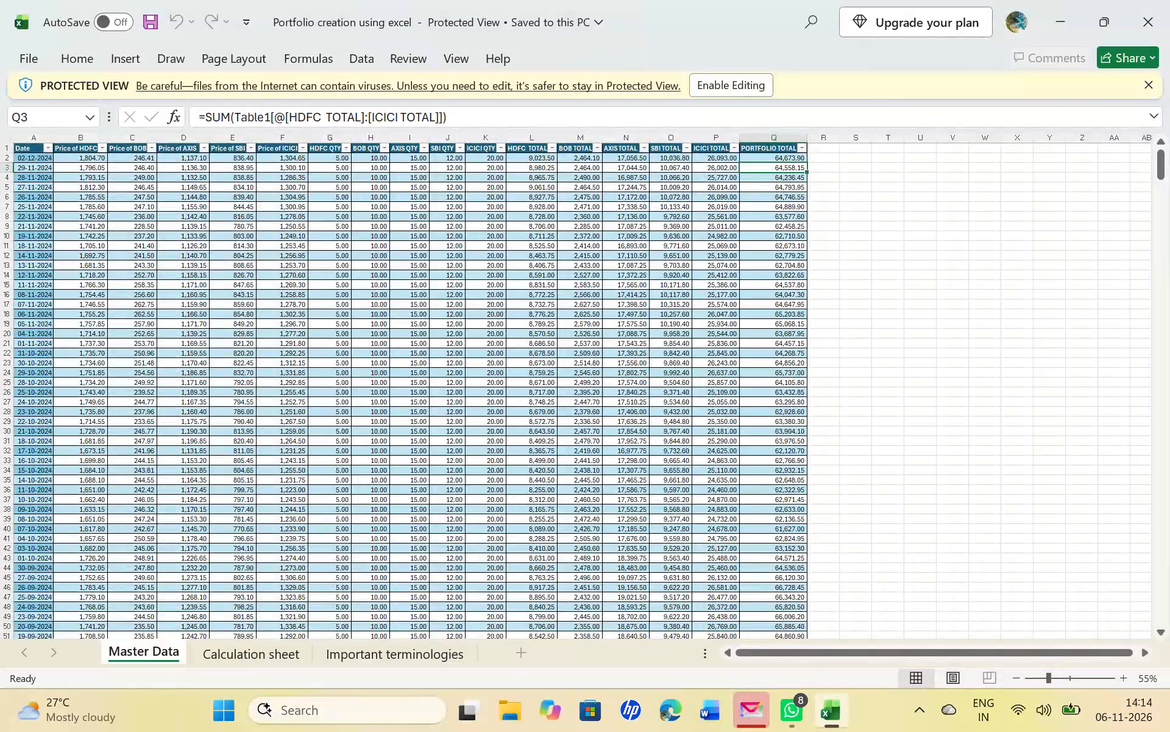
Look over the price, quantity and total columns of the Master Data sheet.
scroll(345, 648, down, 1)
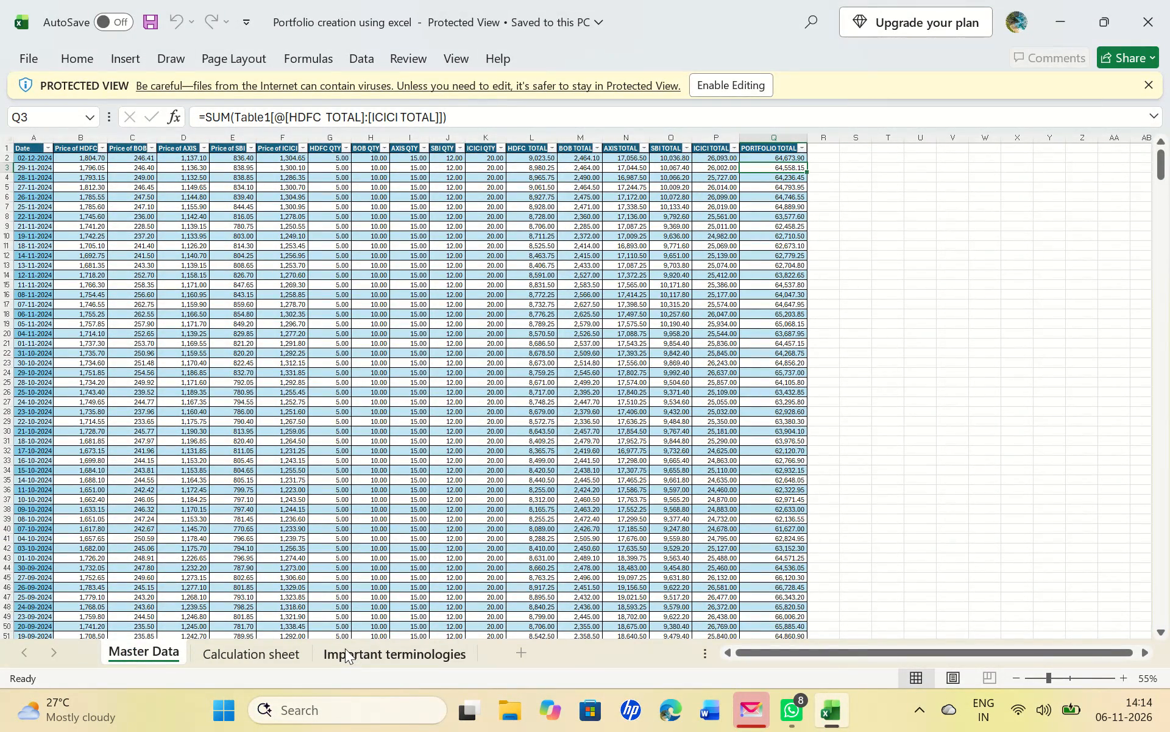
scroll(345, 648, down, 1)
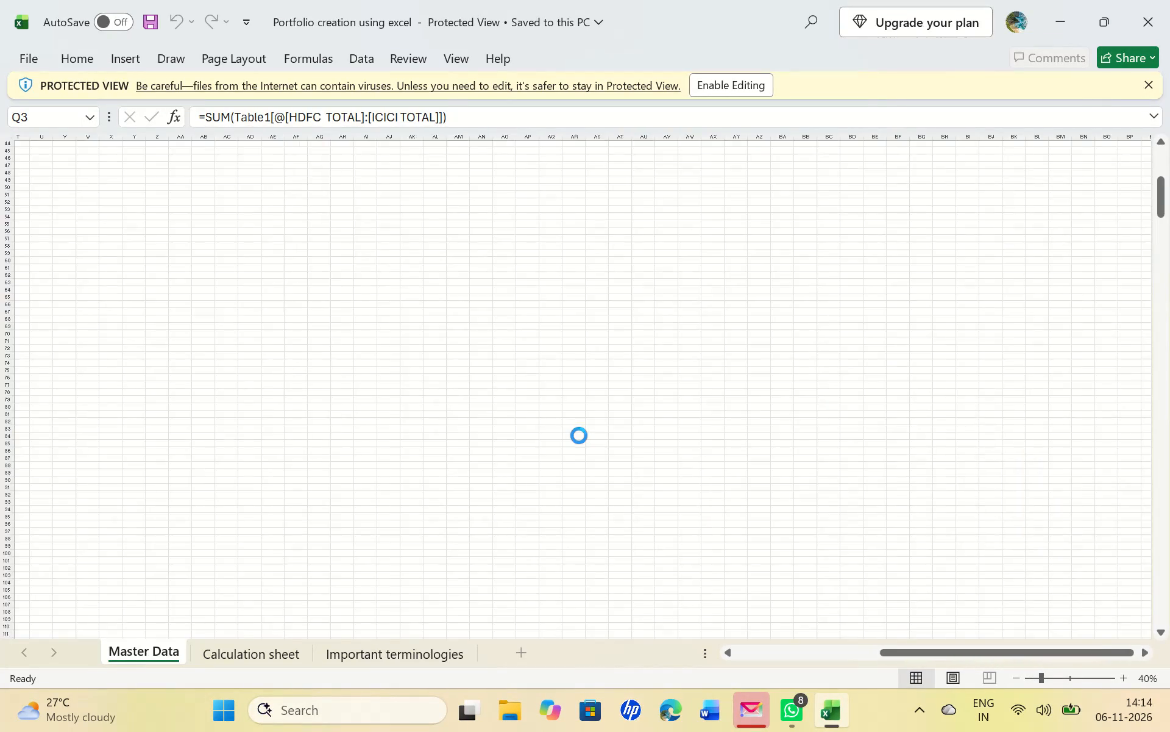
scroll(579, 436, right, 1)
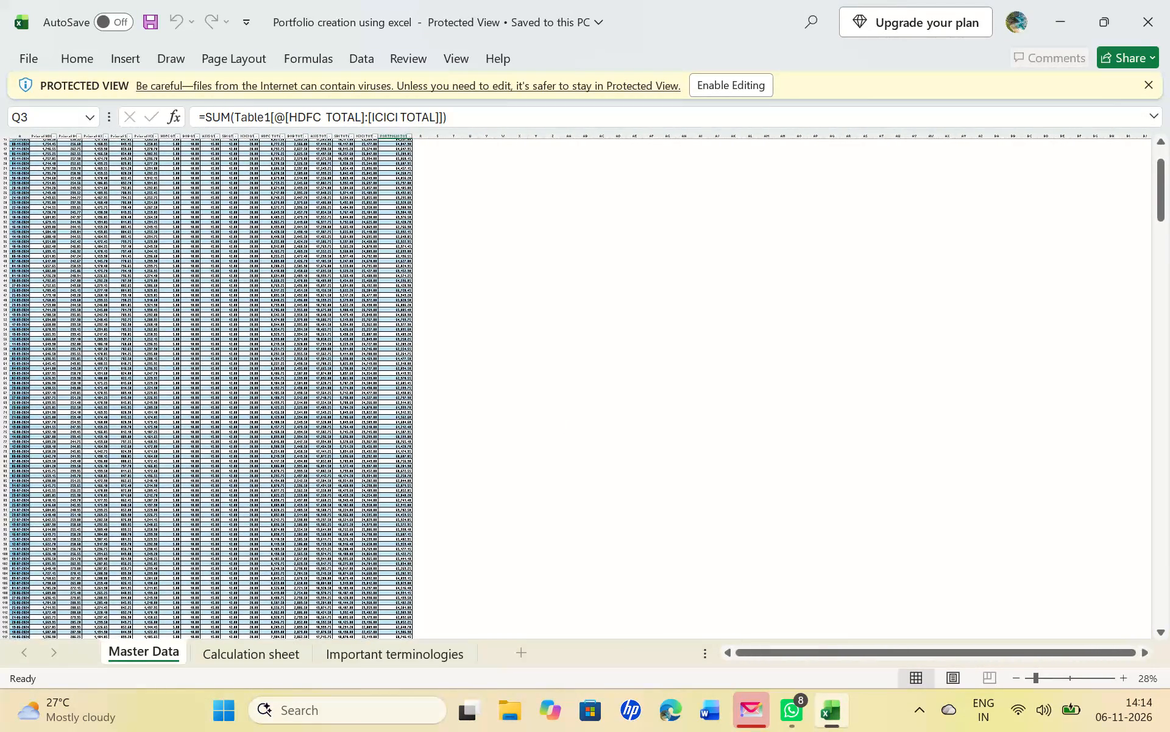
Open the Calculation sheet and examine its returns table and the correlation, beta, market return and expected returns sections.
click(247, 651)
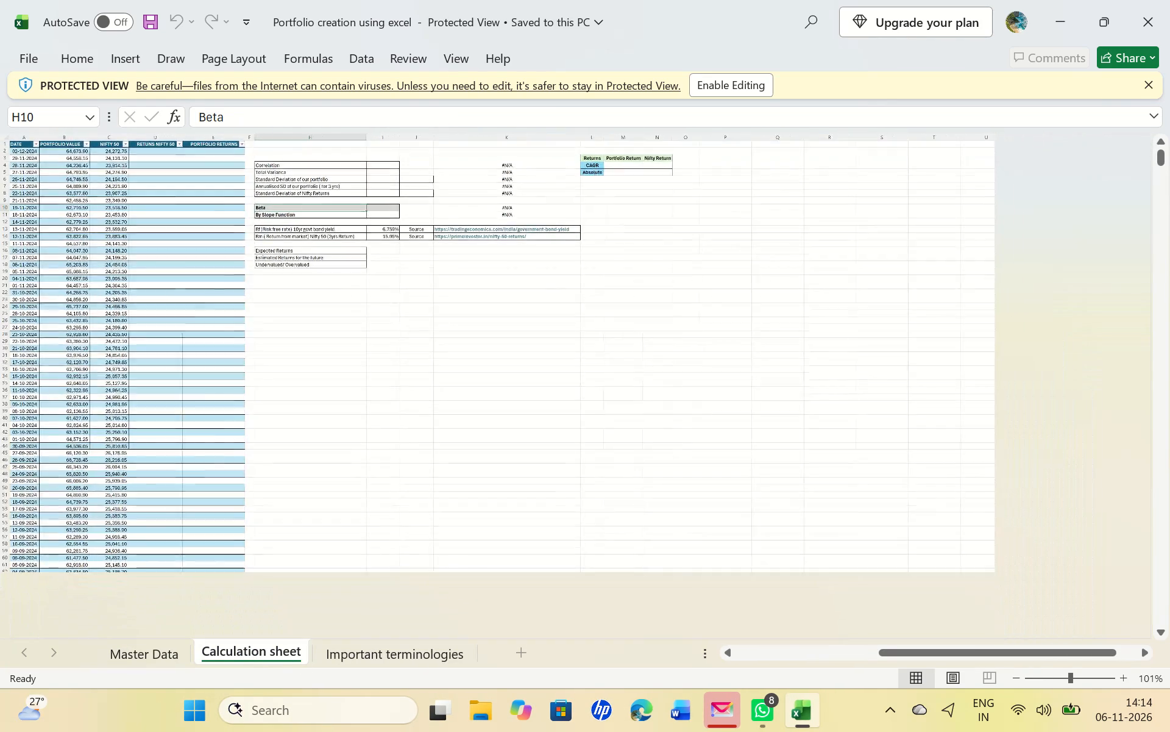
click(1072, 678)
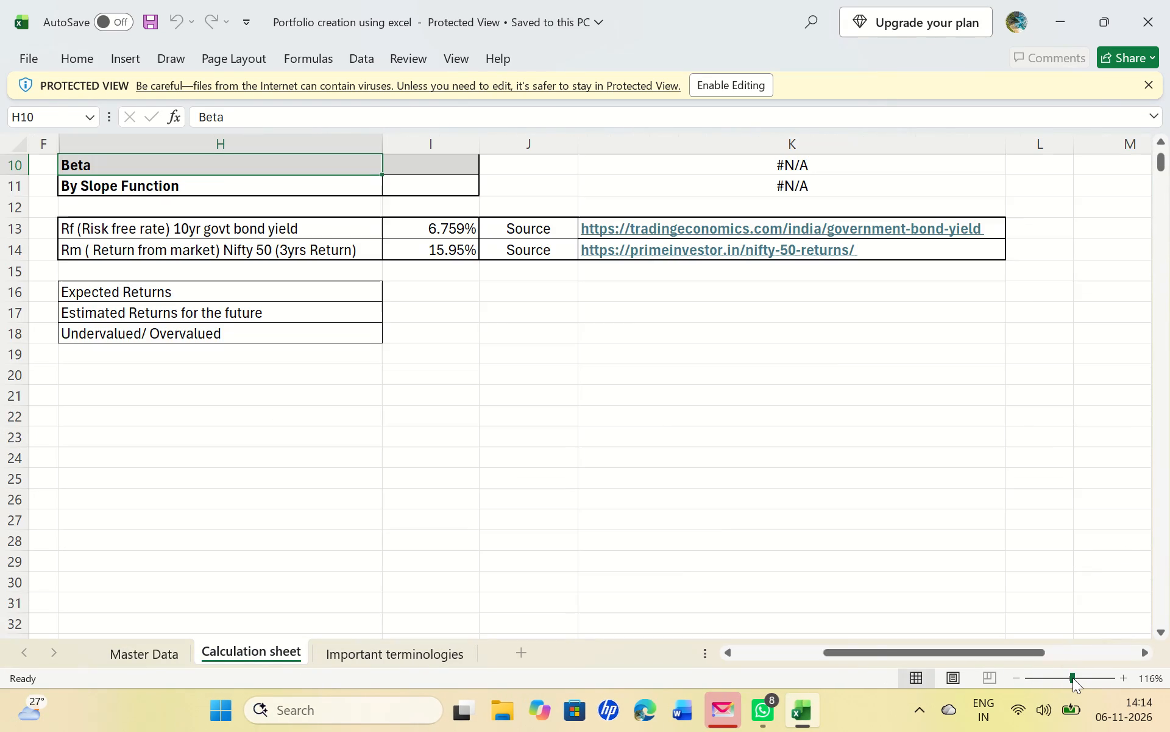
click(727, 505)
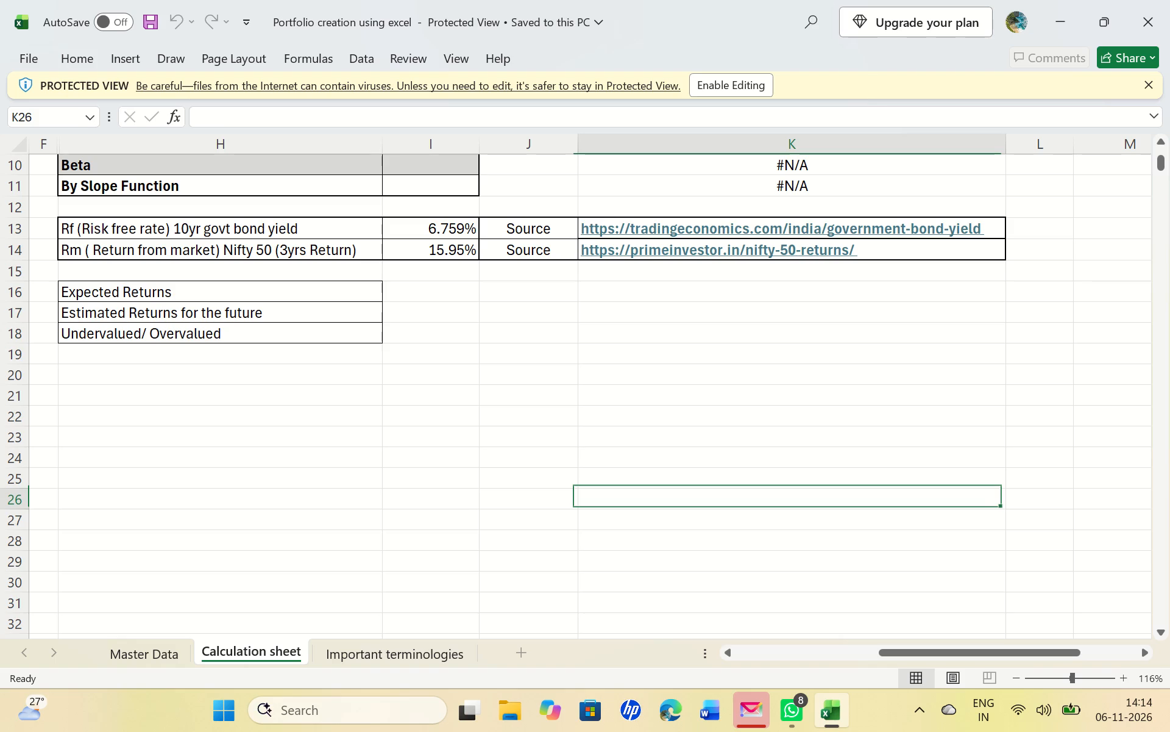
drag(328, 512, 453, 436)
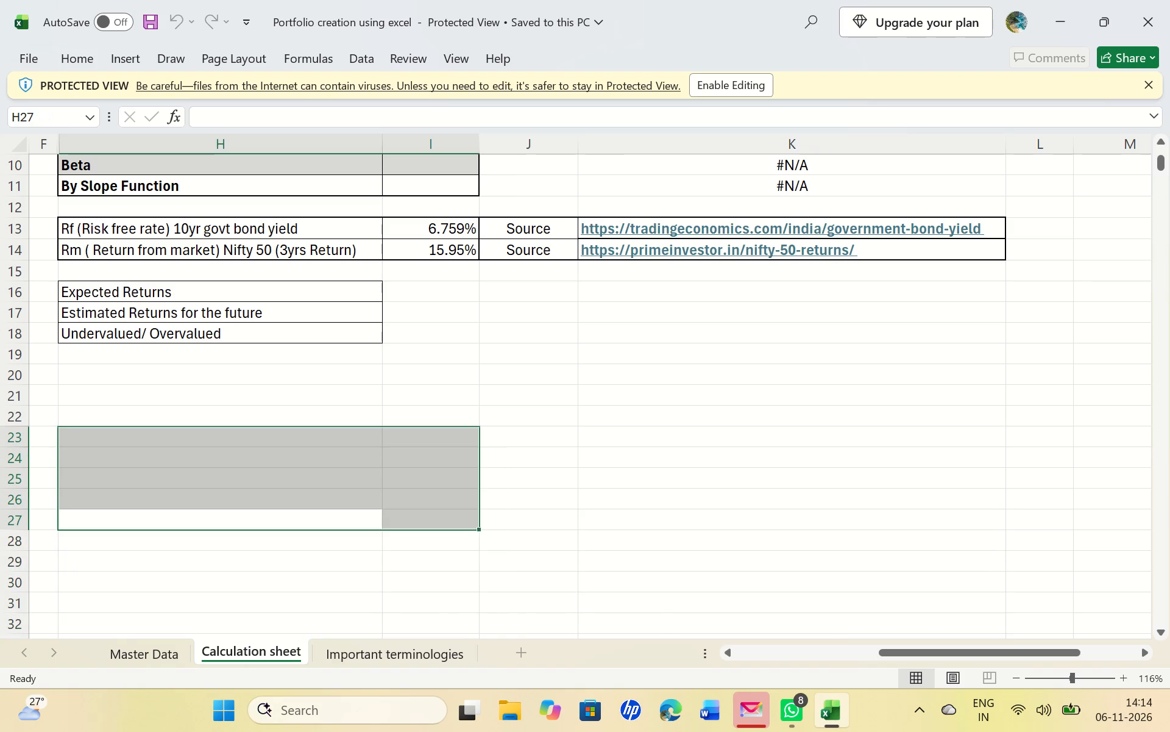
right_drag(453, 436, 841, 442)
click(254, 364)
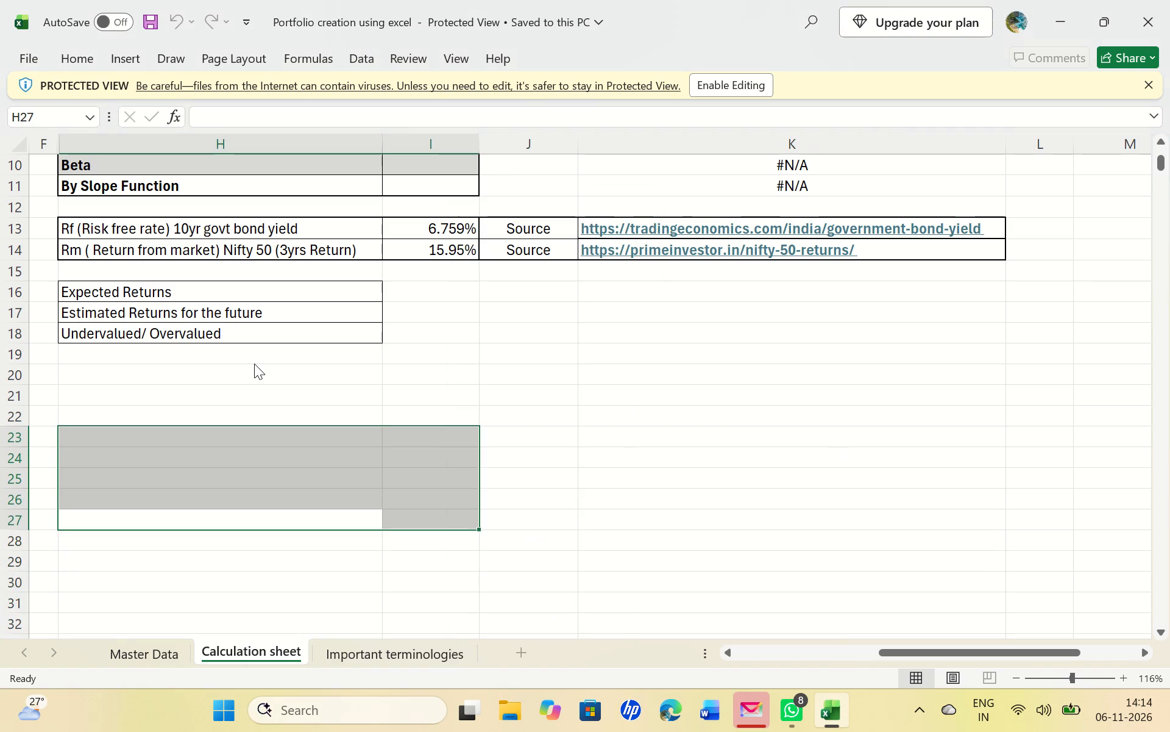
right_drag(254, 364, 611, 485)
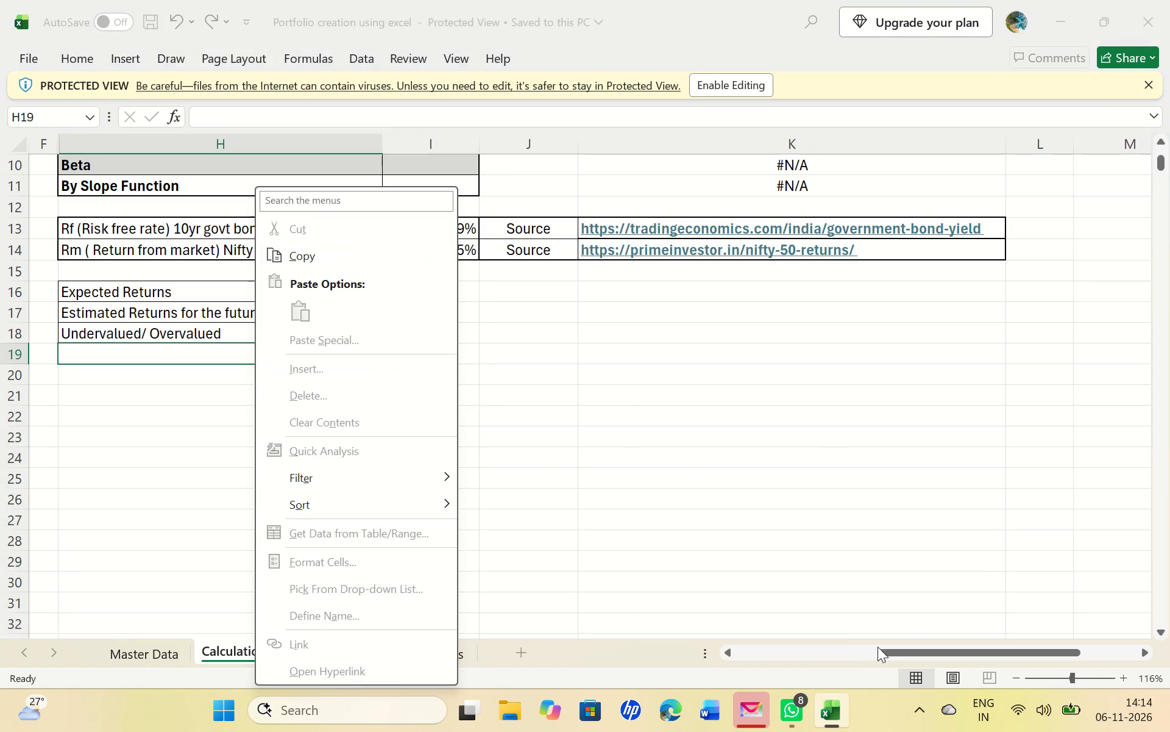
triple_click(729, 654)
triple_click(729, 654)
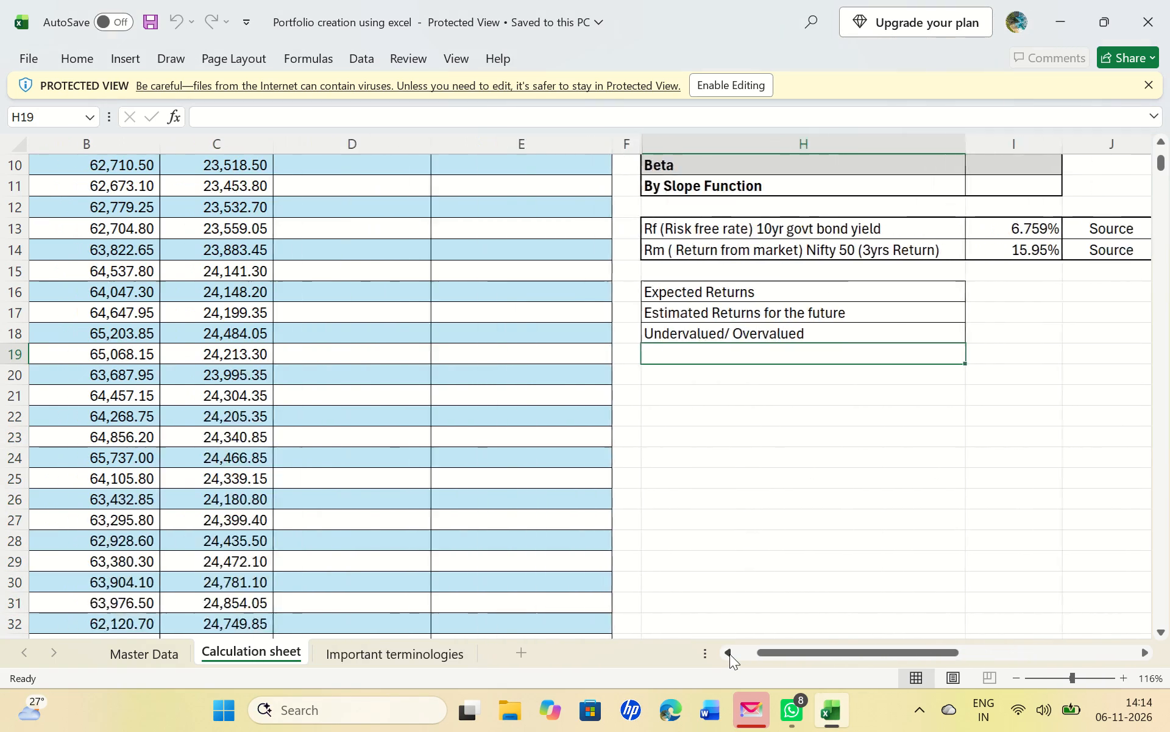
triple_click(729, 654)
click(729, 654)
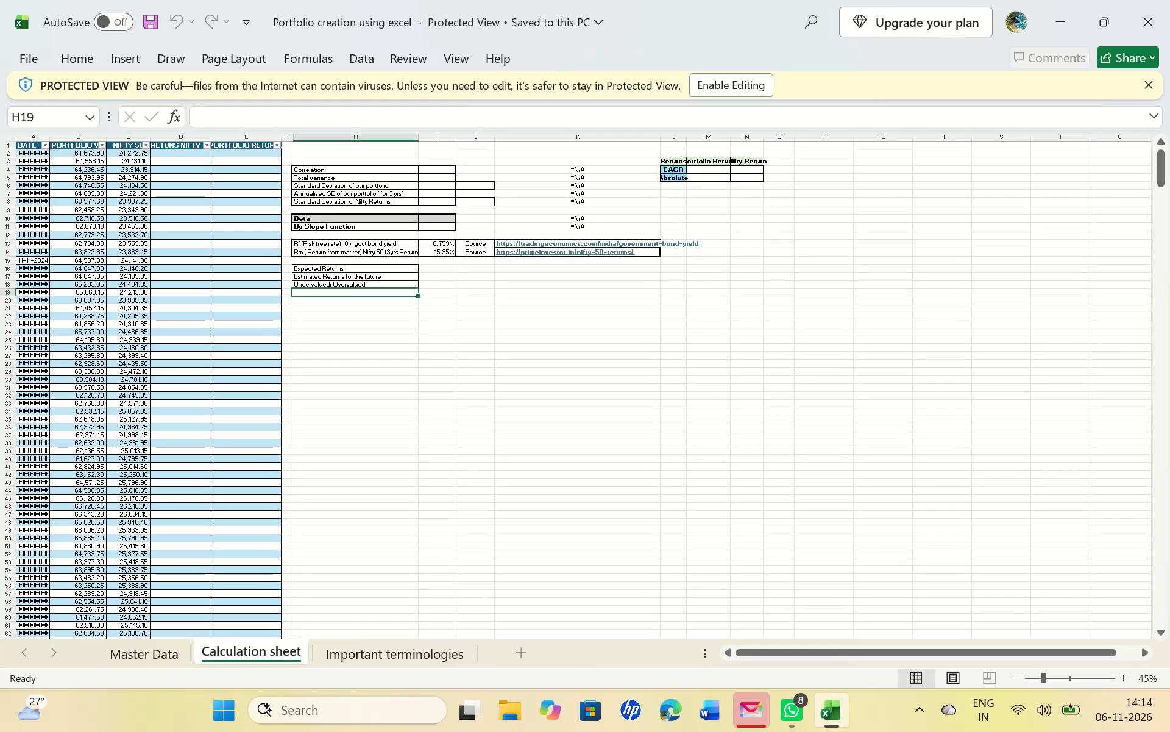
Review the Calculation sheet's date, portfolio value, Nifty 50 and returns columns alongside the risk and return metrics.
click(804, 407)
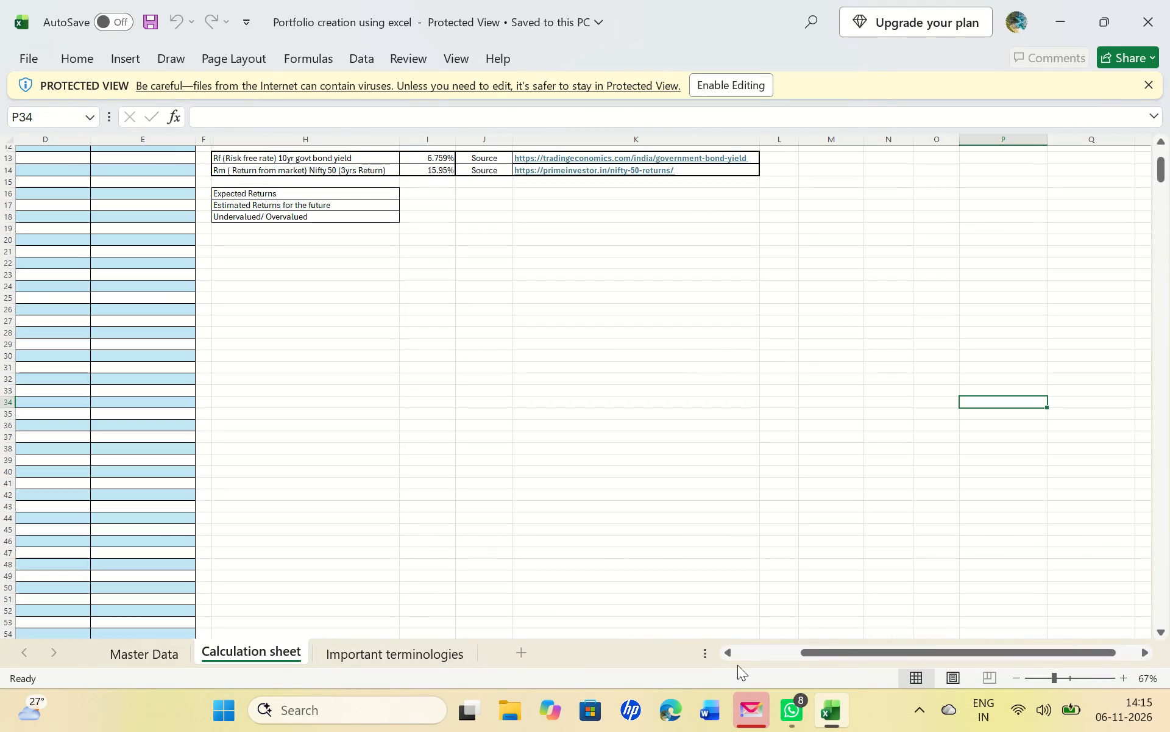
click(737, 651)
click(737, 651)
click(737, 651)
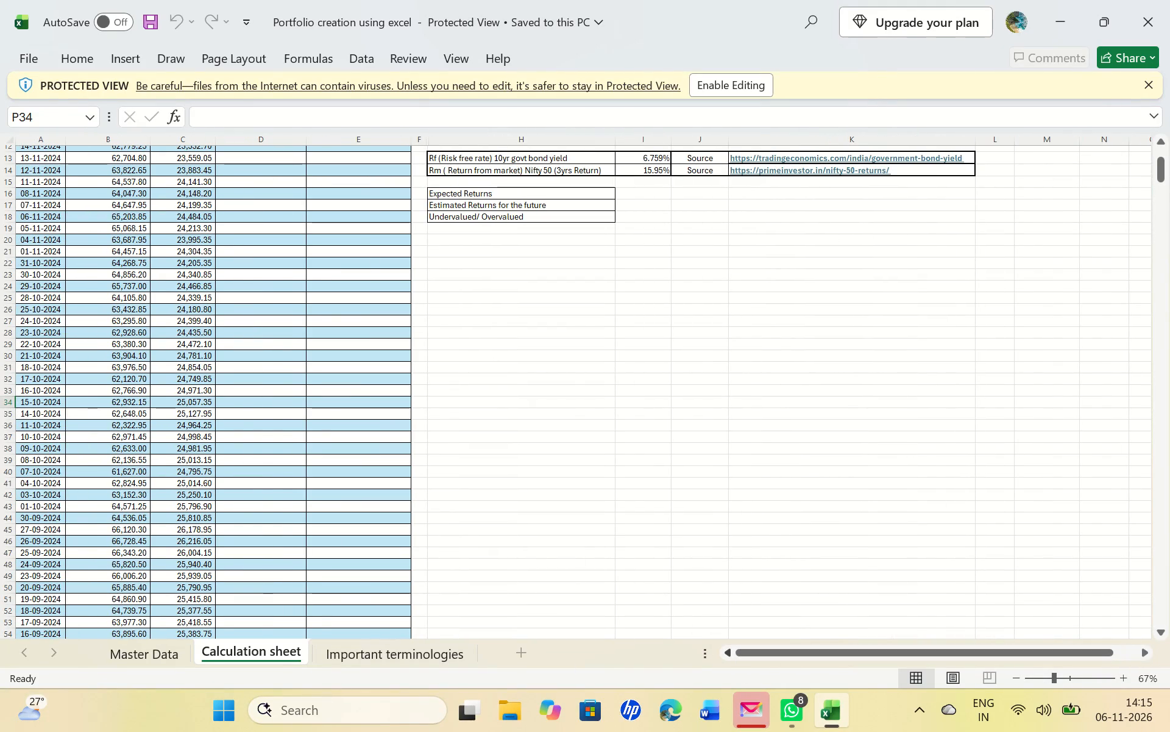
drag(314, 313, 435, 344)
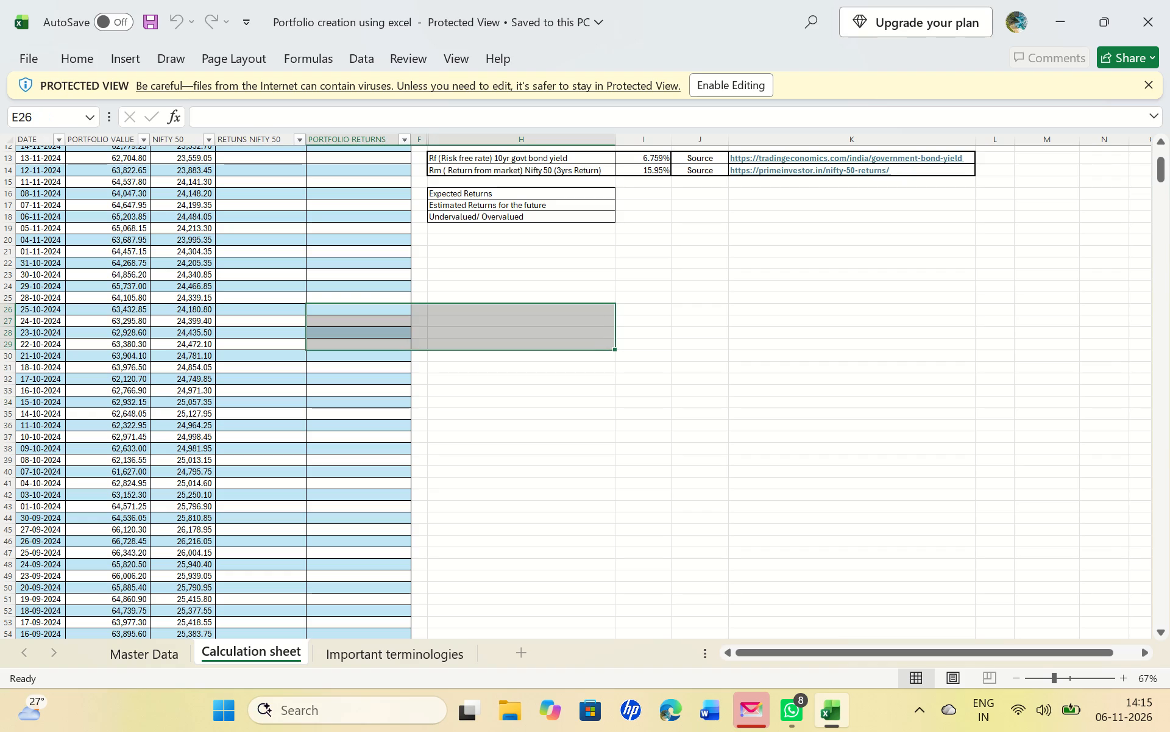
click(430, 407)
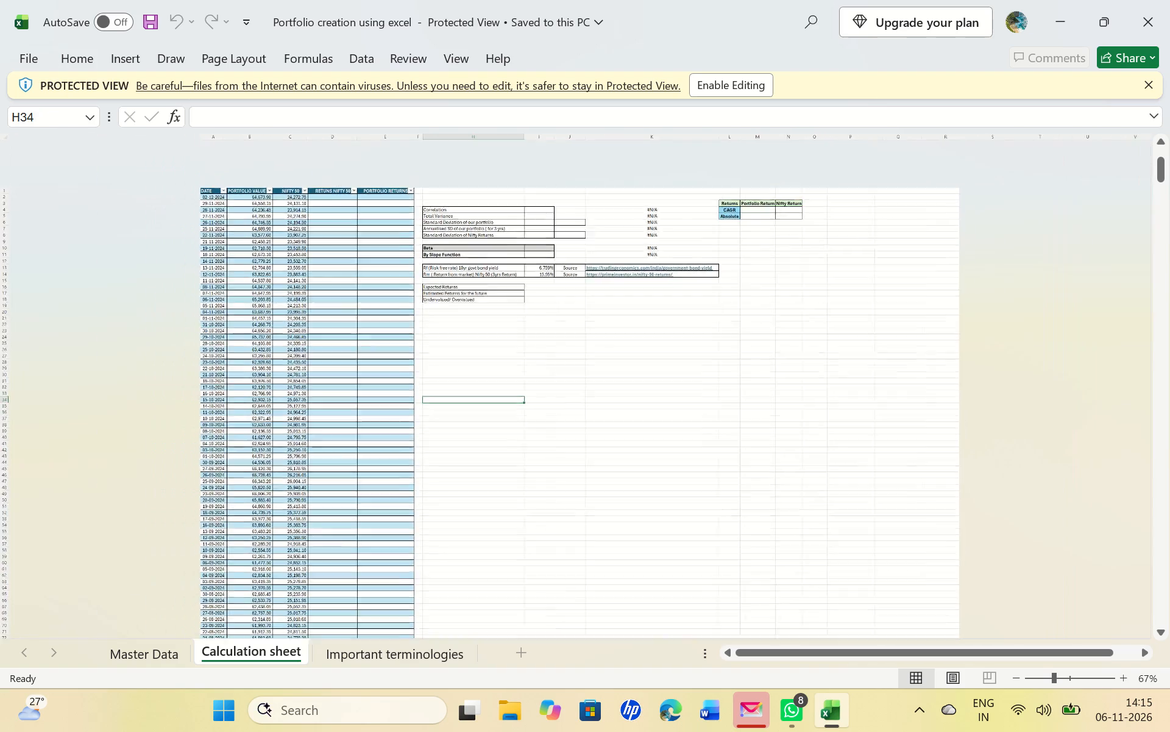
scroll(746, 661, right, 1)
ctrl+scroll(825, 731, up, 5)
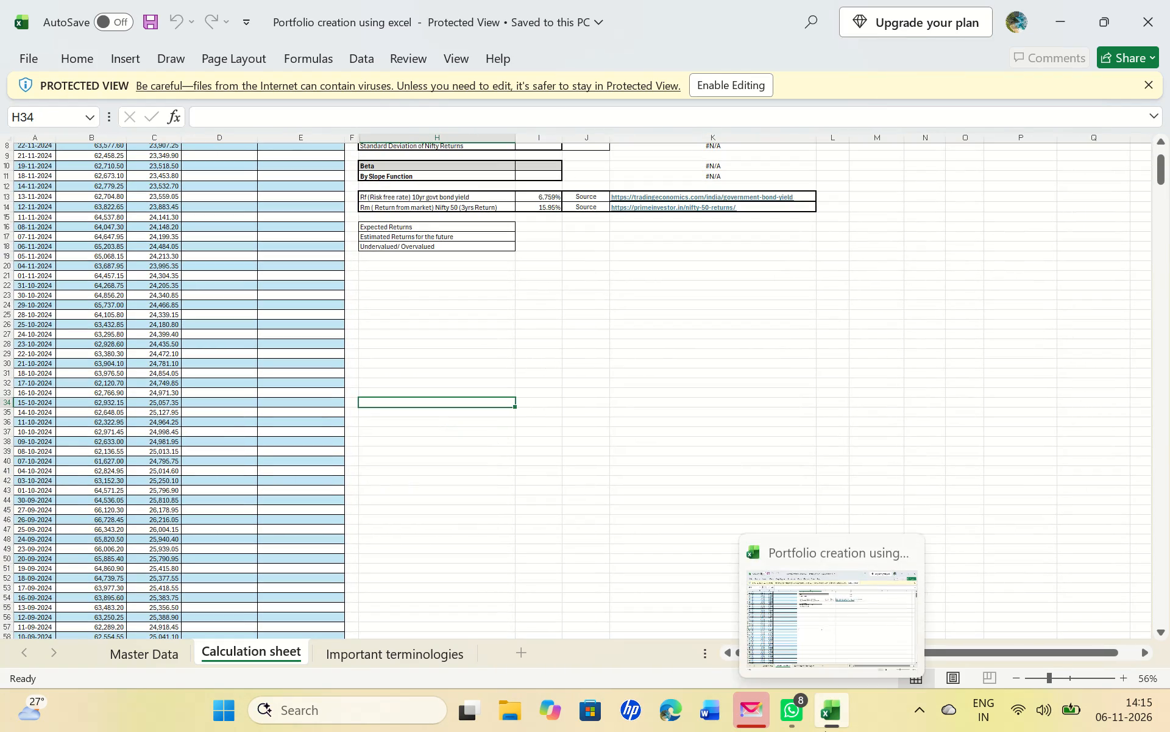
ctrl+scroll(825, 731, up, 3)
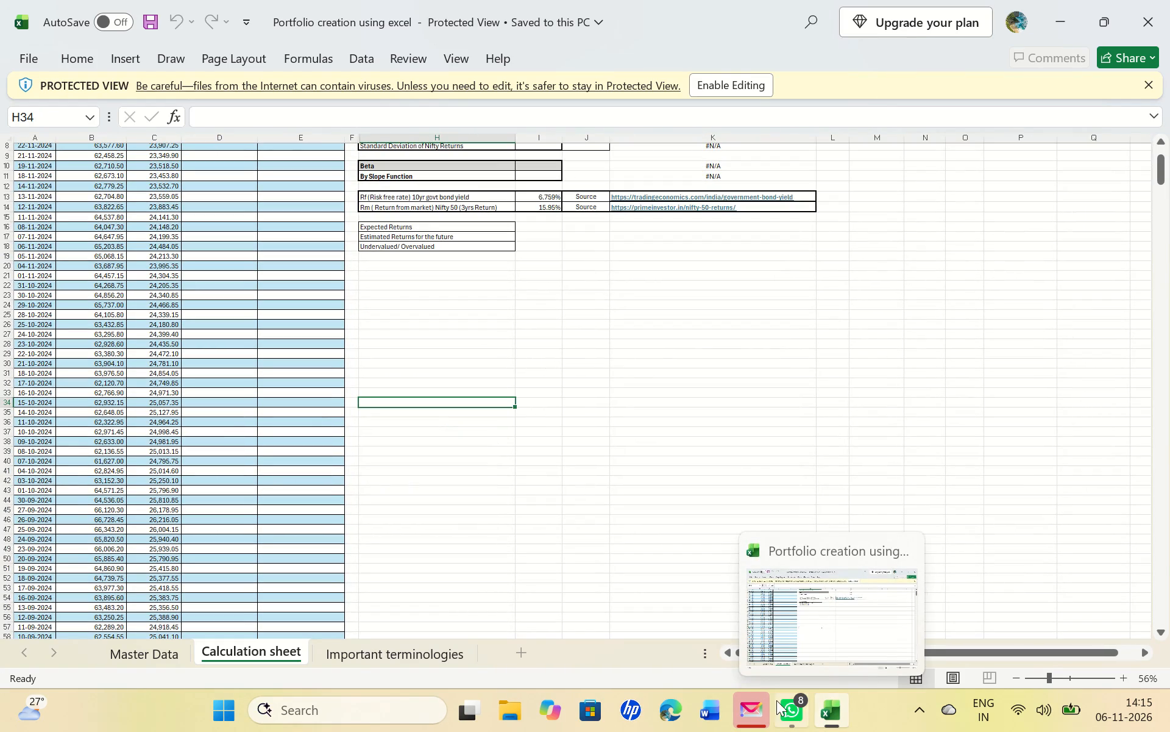
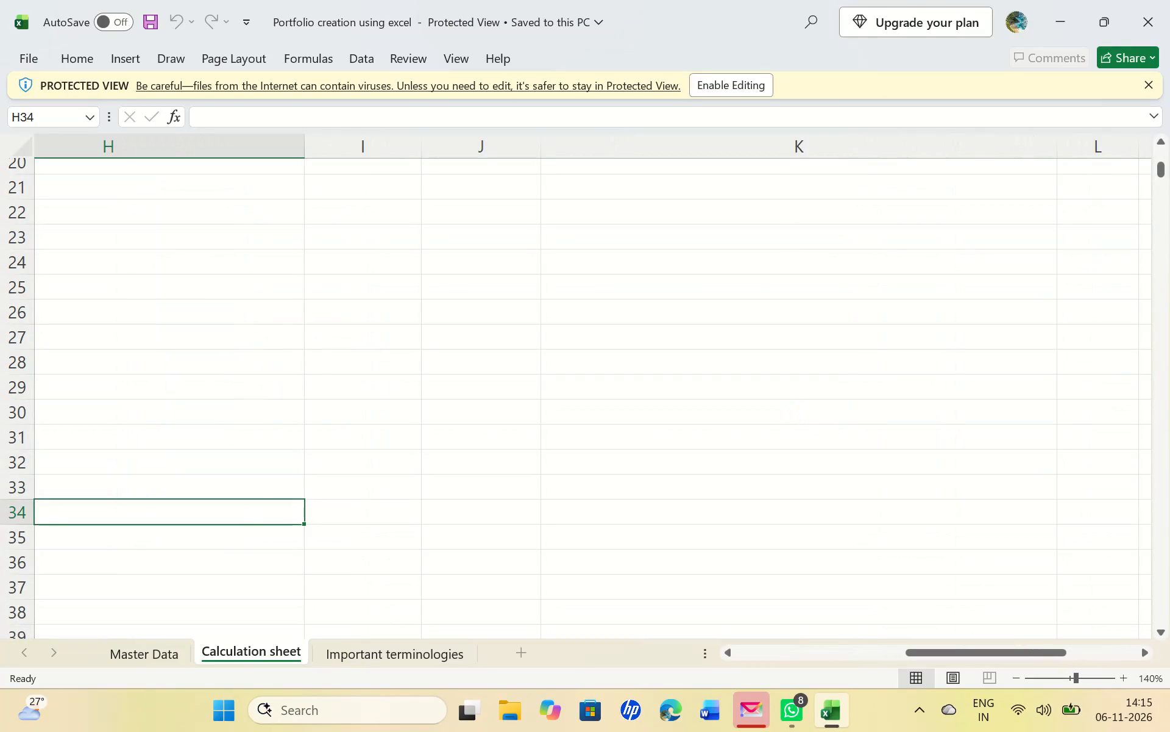
Review the Calculation sheet from its header row, covering the date, portfolio value, Nifty 50 and returns columns and the risk metrics.
click(736, 651)
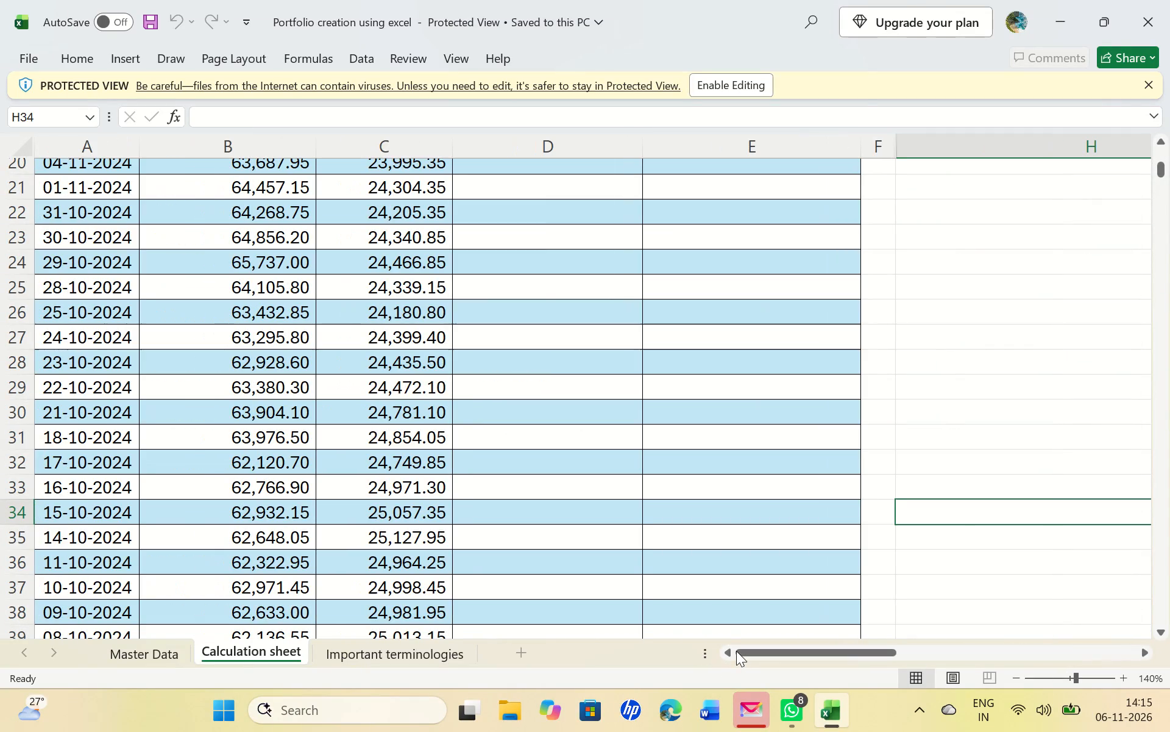
triple_click(736, 651)
drag(736, 651, 649, 402)
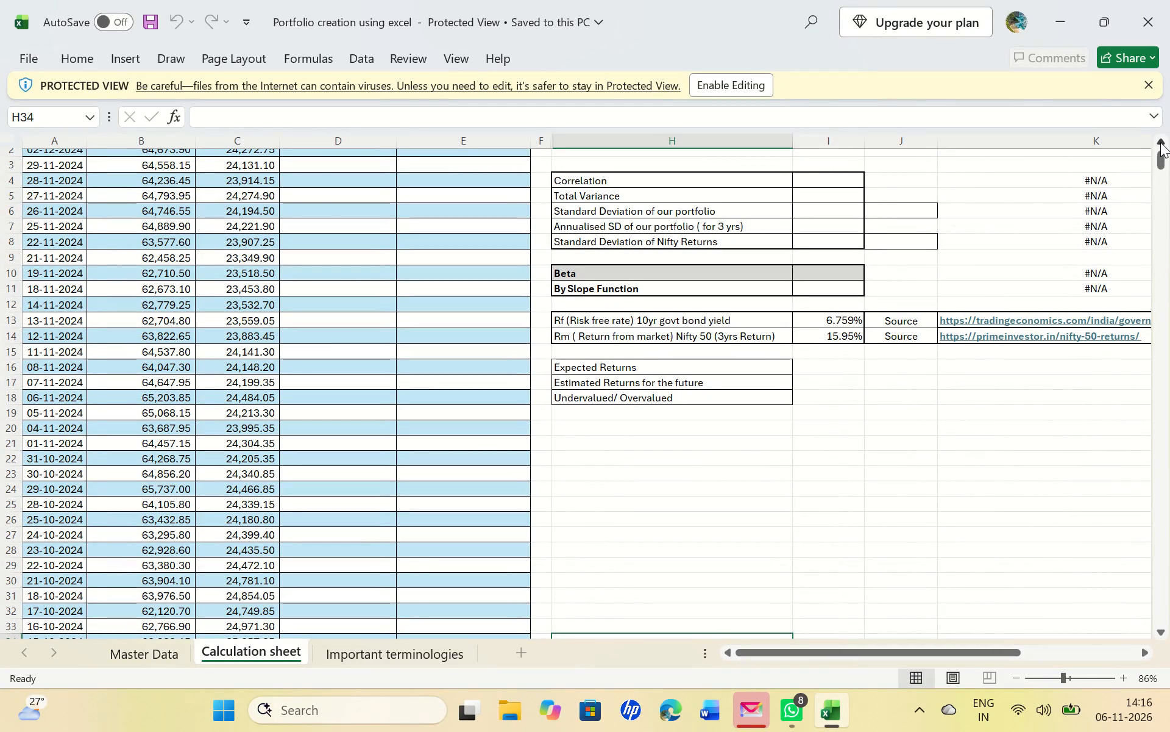
triple_click(1160, 142)
triple_click(1158, 140)
double_click(1158, 140)
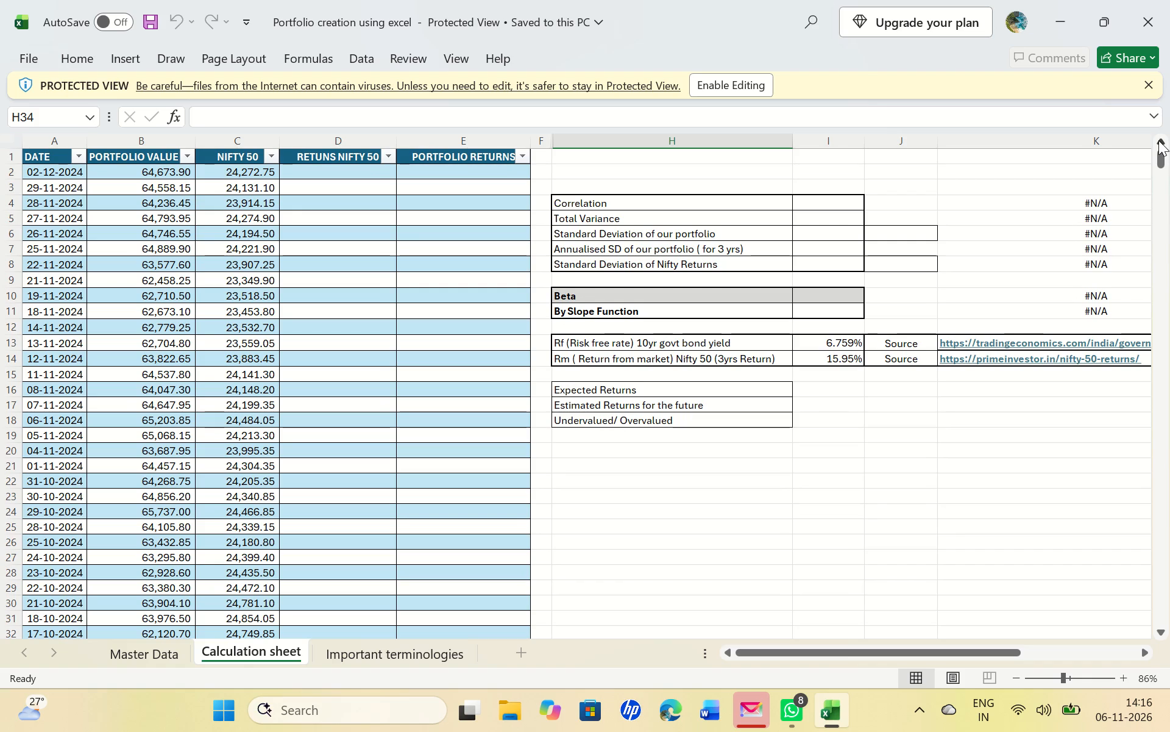
Return to the Master Data sheet and examine the bank price, quantity, total and portfolio total columns from the header row.
click(160, 656)
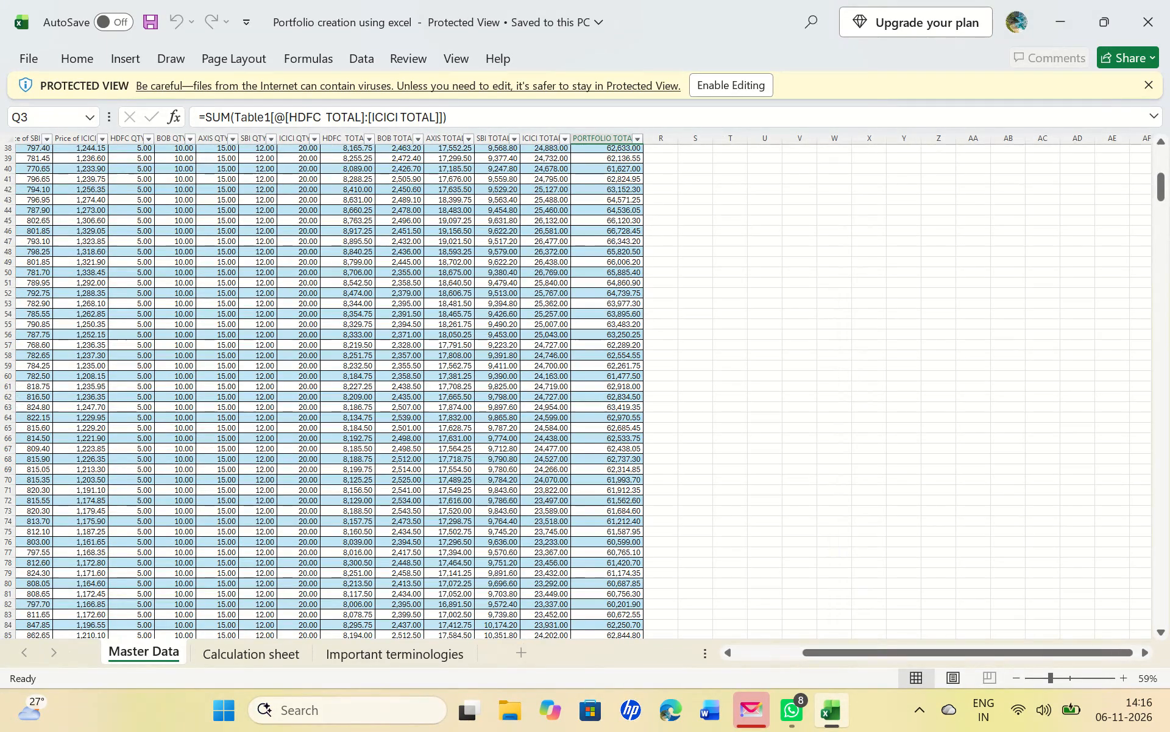
double_click(728, 648)
drag(728, 648, 728, 649)
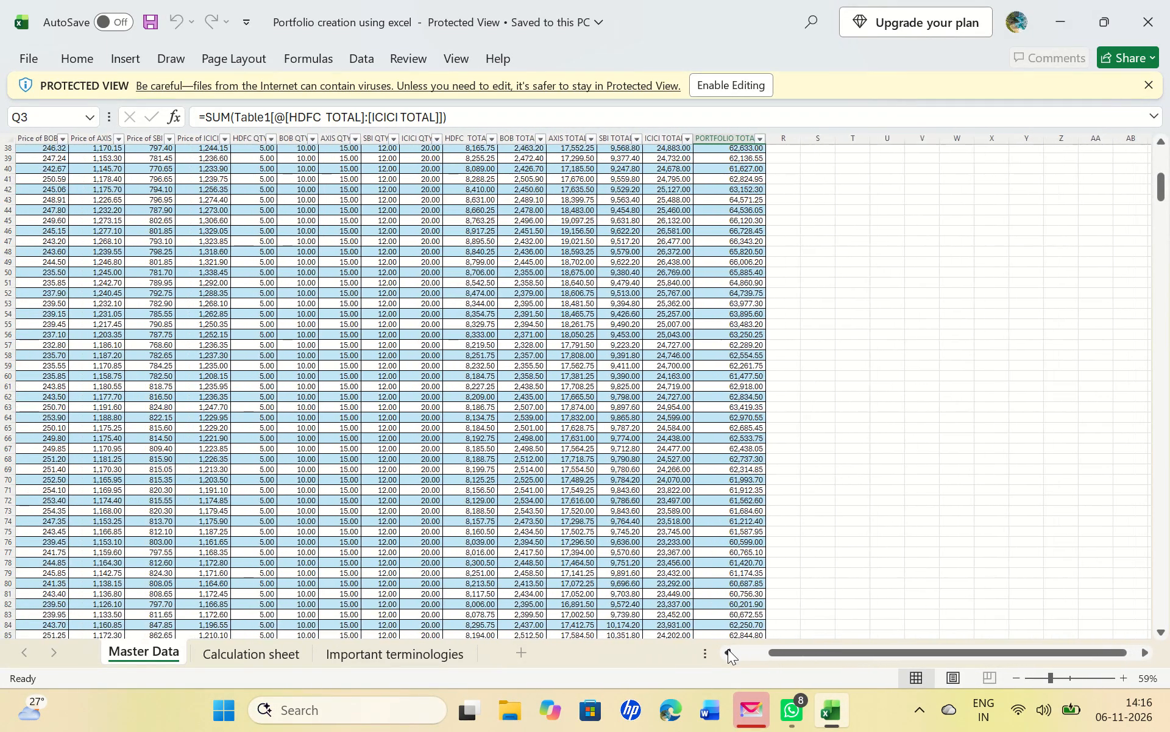
drag(728, 649, 728, 639)
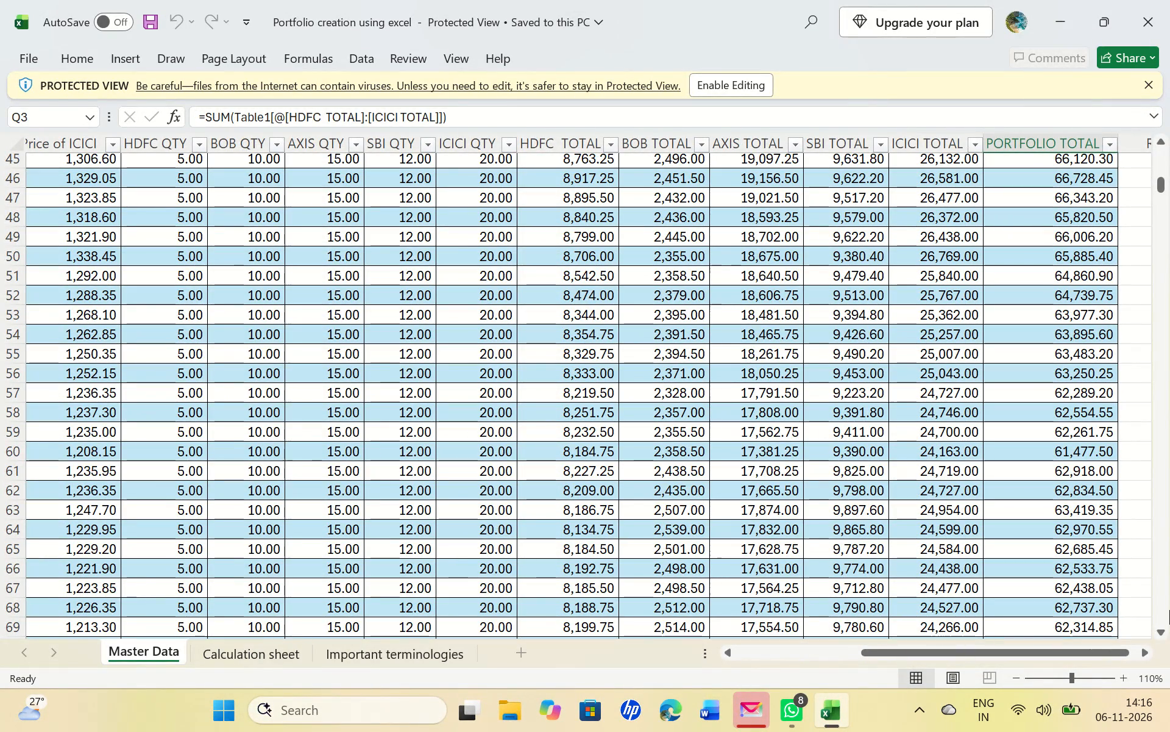
click(1162, 146)
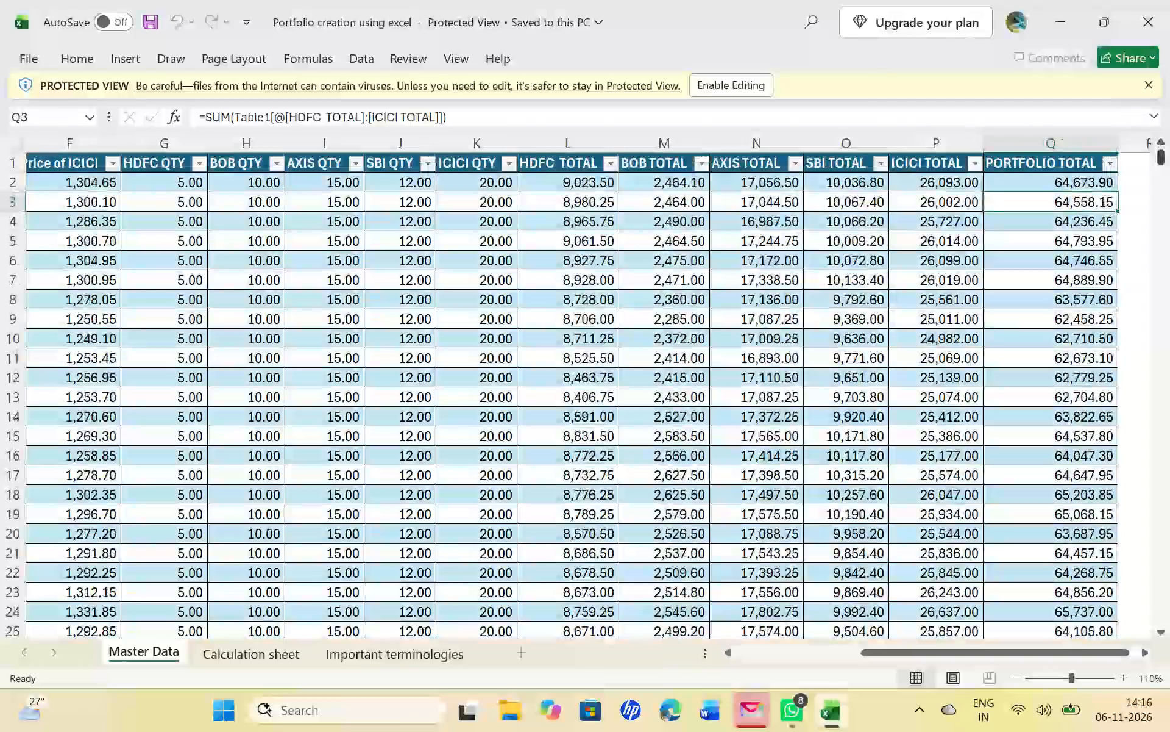
double_click(726, 661)
double_click(726, 660)
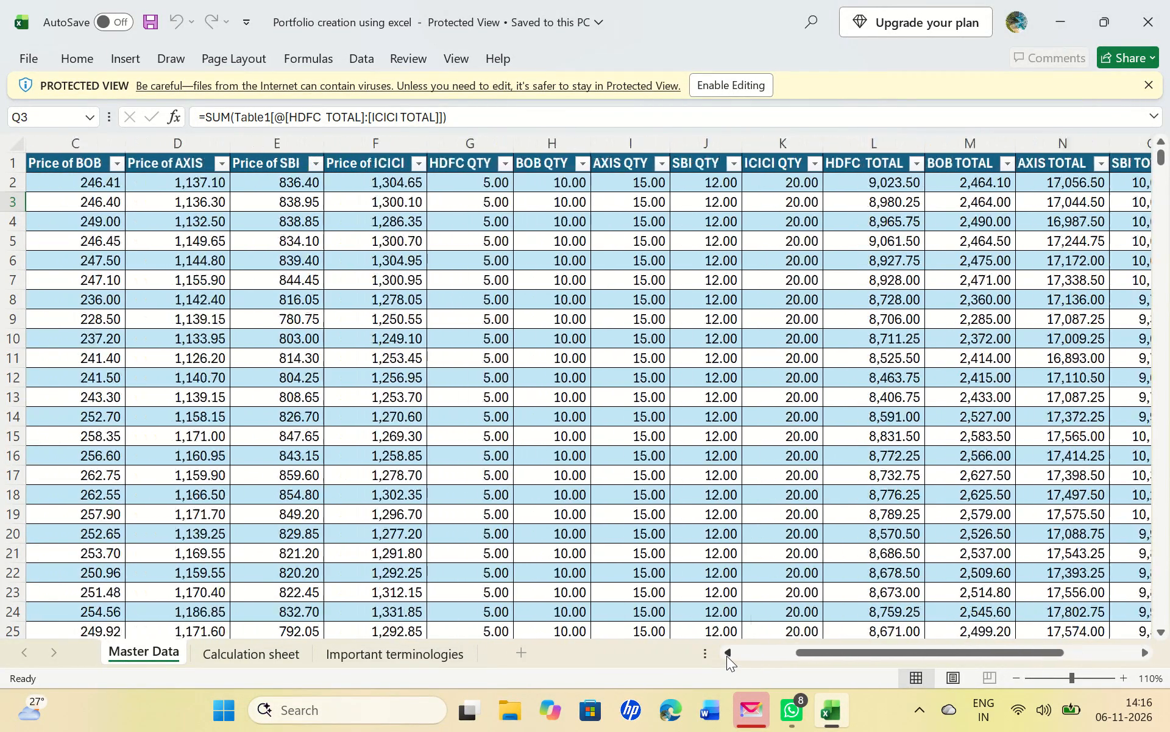
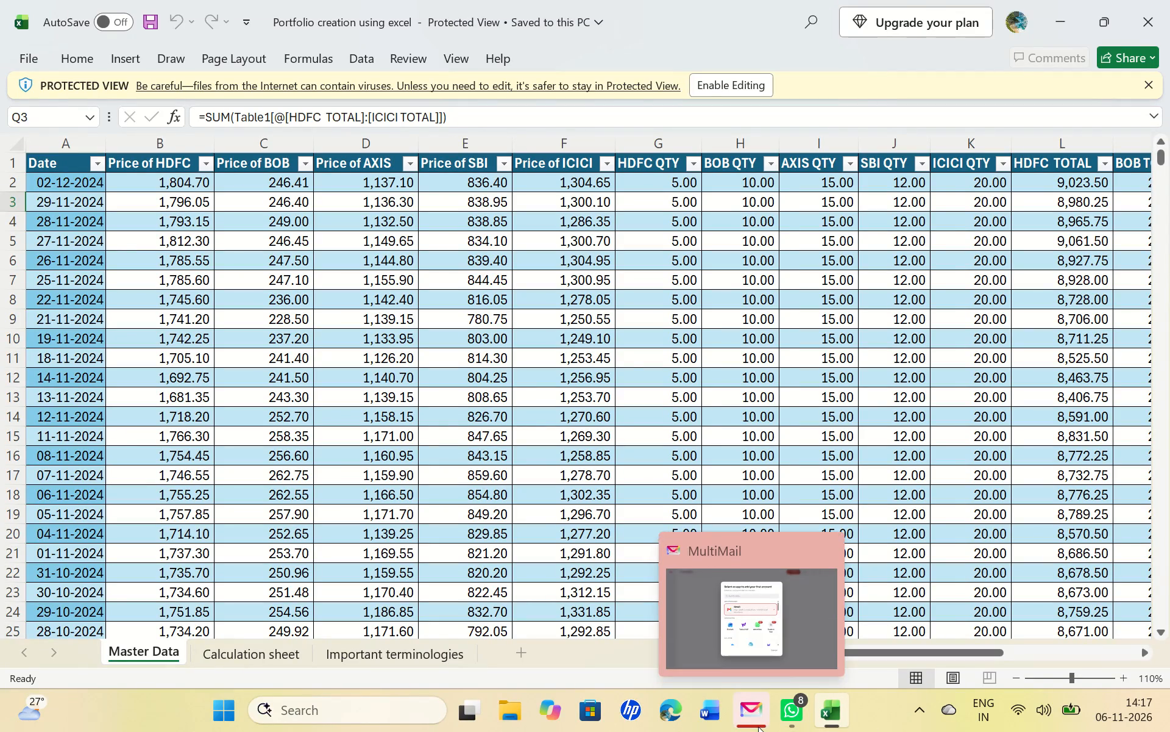
Close the MultiMail window.
click(828, 550)
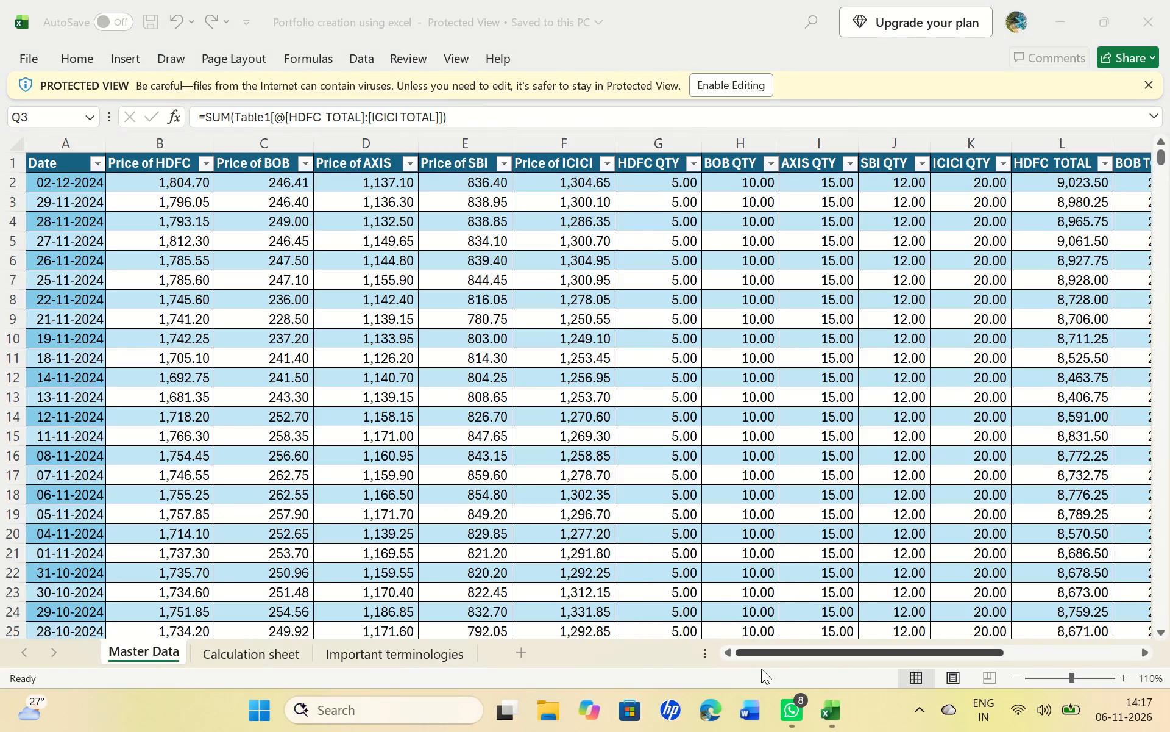
Switch to the Edge browser, search the web for investing.com and open the Investing.com site.
click(698, 725)
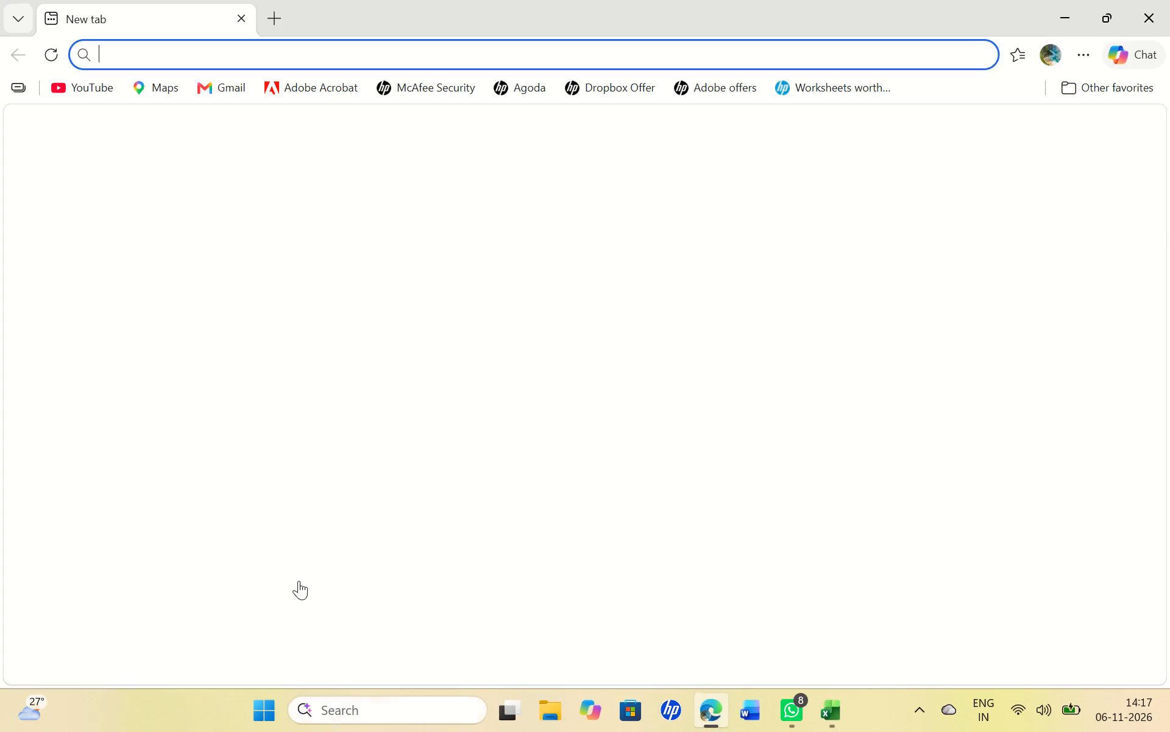
click(253, 57)
text(investing)
key(space)
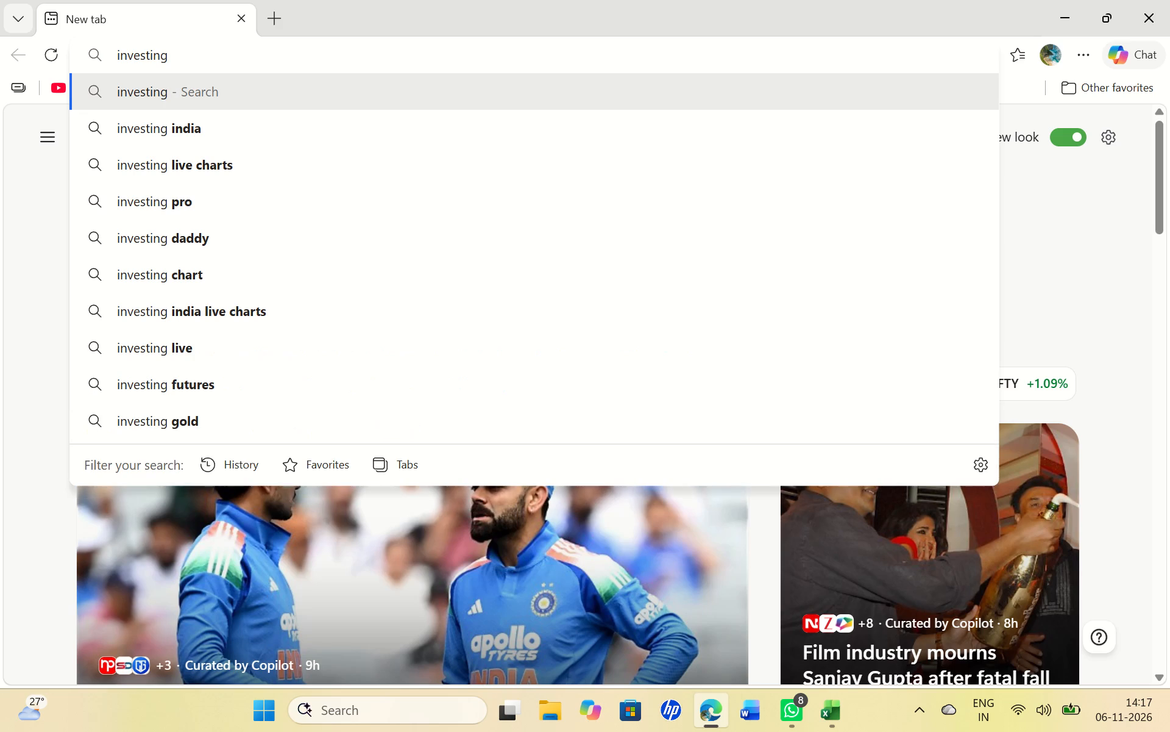
text(data)
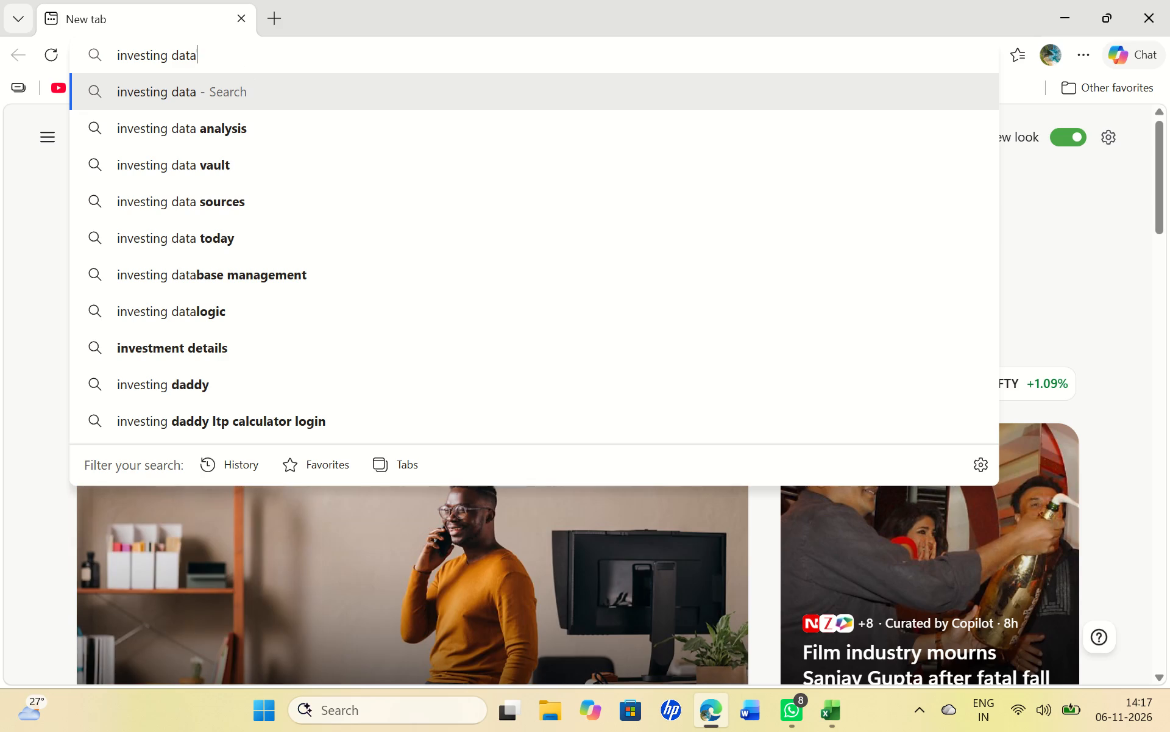
key(BackSpace)
key(BackSpace)
key(BackSpace)
key(BackSpace)
key(BackSpace)
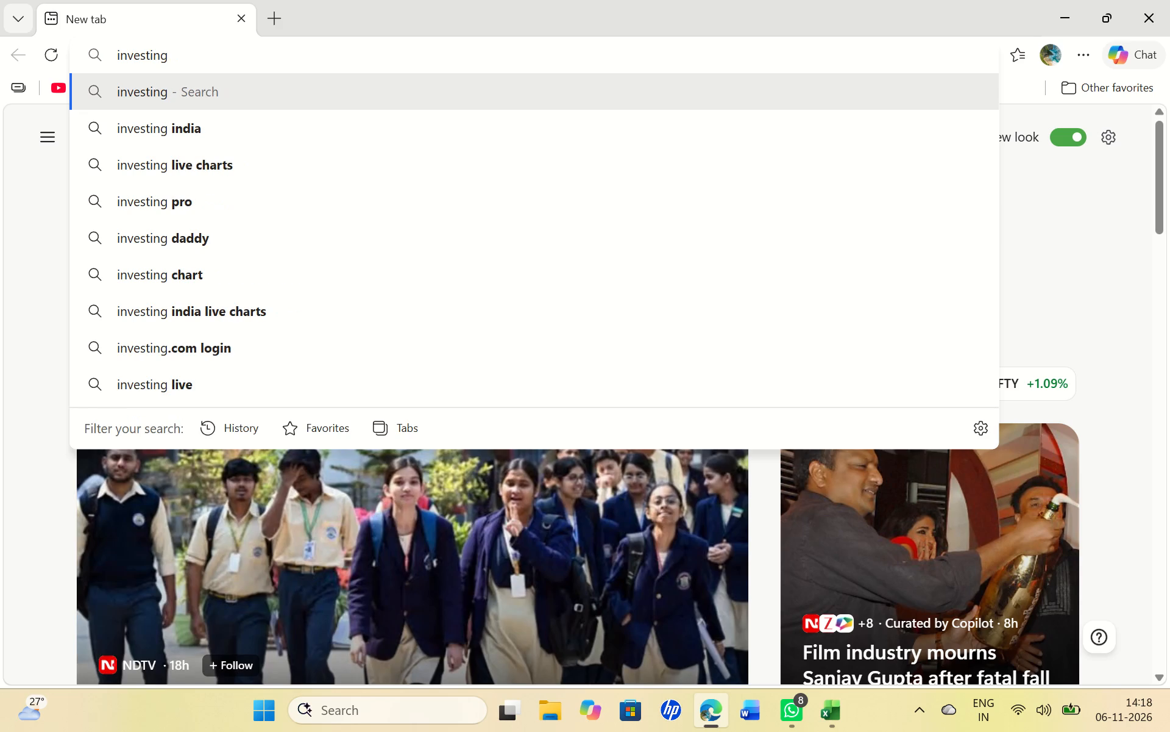
key(comma)
key(BackSpace)
text(.com)
click(186, 113)
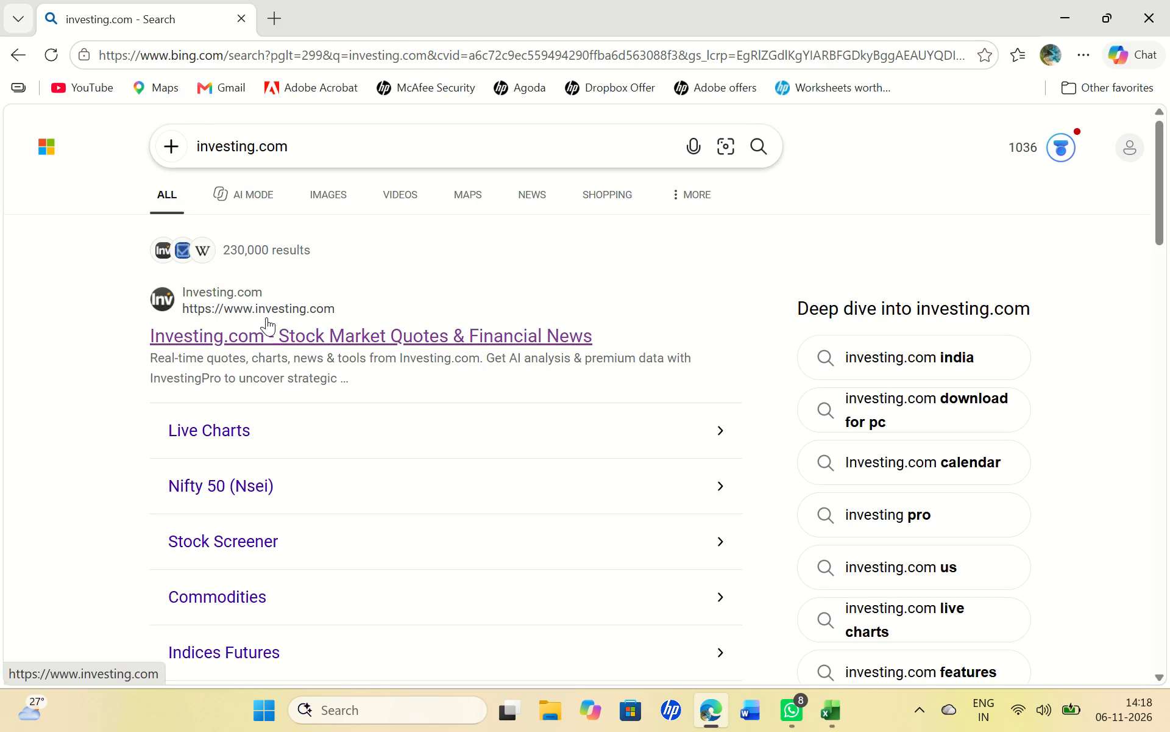
click(250, 343)
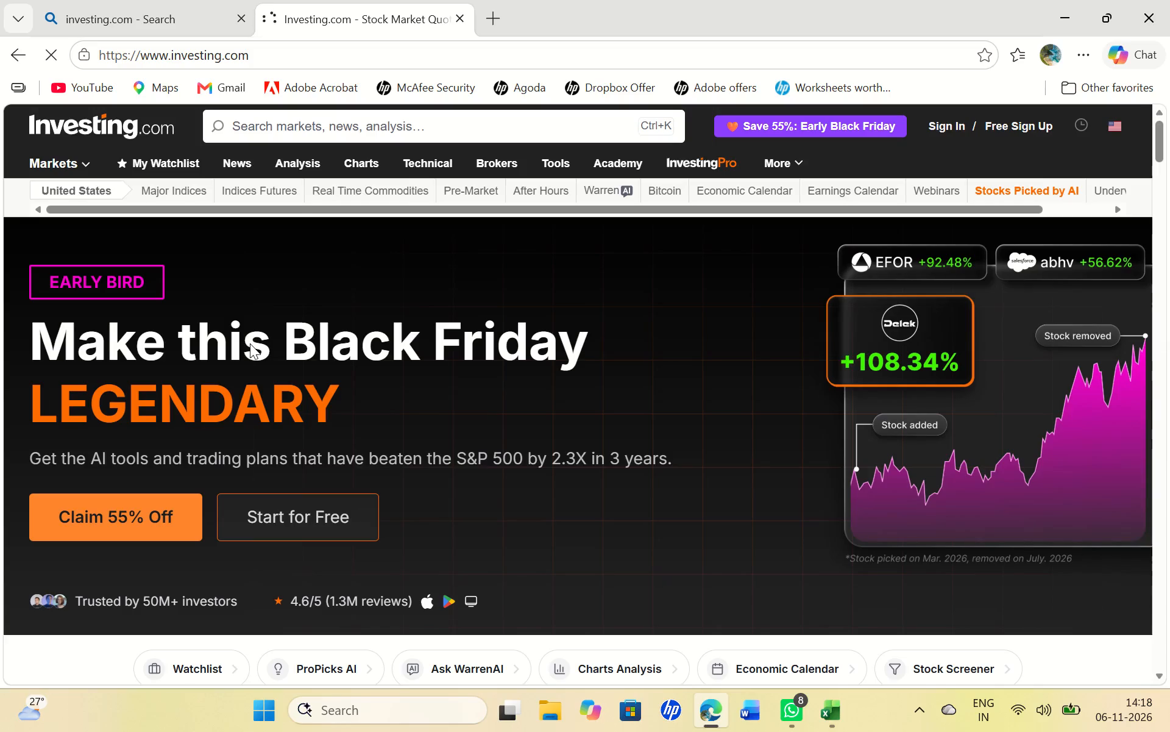
Search Investing.com for sbi and open the State Bank of India stock listed on NSE (IN).
click(320, 128)
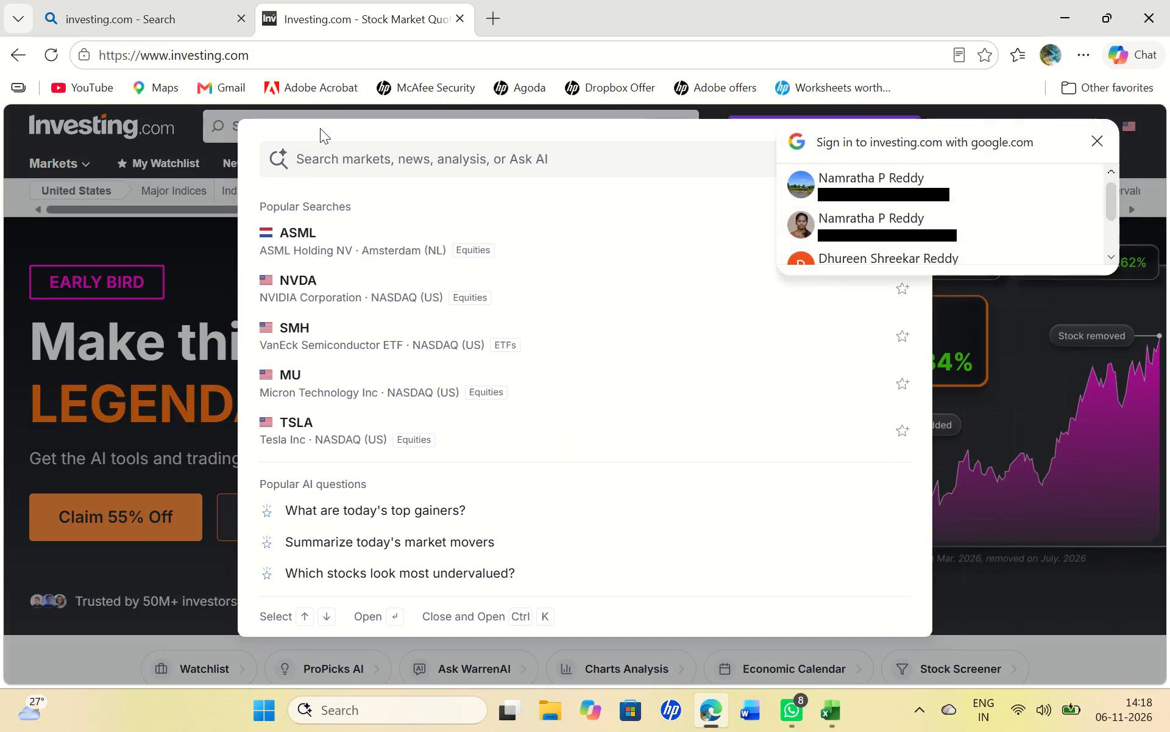
text(sbo)
key(BackSpace)
key(i)
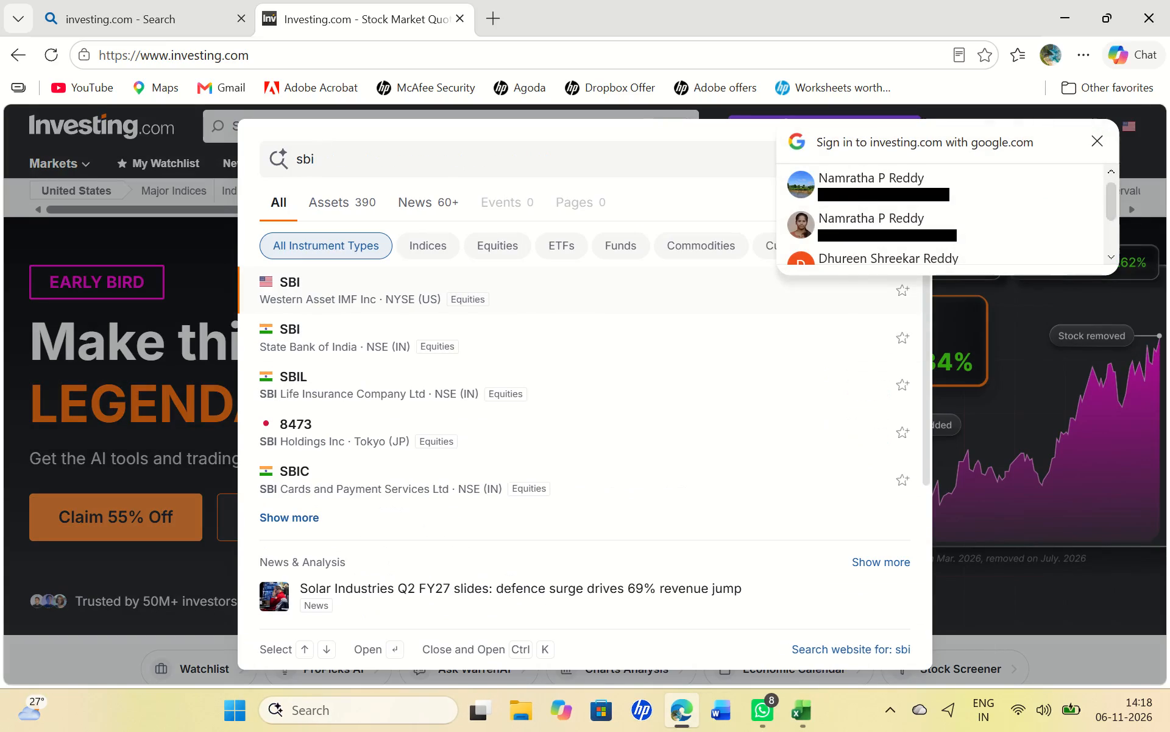
click(310, 345)
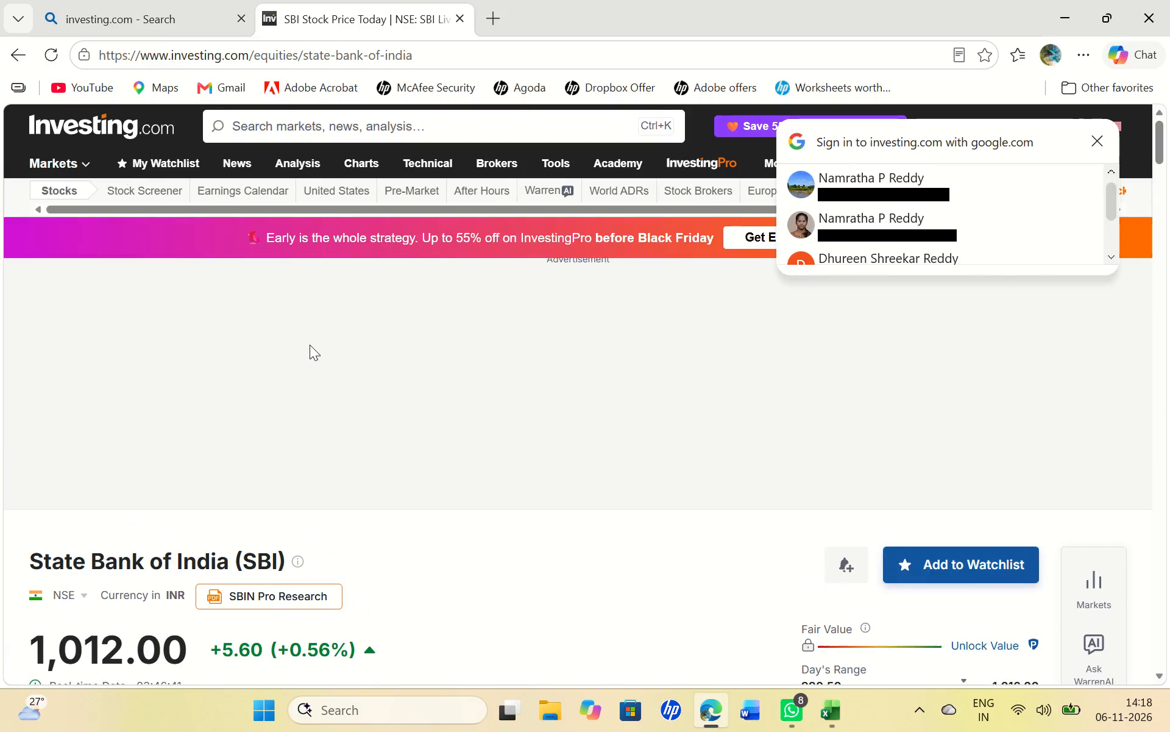
Examine the State Bank of India overview down to its price chart, closing the Early Black Friday promotion.
key(Down)
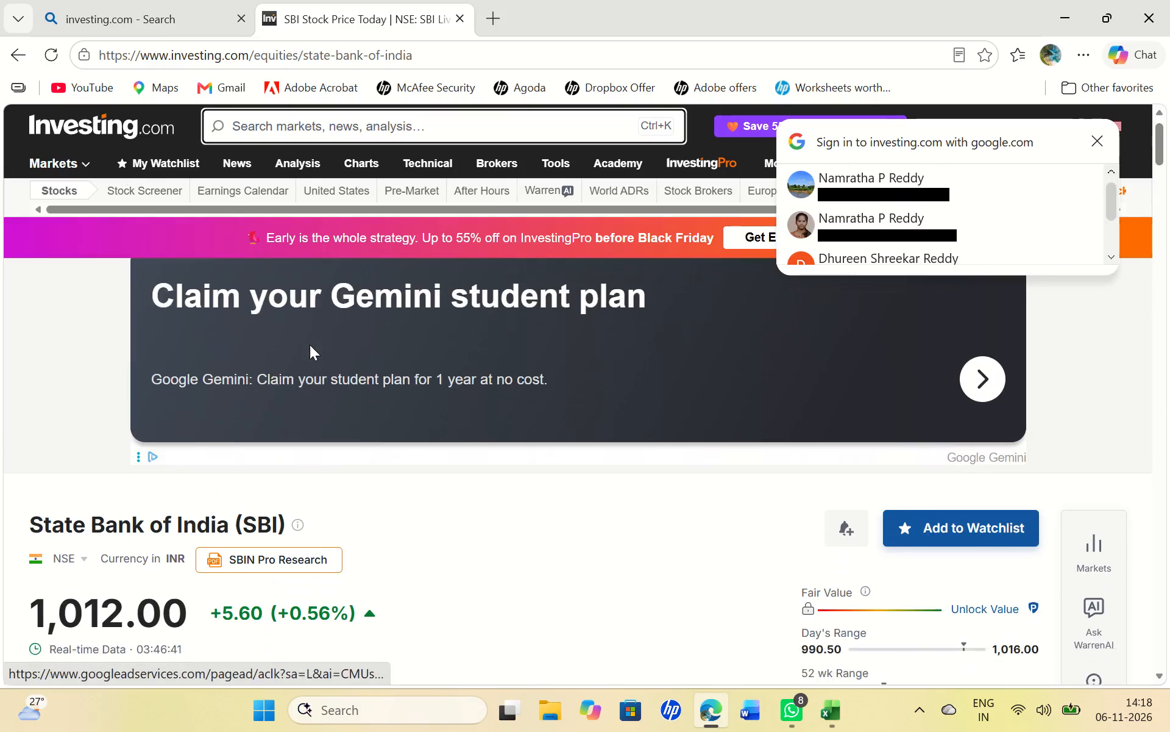
key(Down)
key(Down)
key(Down)
key(Down)
key(Down)
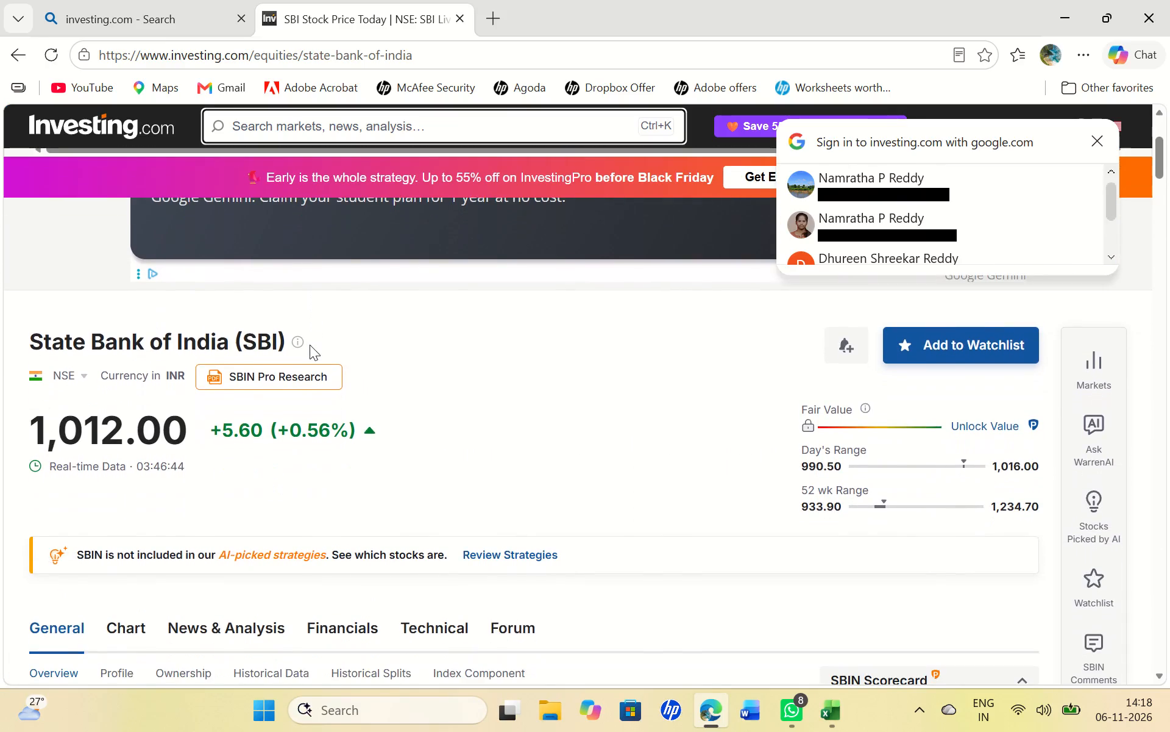
key(Down)
key(Down)
key(Down)
key(Down)
key(Down)
key(Down)
key(Down)
key(Down)
key(Down)
key(Down)
key(Down)
key(Down)
key(Down)
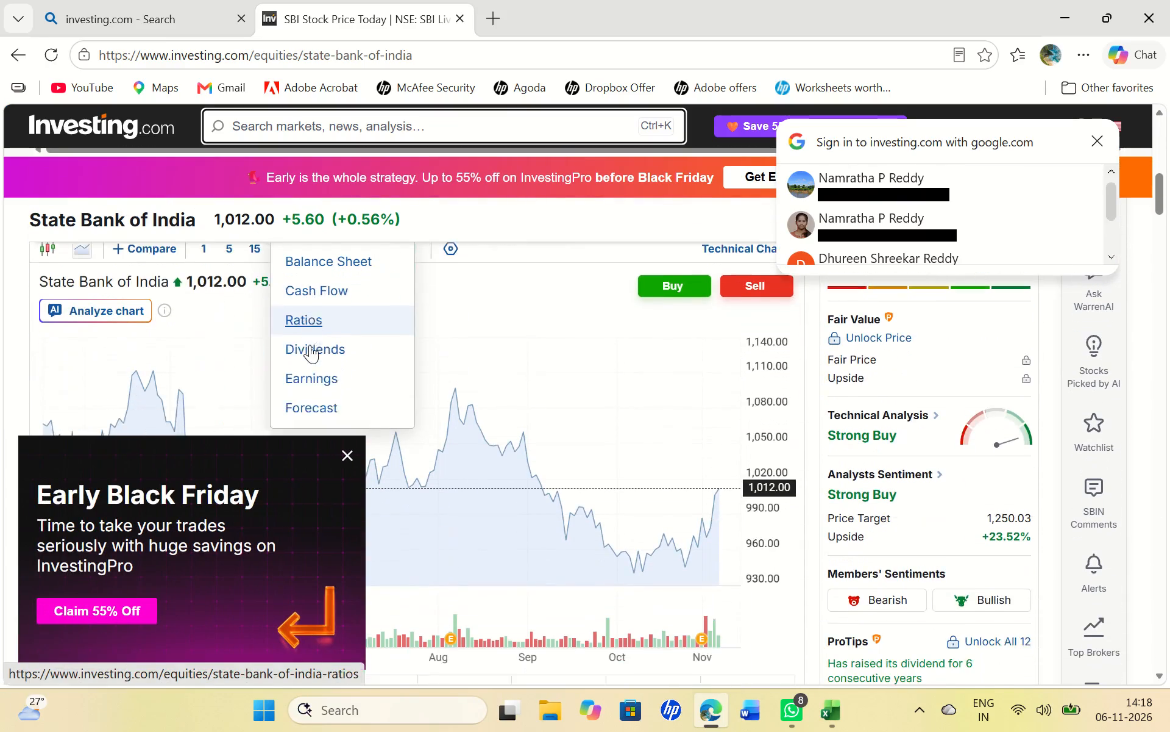
key(Down)
key(Down)
click(355, 454)
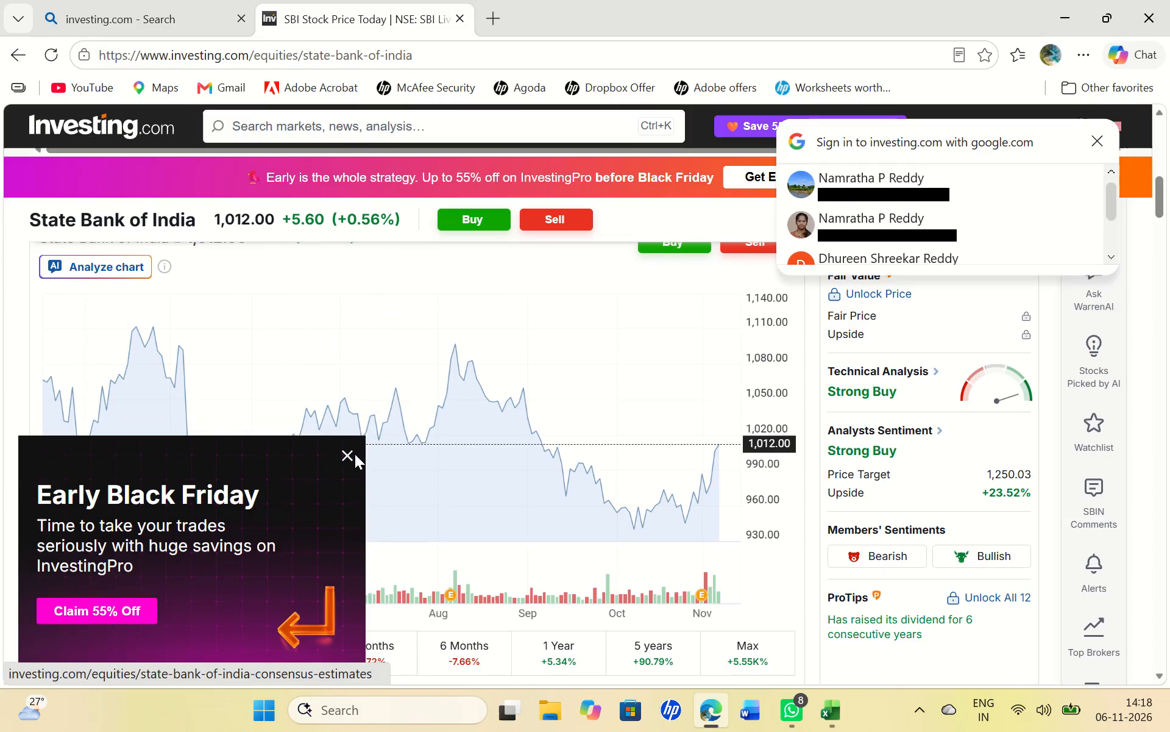
click(341, 454)
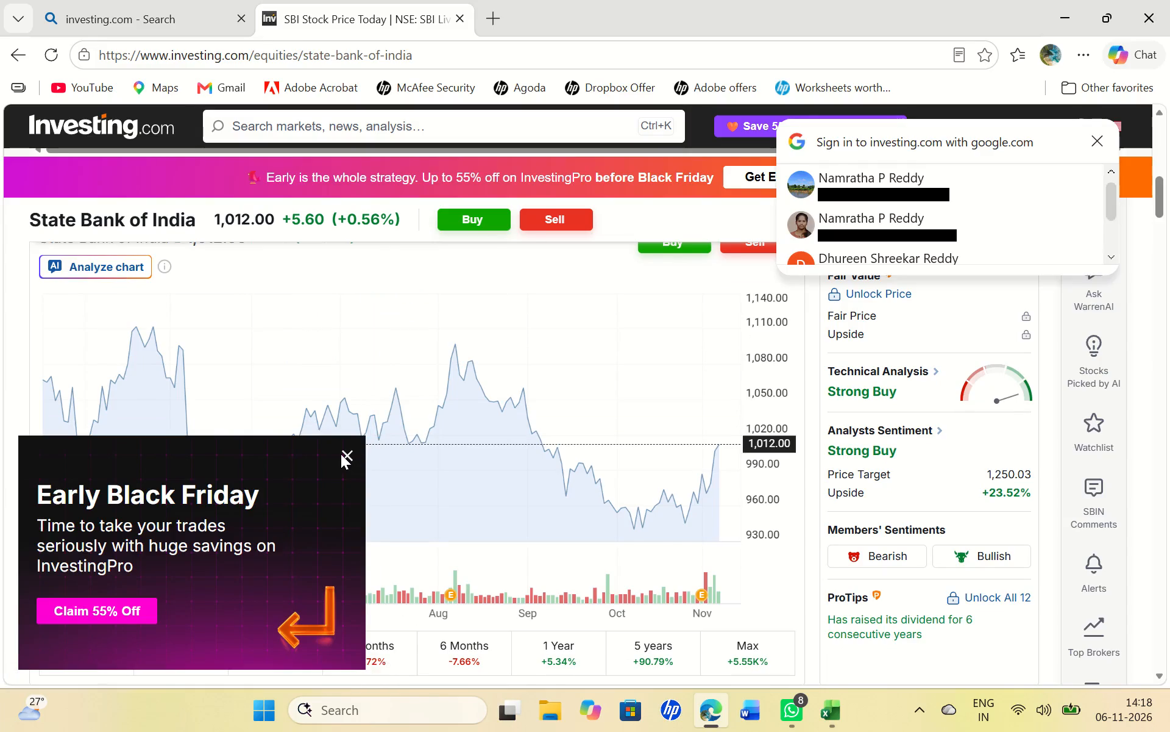
click(341, 454)
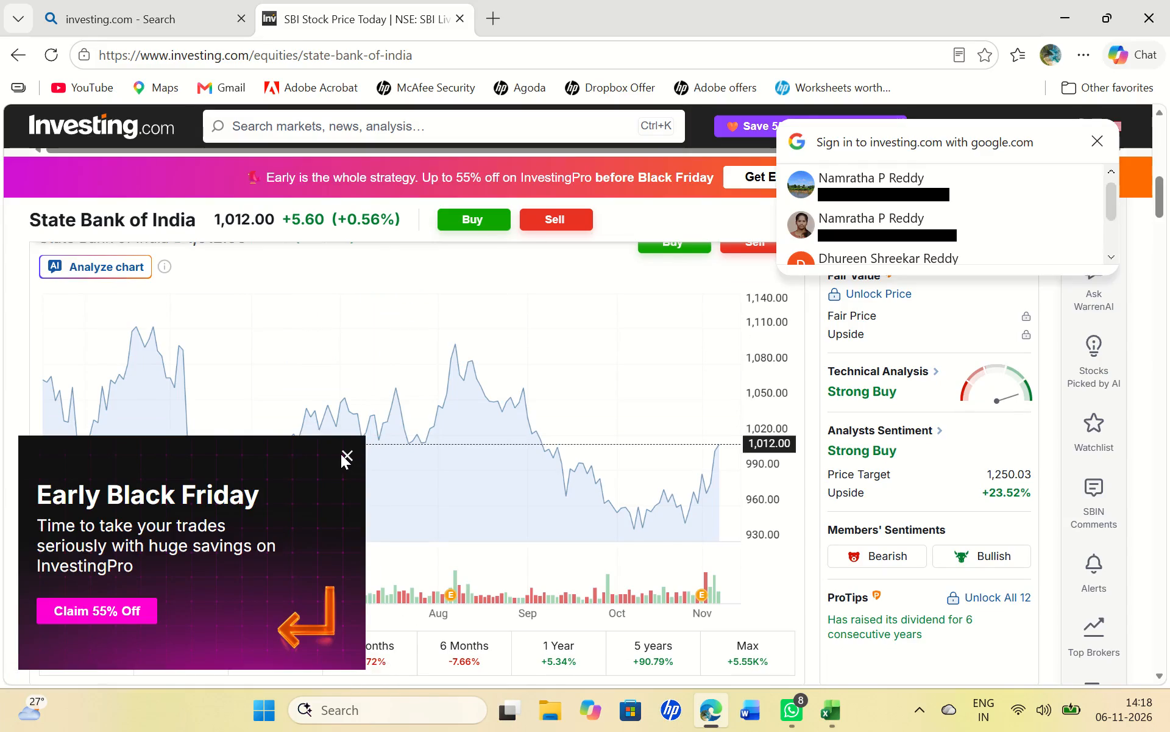
click(348, 454)
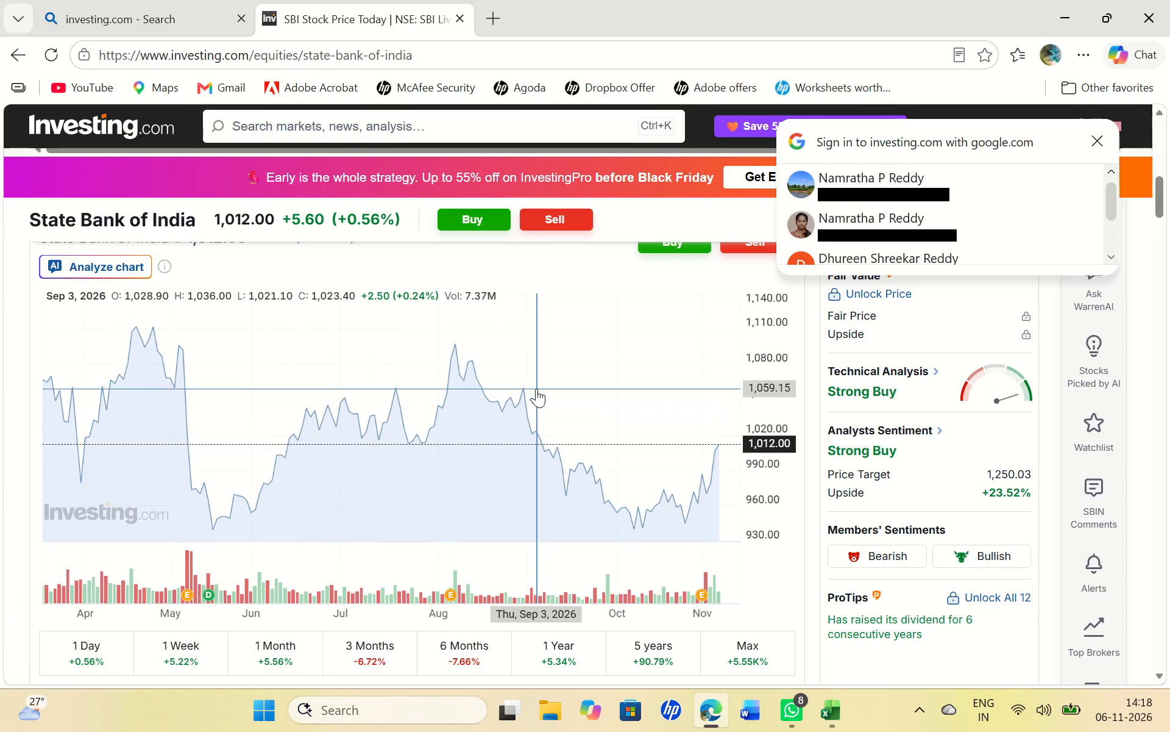
Go back over the State Bank of India price summary and open the stock's Chart section.
key(Down)
key(Up)
key(Up)
key(Up)
key(Up)
key(Up)
key(Up)
key(Up)
key(Up)
key(Up)
key(Up)
key(Up)
key(Up)
key(Up)
key(Up)
key(Up)
key(Up)
key(Down)
key(Down)
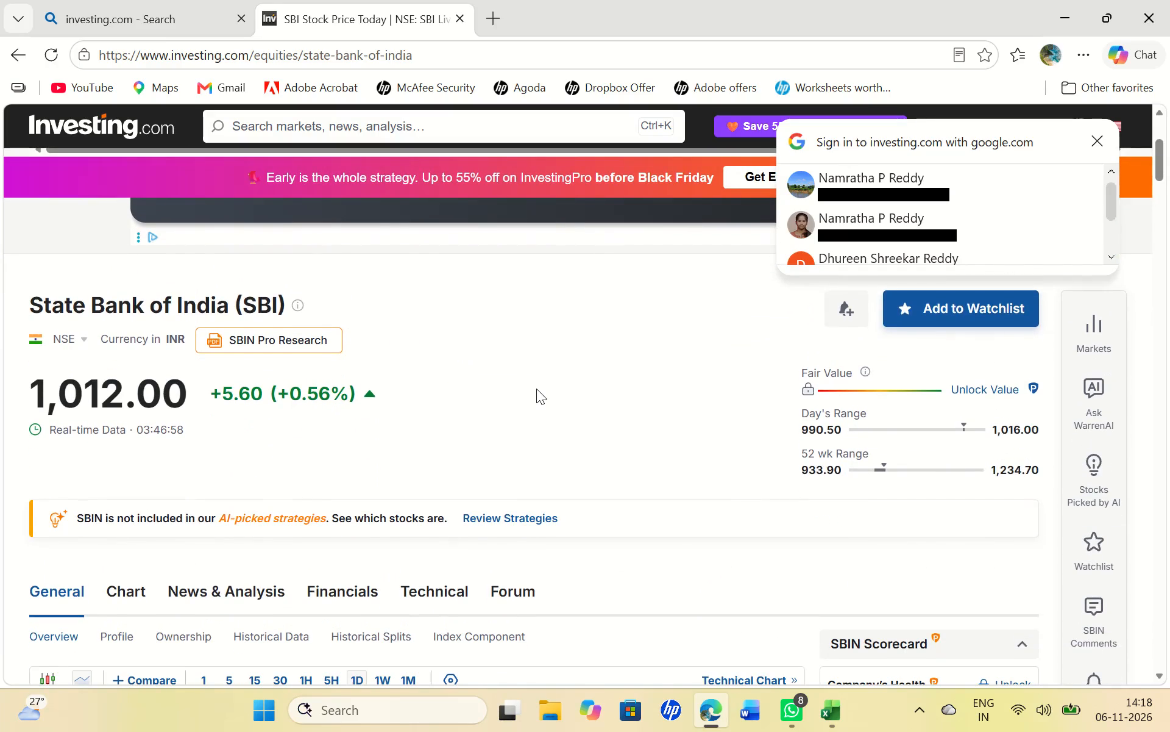
key(Down)
key(Down)
key(Down)
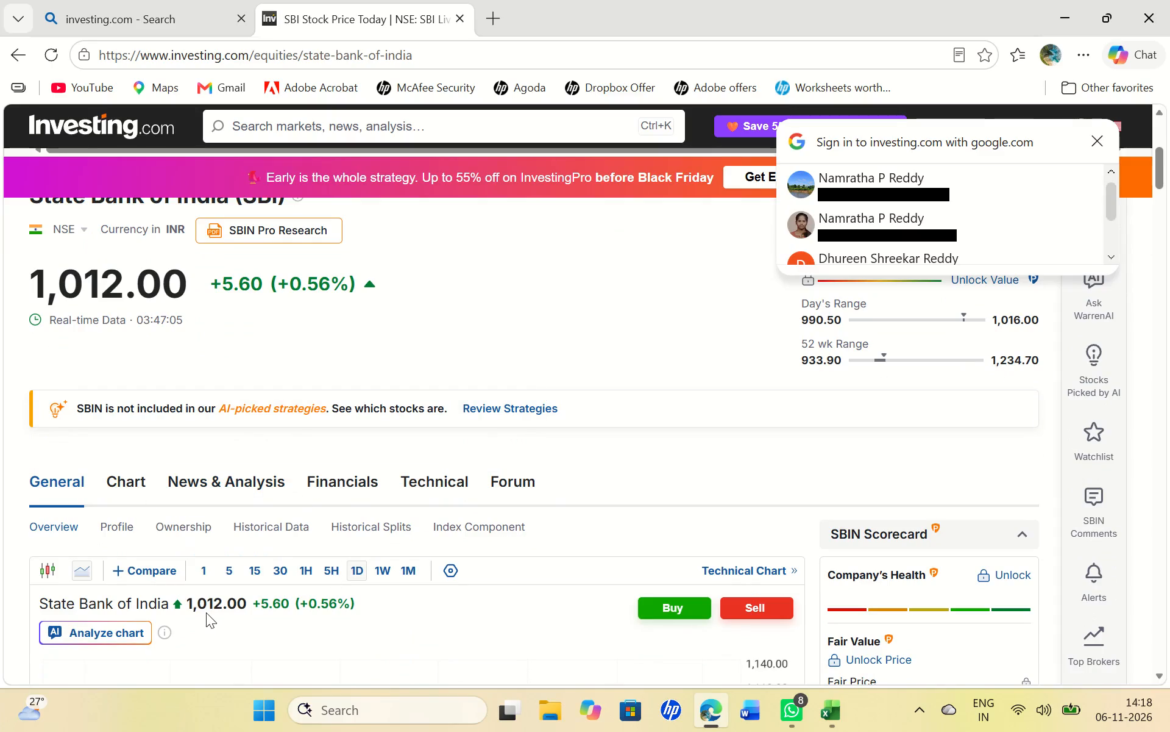
click(123, 473)
click(123, 473)
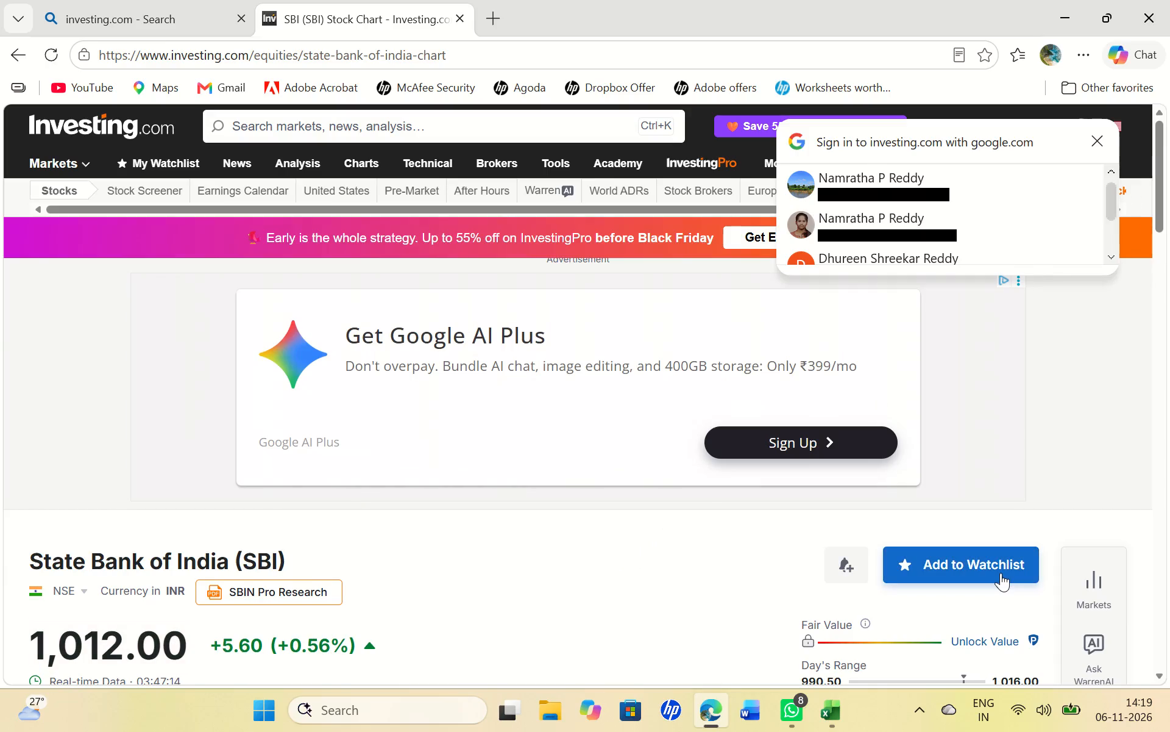
Dismiss the free account sign-up prompt and the floating video advertisement covering the SBI stock chart.
key(Down)
key(Down)
key(Down)
key(Down)
key(Down)
key(Down)
key(Down)
key(Down)
key(Down)
key(Down)
key(Down)
key(Down)
key(Down)
key(Down)
key(Down)
key(Down)
key(Down)
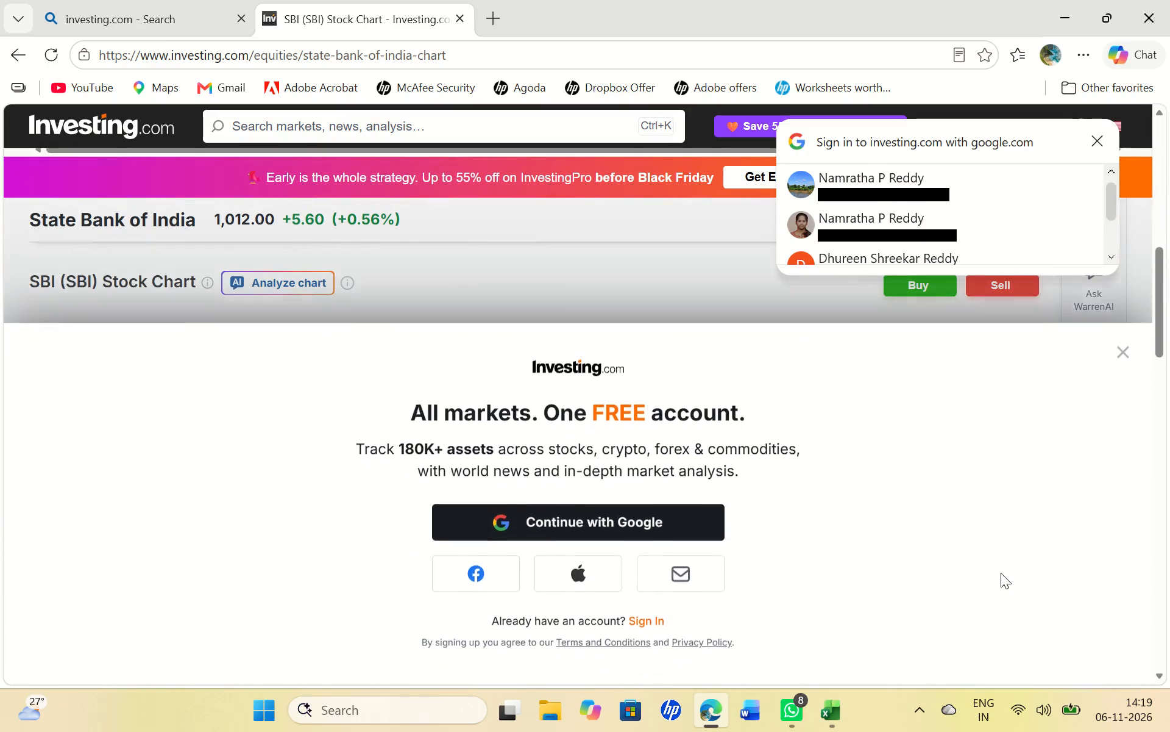
key(Up)
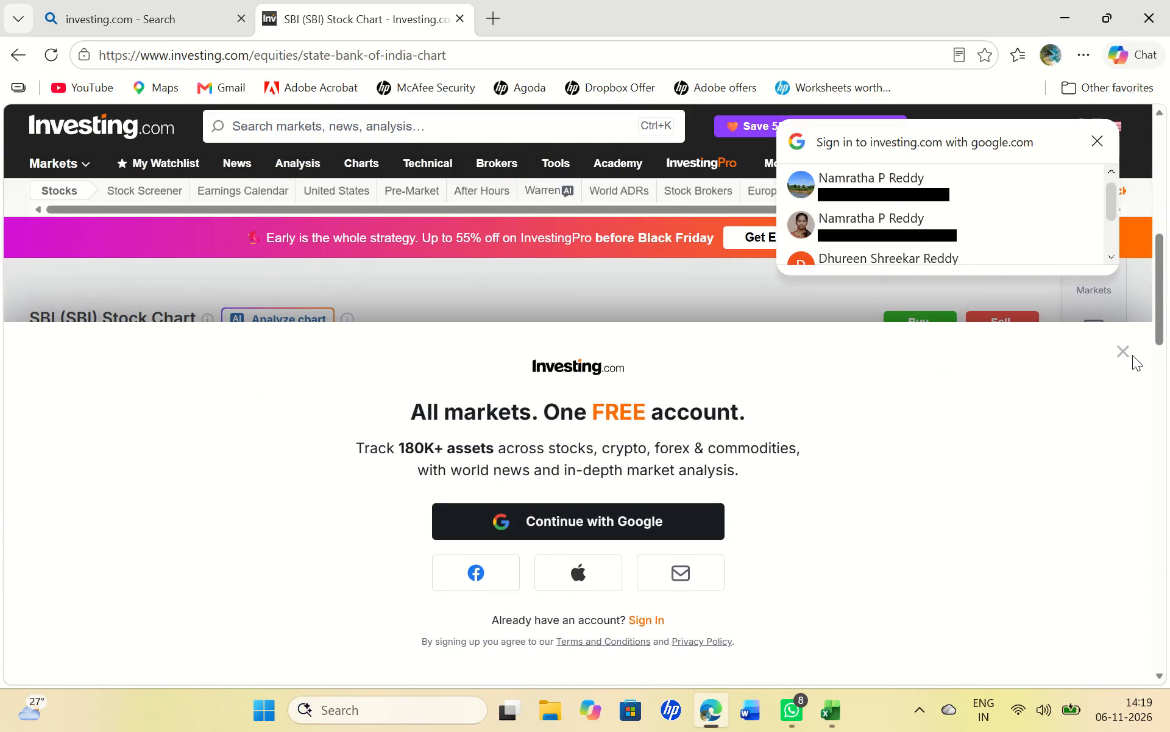
click(1132, 355)
click(1125, 354)
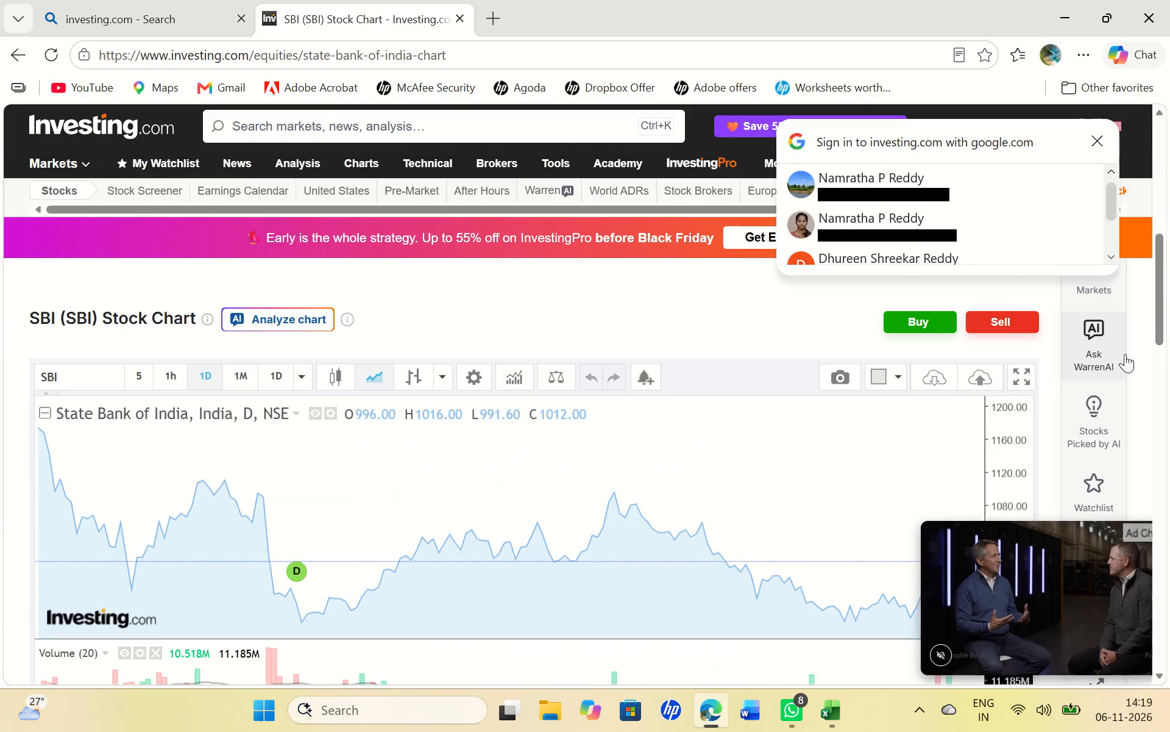
click(1127, 497)
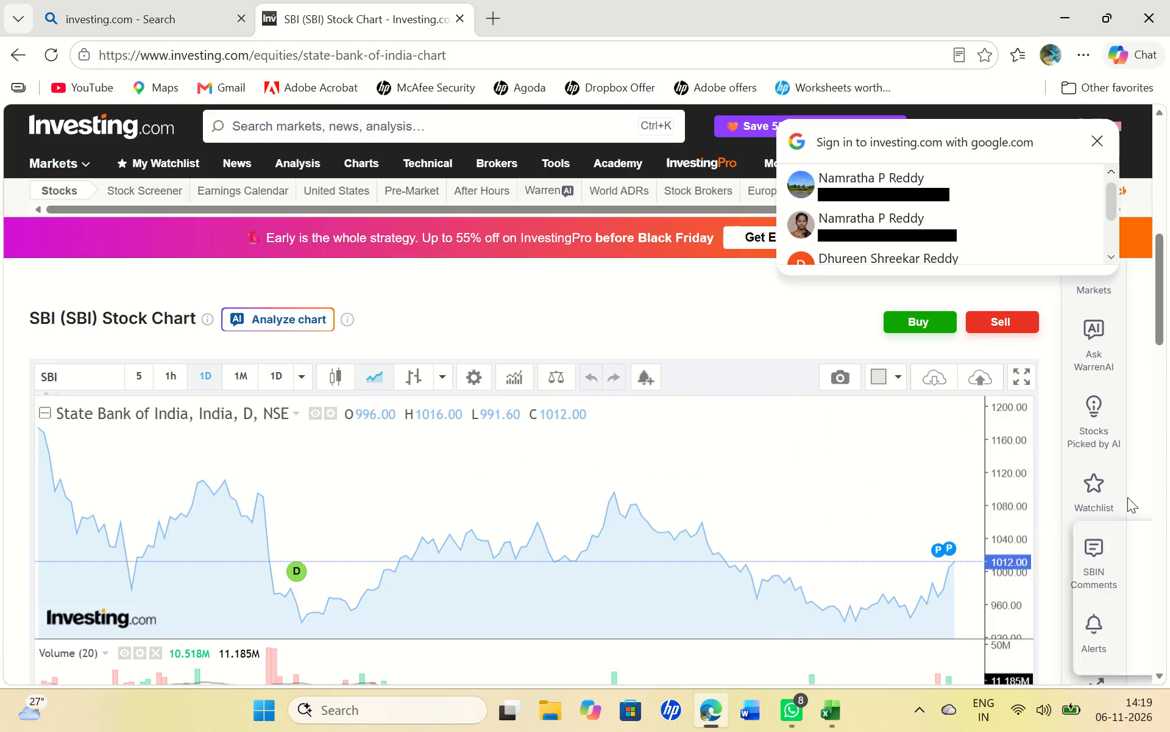
Examine the State Bank of India daily price chart, its volume and time-range options, and the page's section headings.
key(Down)
key(Down)
key(Down)
key(Down)
key(Down)
key(Down)
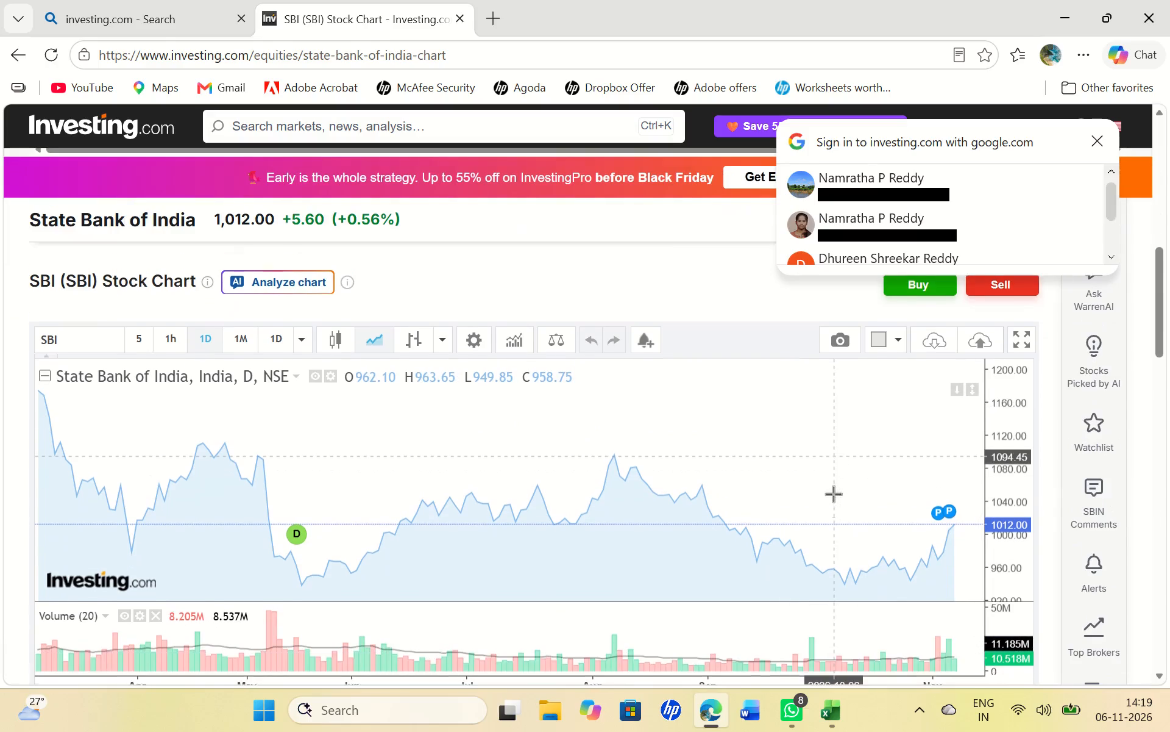
key(Up)
key(Up)
key(Up)
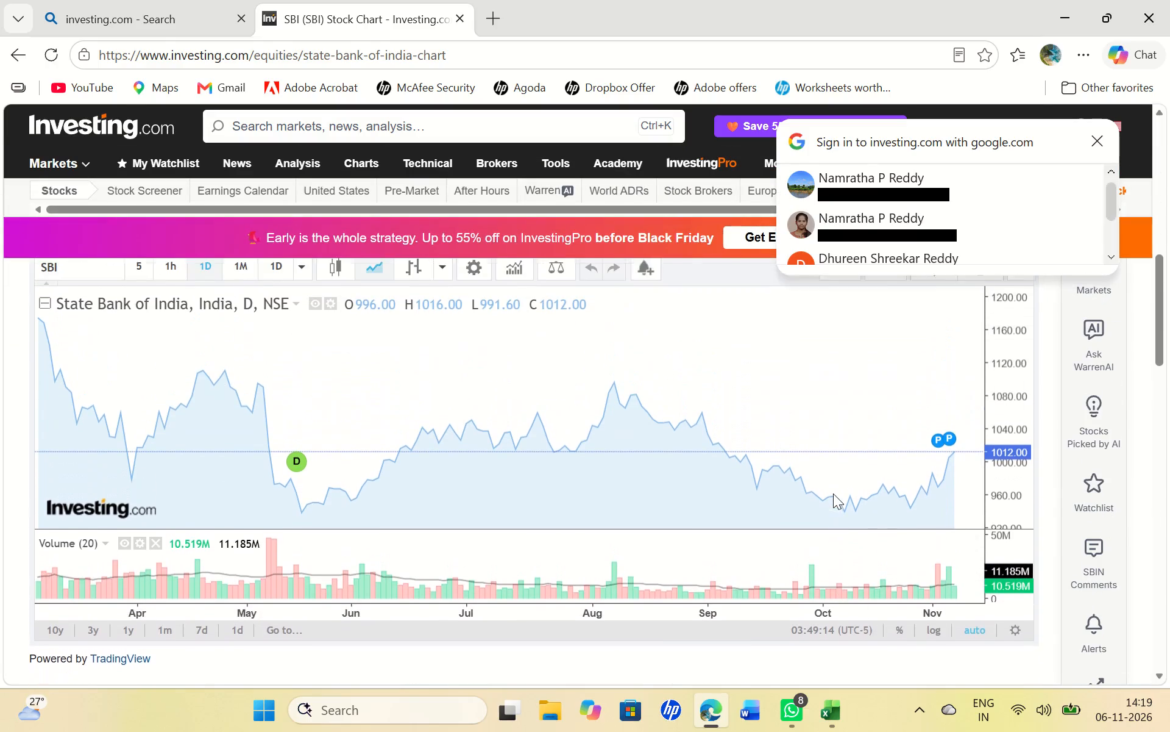
key(Up)
key(Up)
key(Up)
key(Up)
key(Up)
key(Up)
key(Up)
key(Up)
key(Up)
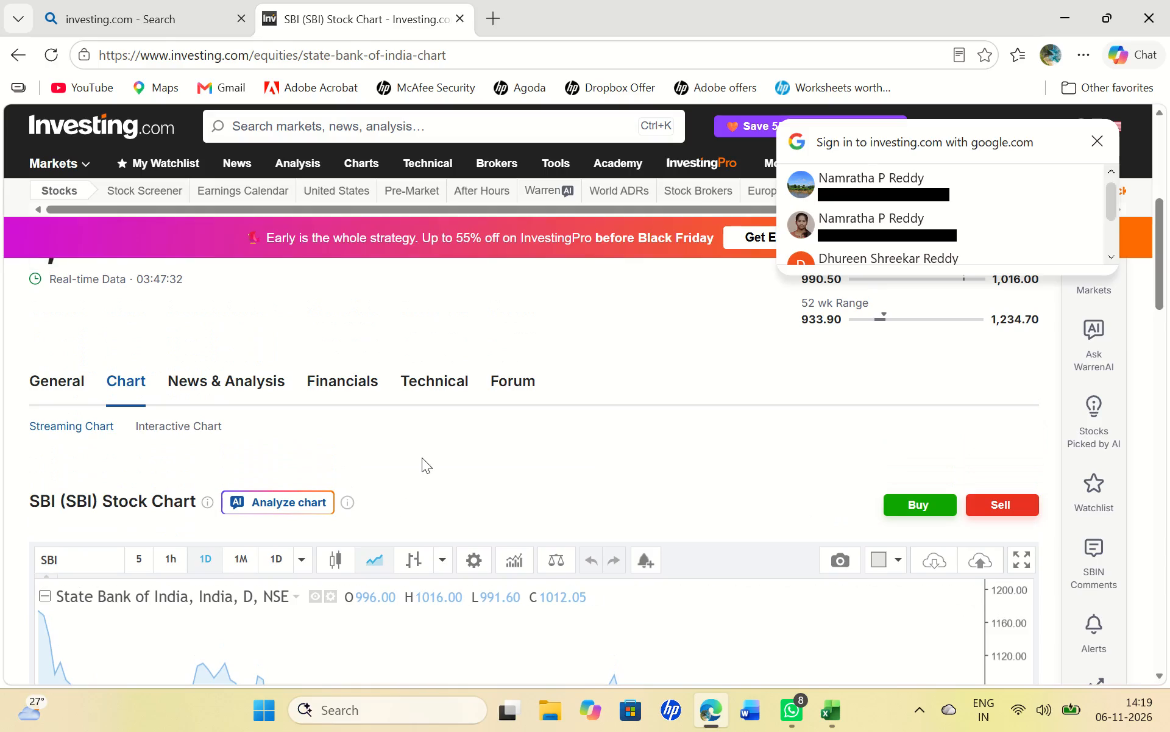
Open the Forum section of the State Bank of India stock.
click(515, 377)
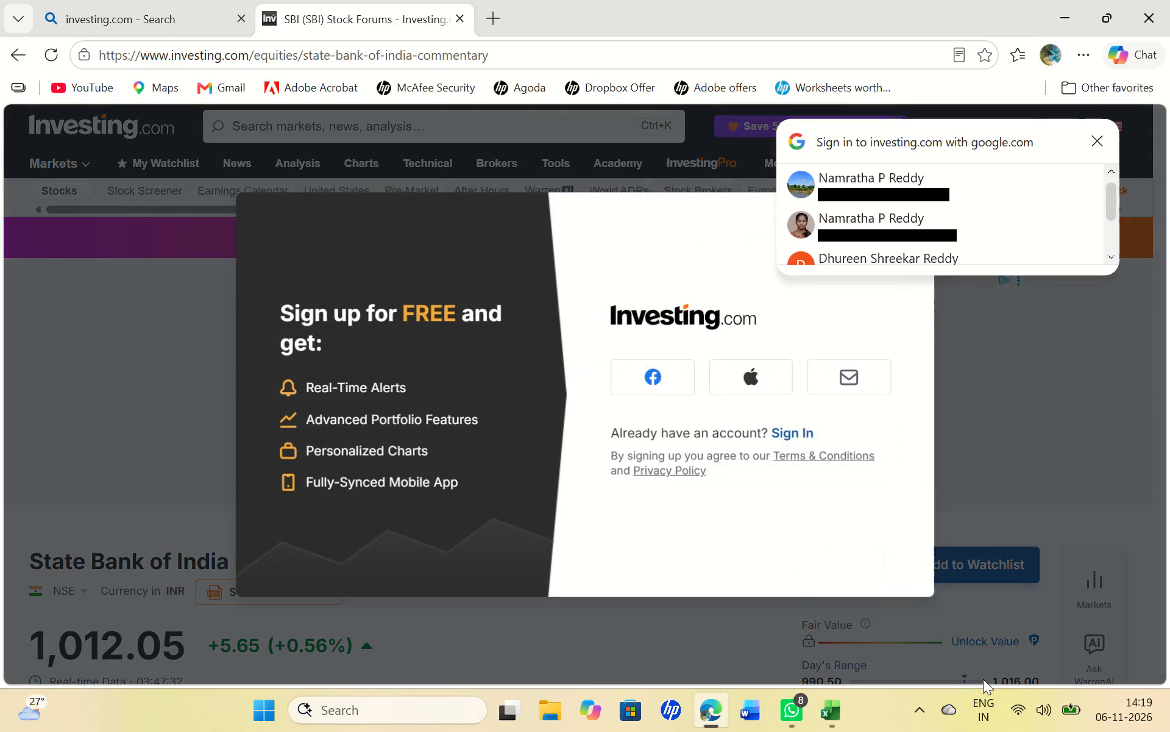
key(Down)
key(Down)
key(Down)
key(Down)
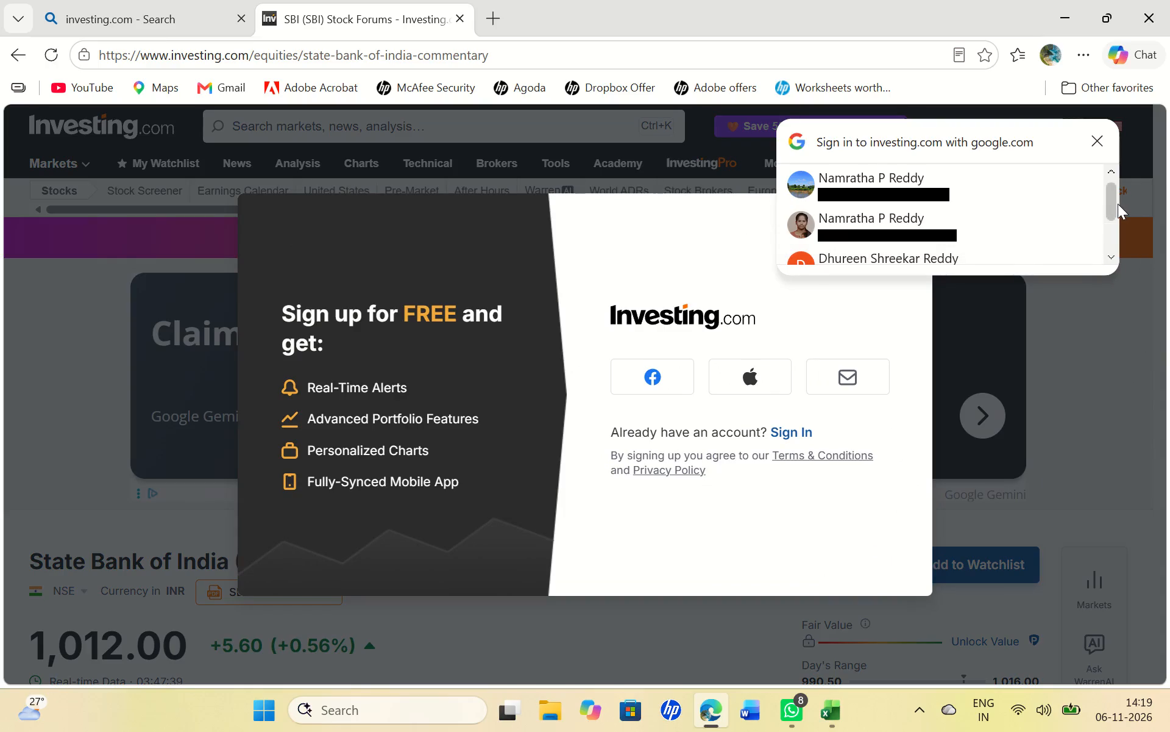
Choose the Google account with the orange D avatar for signing in to Investing.com, and close the sign-up window.
drag(1111, 206, 1111, 219)
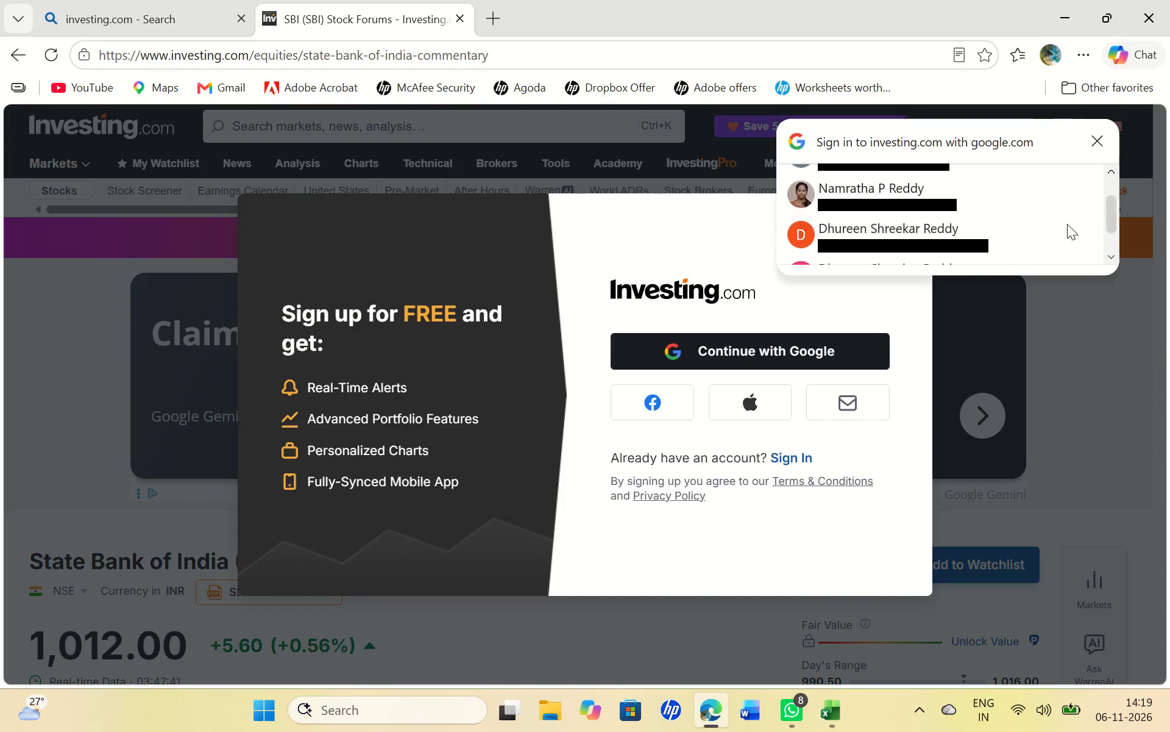
click(1022, 224)
click(1014, 237)
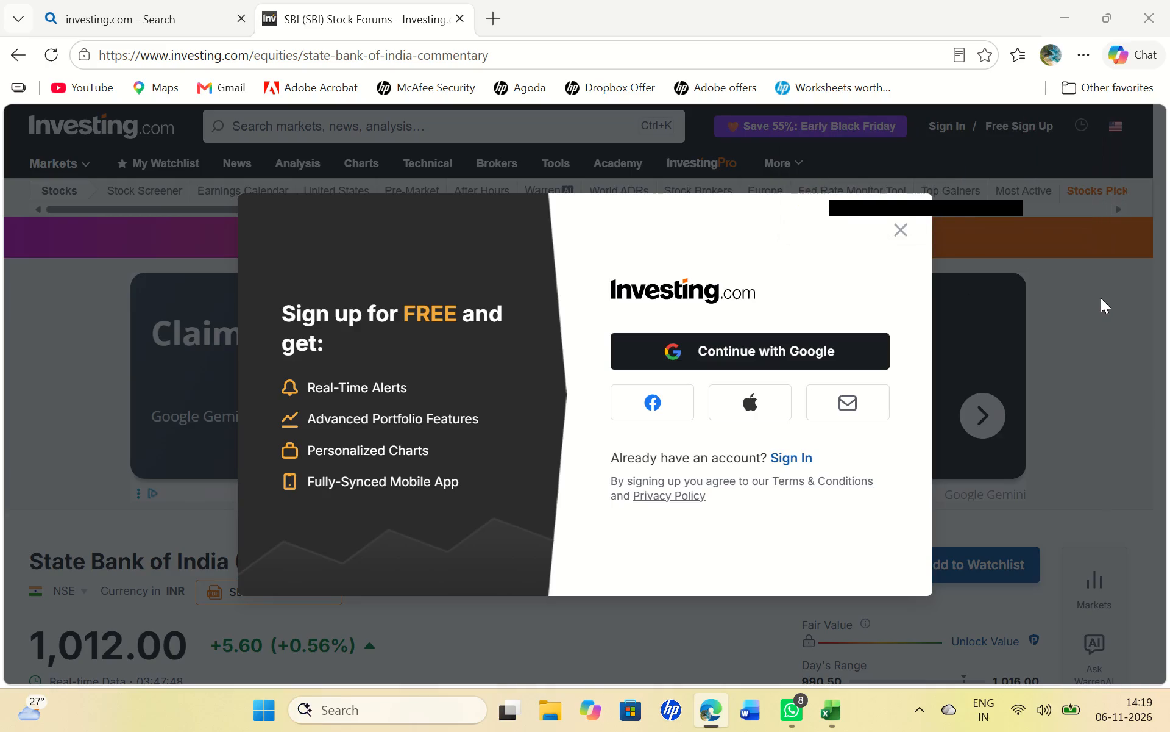
click(900, 228)
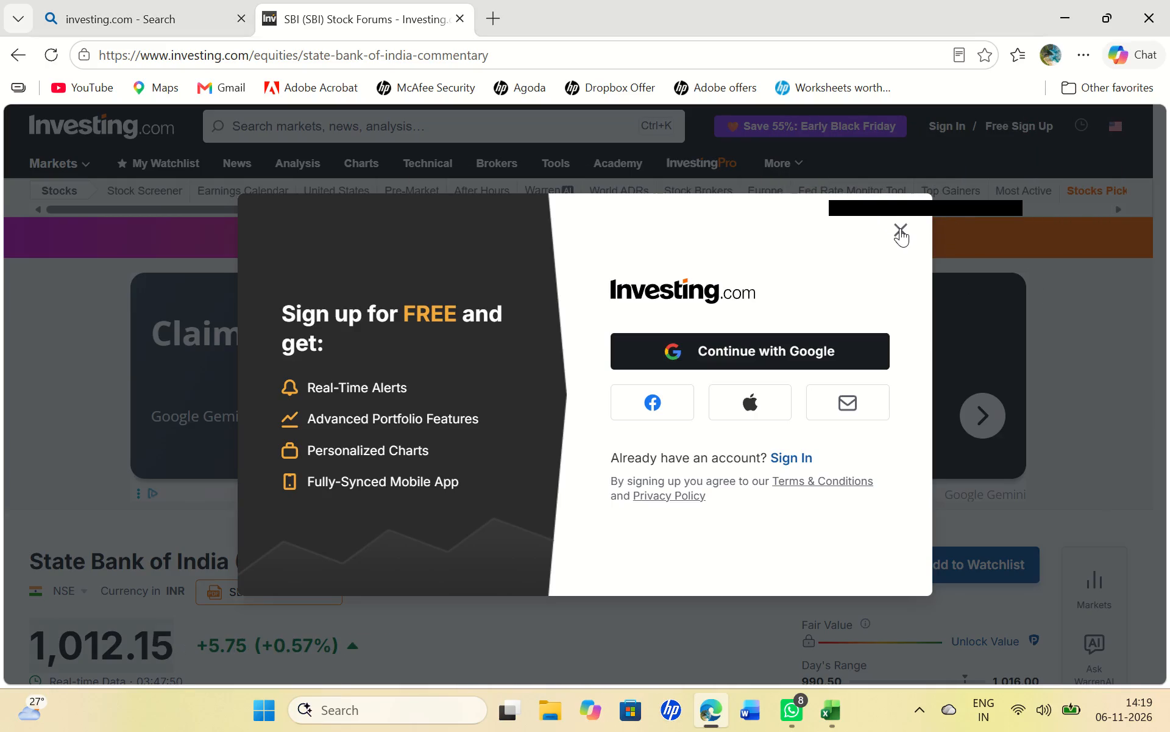
Examine the SBI Comments discussion in the State Bank of India forum.
key(Down)
key(Down)
key(Down)
key(Down)
key(Down)
key(Down)
key(Down)
key(Down)
key(Down)
key(Down)
key(Down)
key(Down)
key(Down)
key(Down)
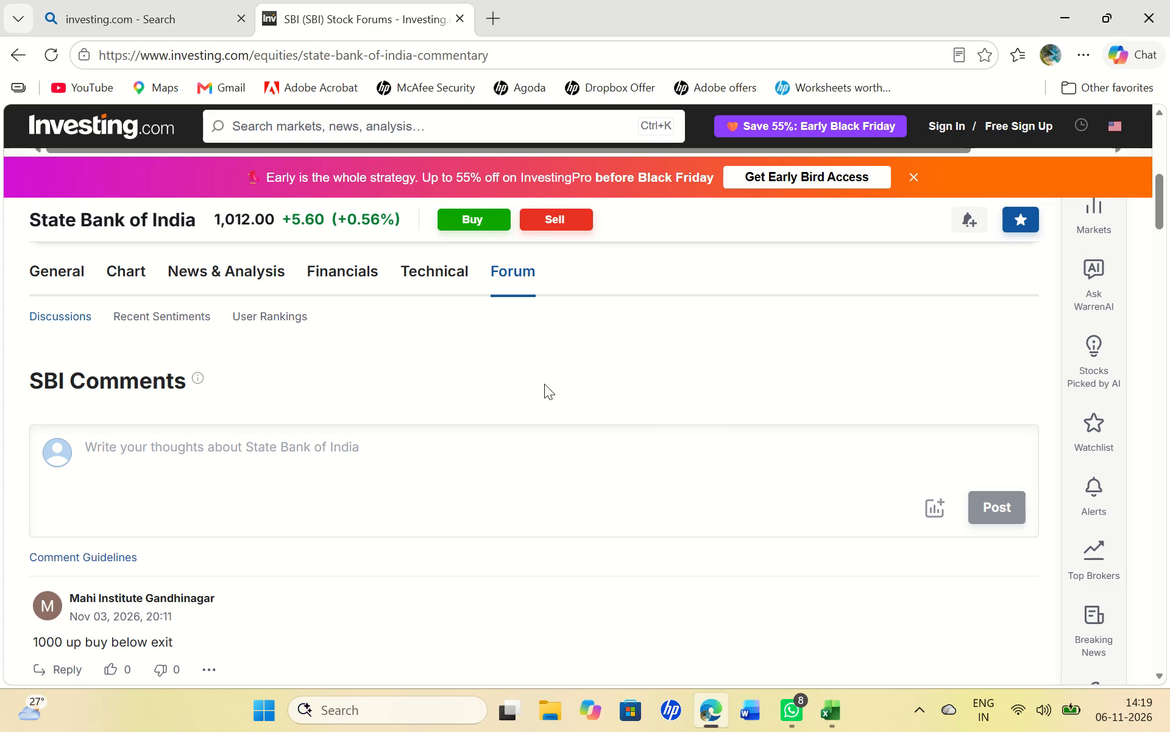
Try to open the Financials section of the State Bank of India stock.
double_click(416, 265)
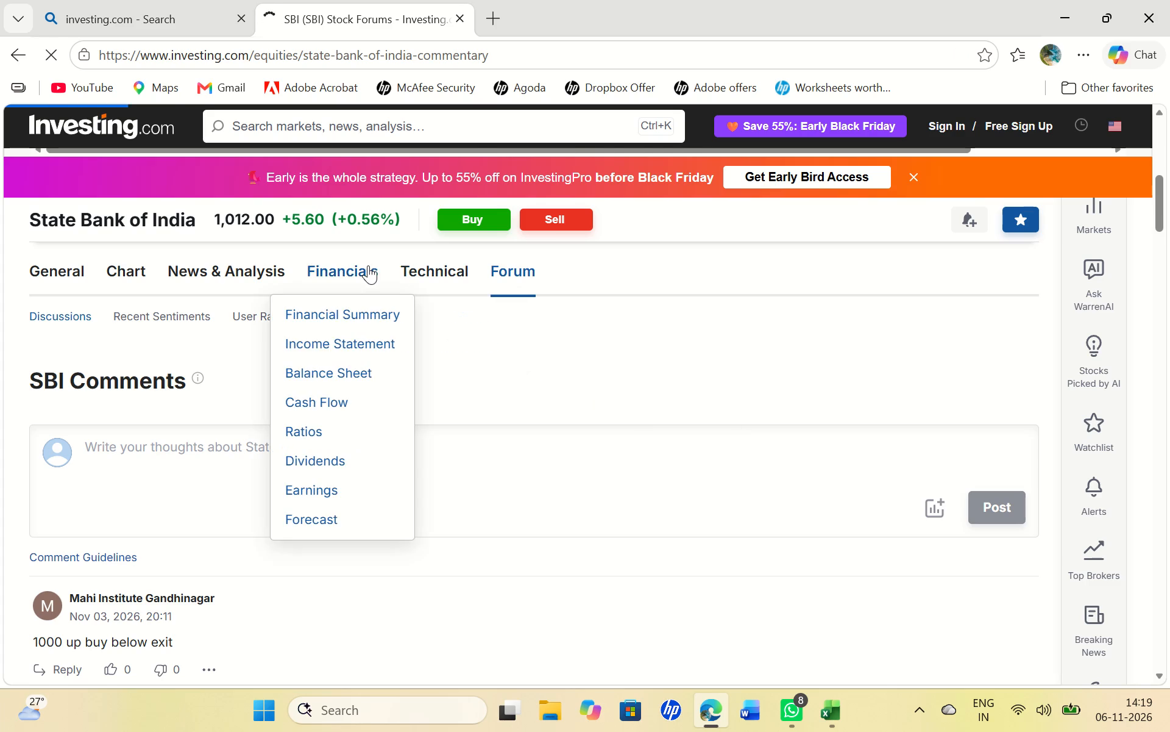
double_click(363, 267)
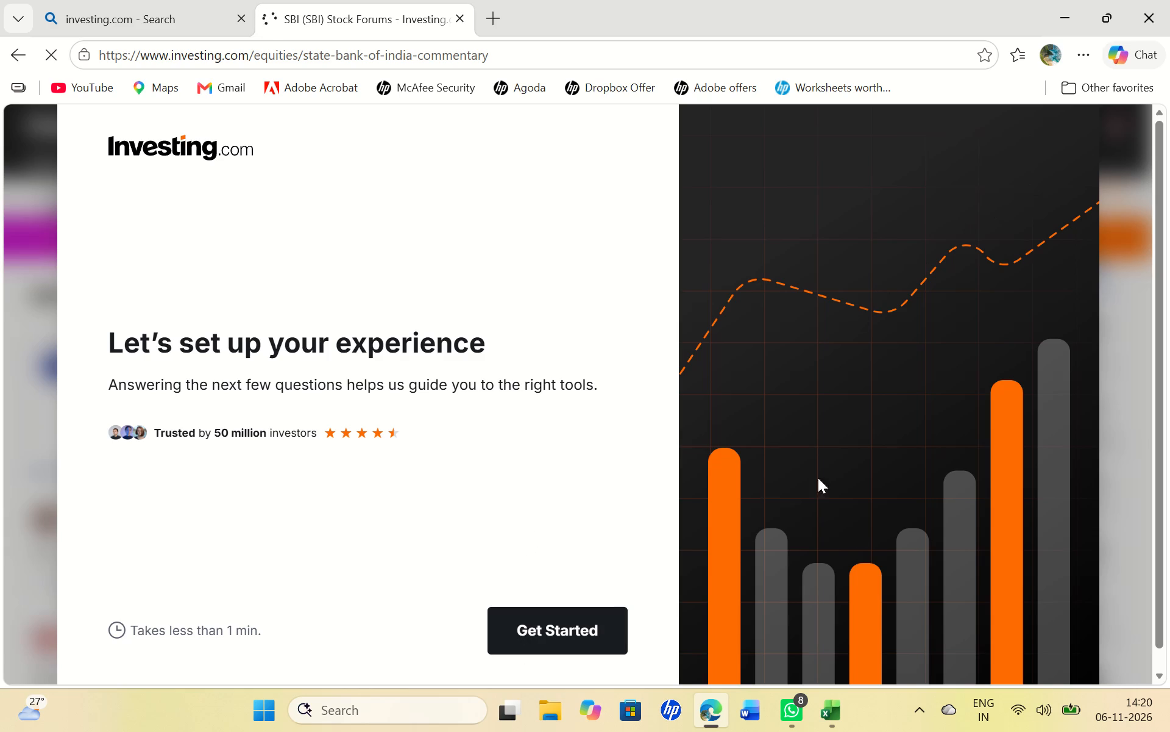
Start the Investing.com experience setup, skip the question about what you are looking to do, and close the forum page's tab.
click(594, 612)
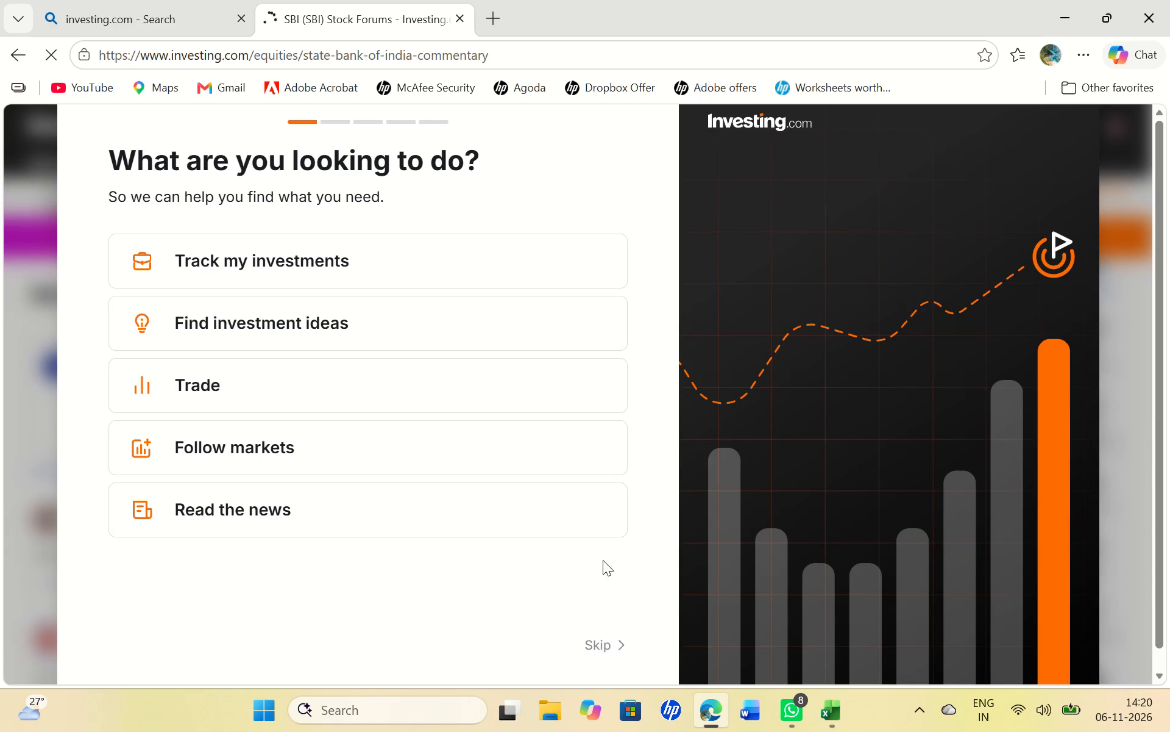
click(603, 665)
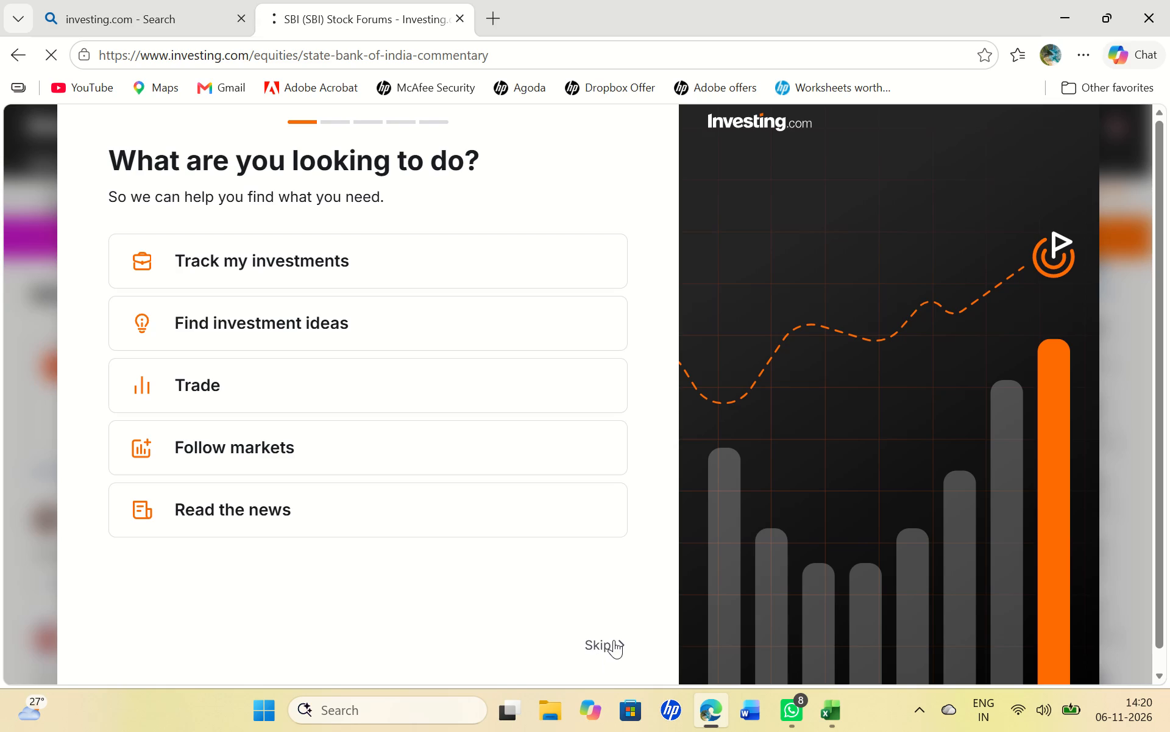
click(614, 640)
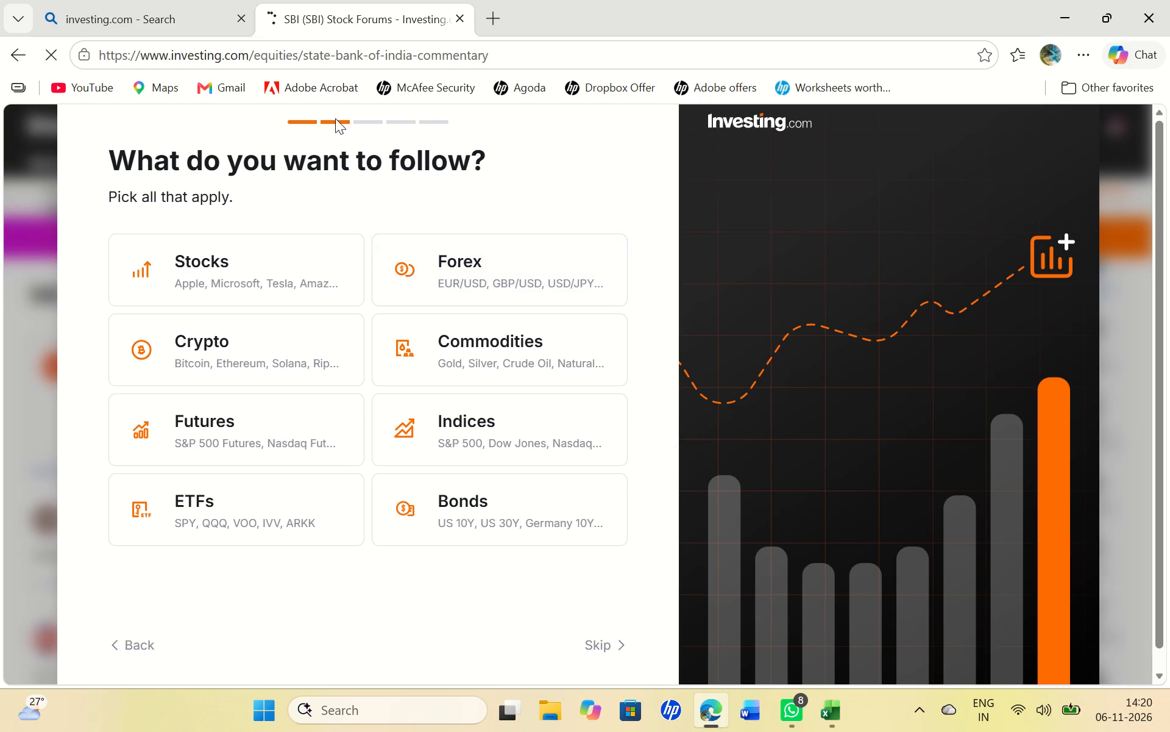
triple_click(297, 119)
click(297, 119)
click(464, 12)
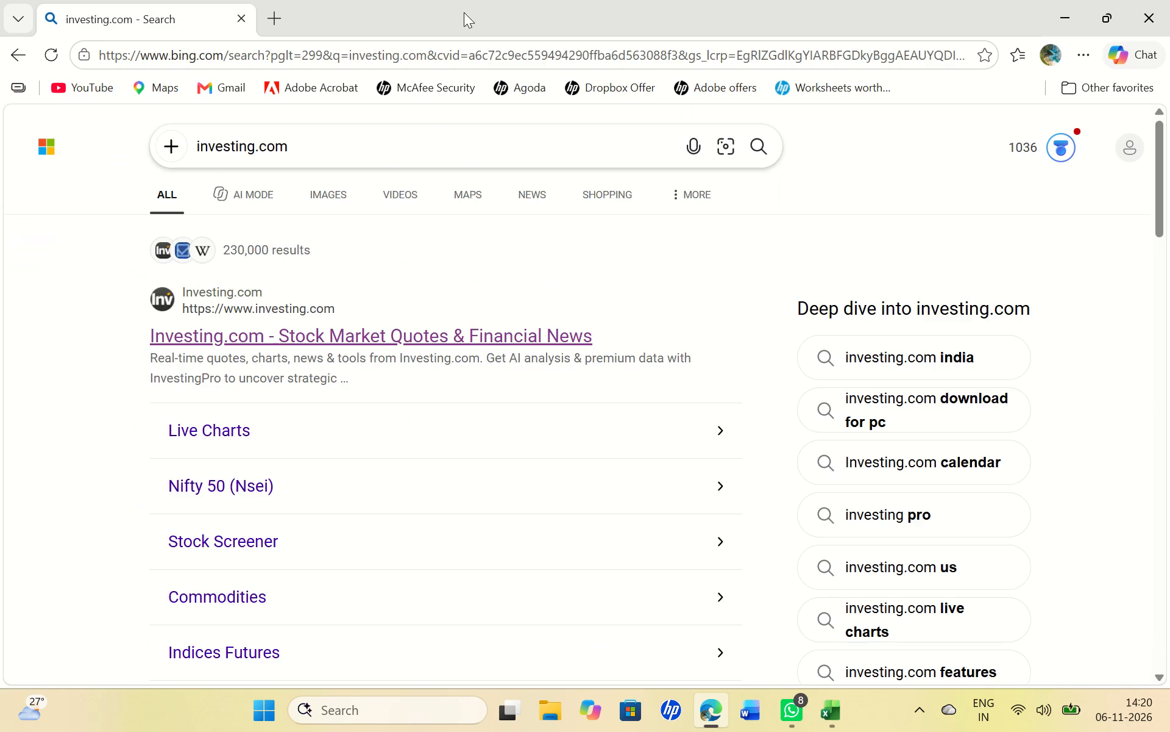
Reopen Investing.com from the search results and open the NSE-listed State Bank of India stock from the recent searches.
click(327, 335)
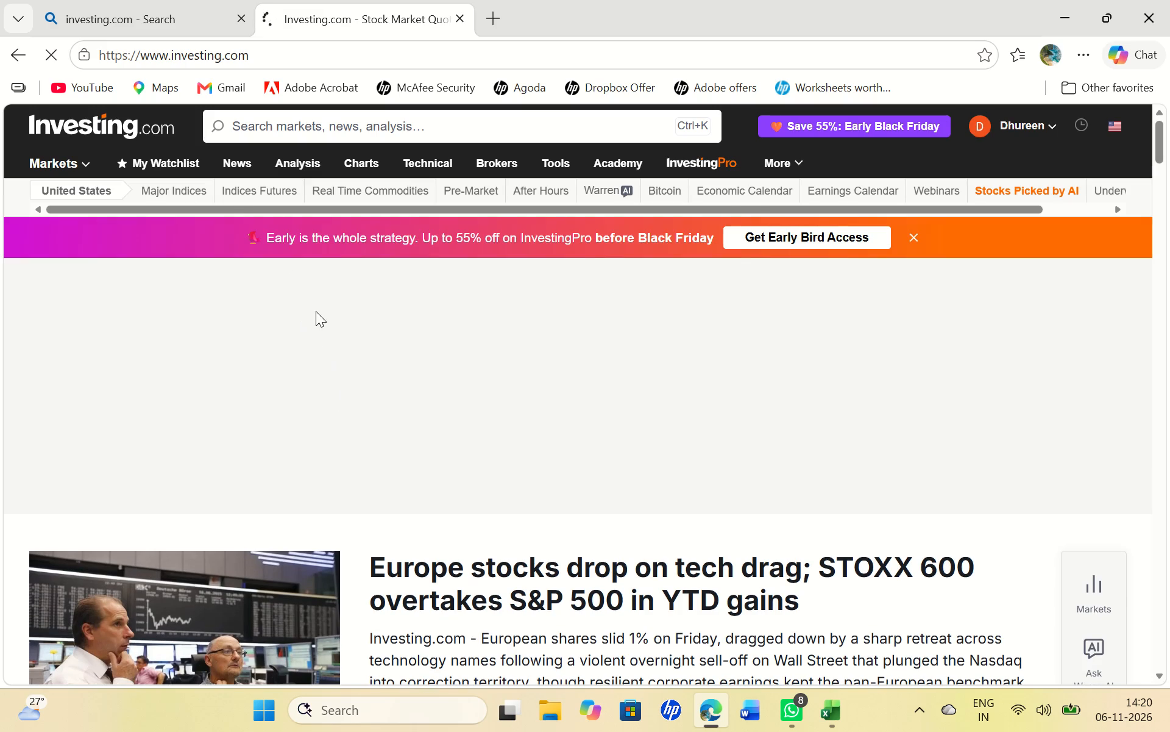
click(470, 121)
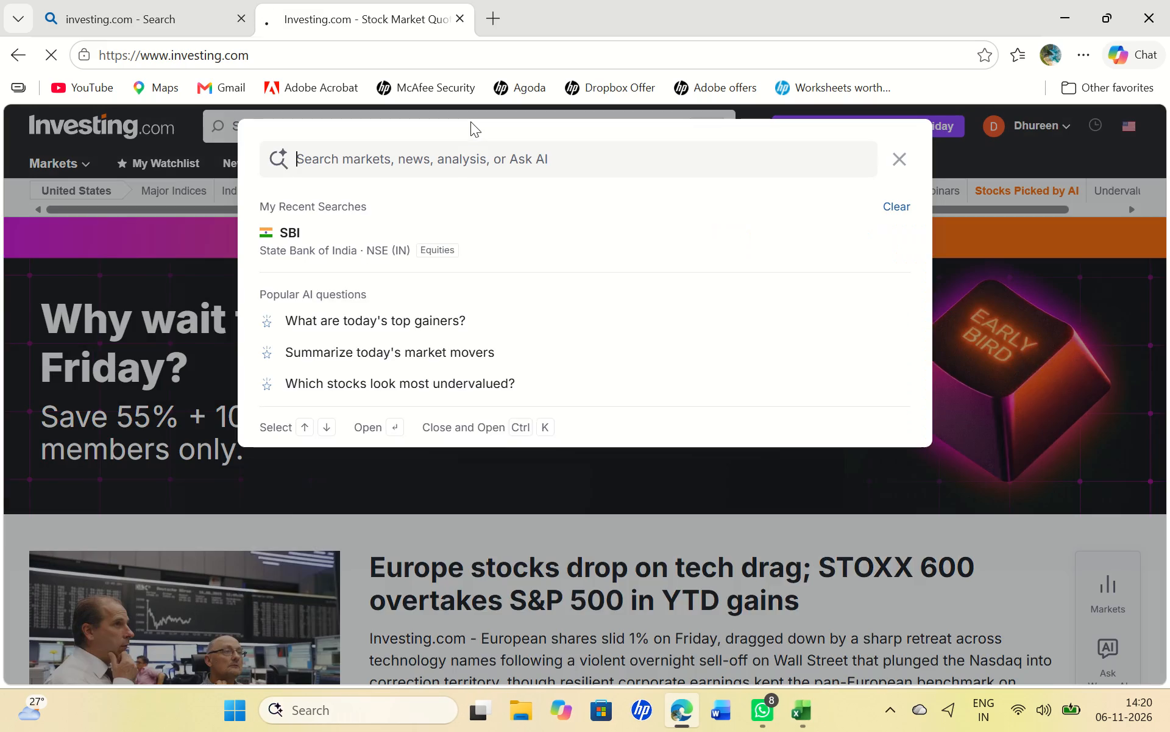
click(397, 251)
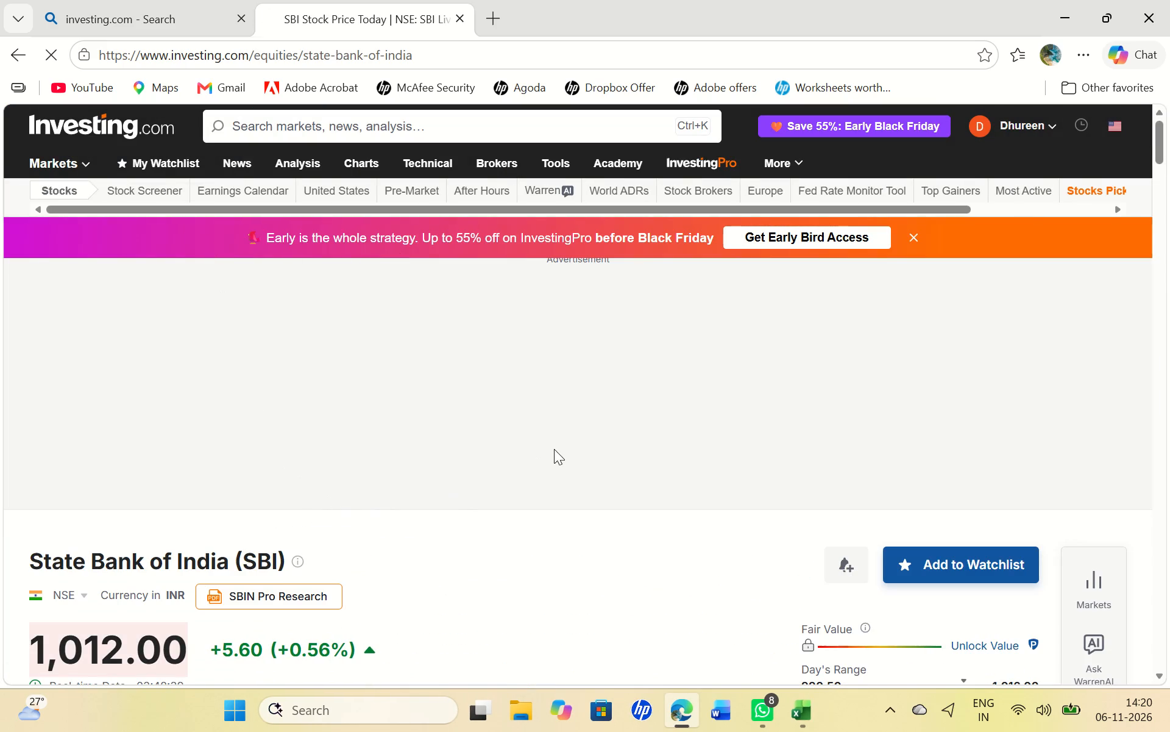
Dismiss the webinar pop-up and open the Historical Data page of the State Bank of India stock.
key(Down)
key(Down)
key(Down)
key(Down)
key(Down)
key(Down)
key(Down)
key(Down)
key(Down)
key(Down)
key(Down)
key(Down)
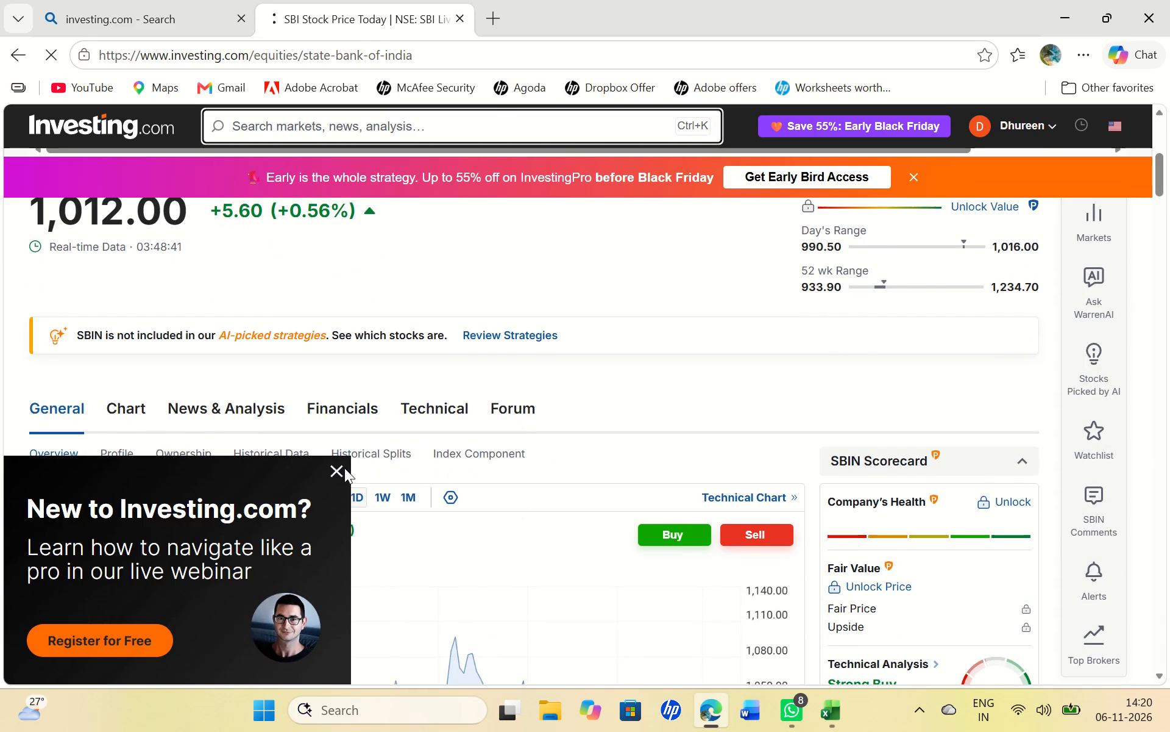
click(345, 468)
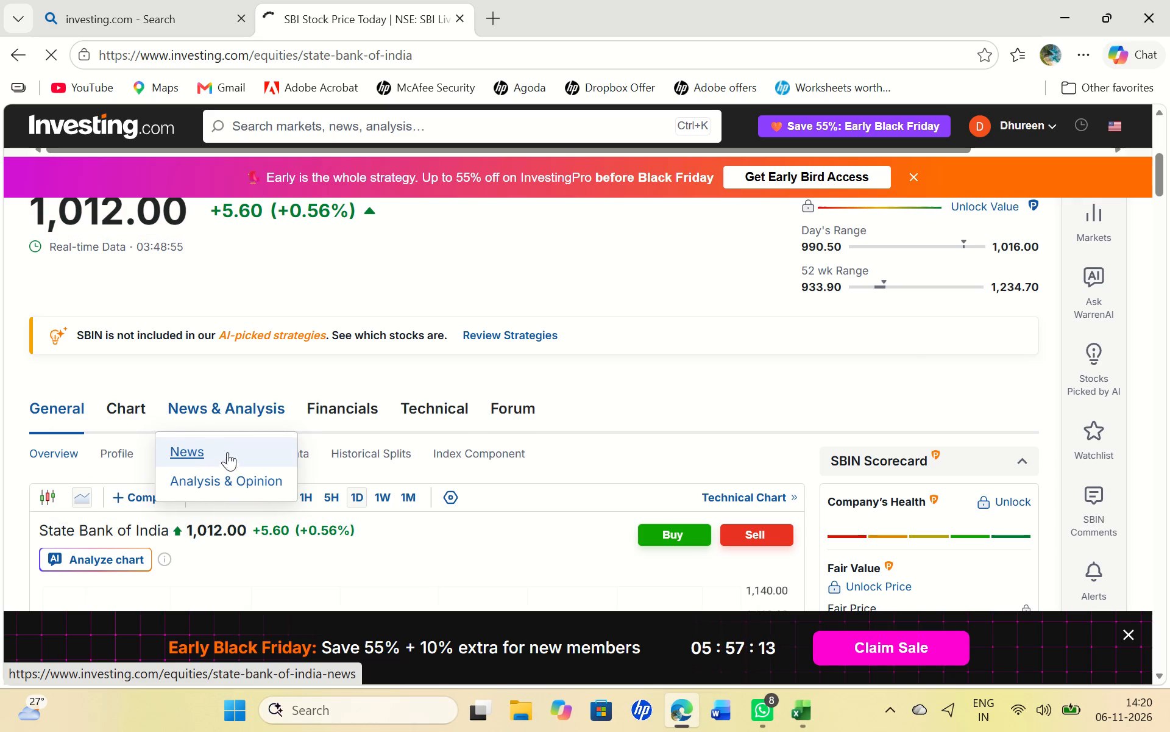
click(309, 453)
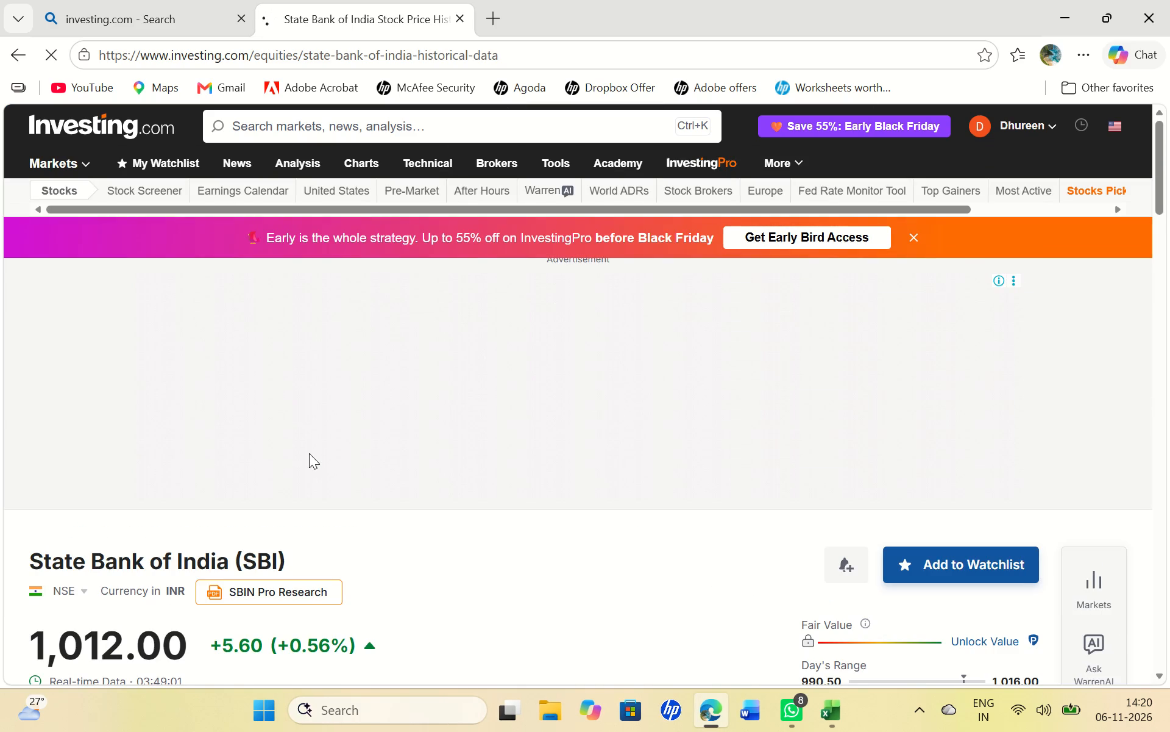
Examine the State Bank of India Stock Price History table and its time frame, date range and download options.
key(Down)
key(Down)
key(Down)
key(Down)
key(Down)
key(Down)
key(Down)
key(Down)
key(Down)
key(Down)
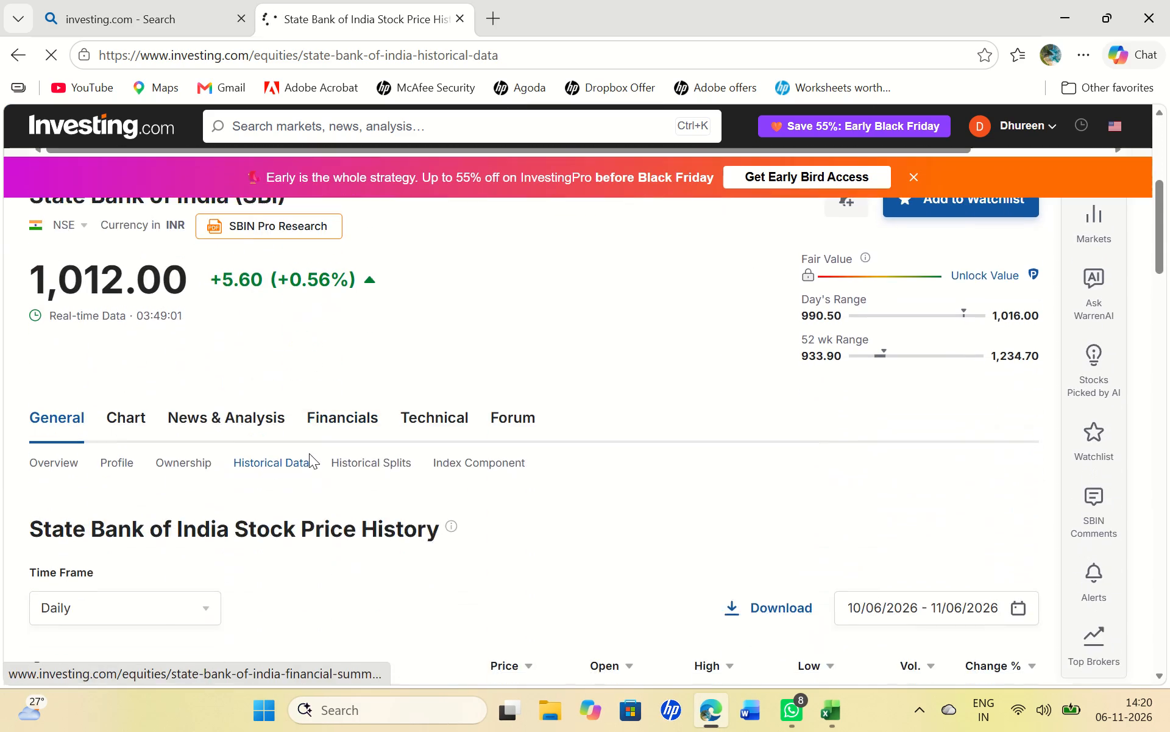
key(Down)
key(Down)
key(Down)
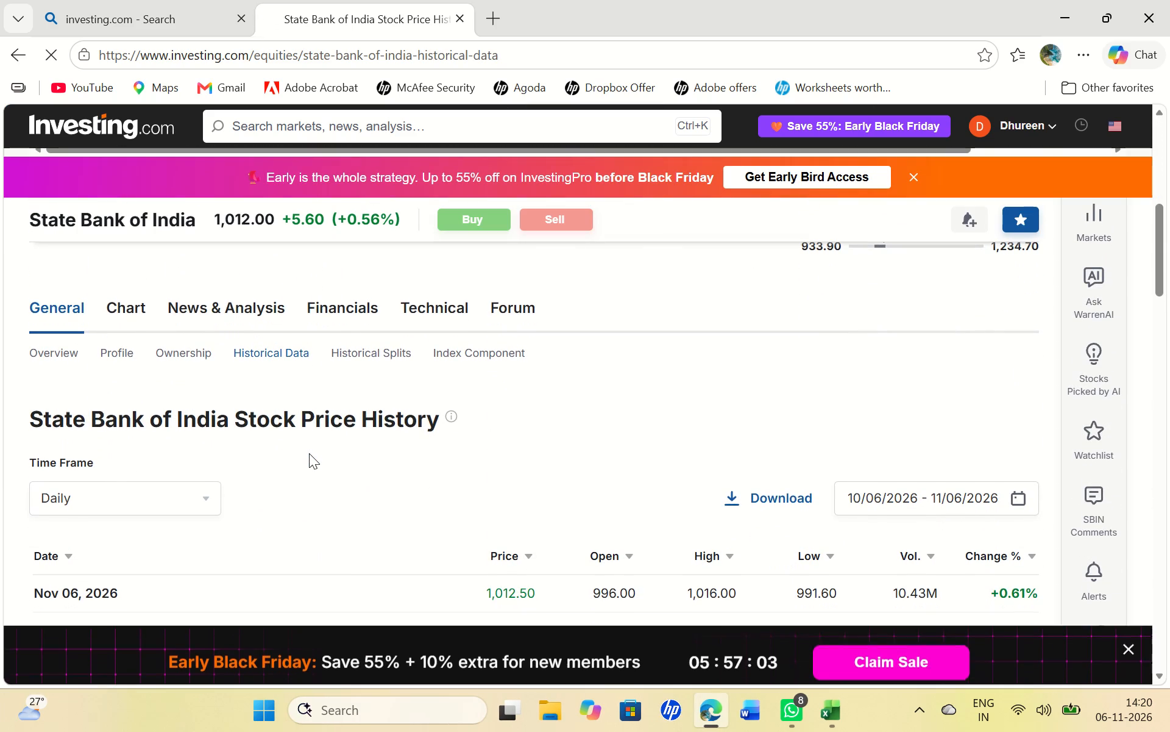
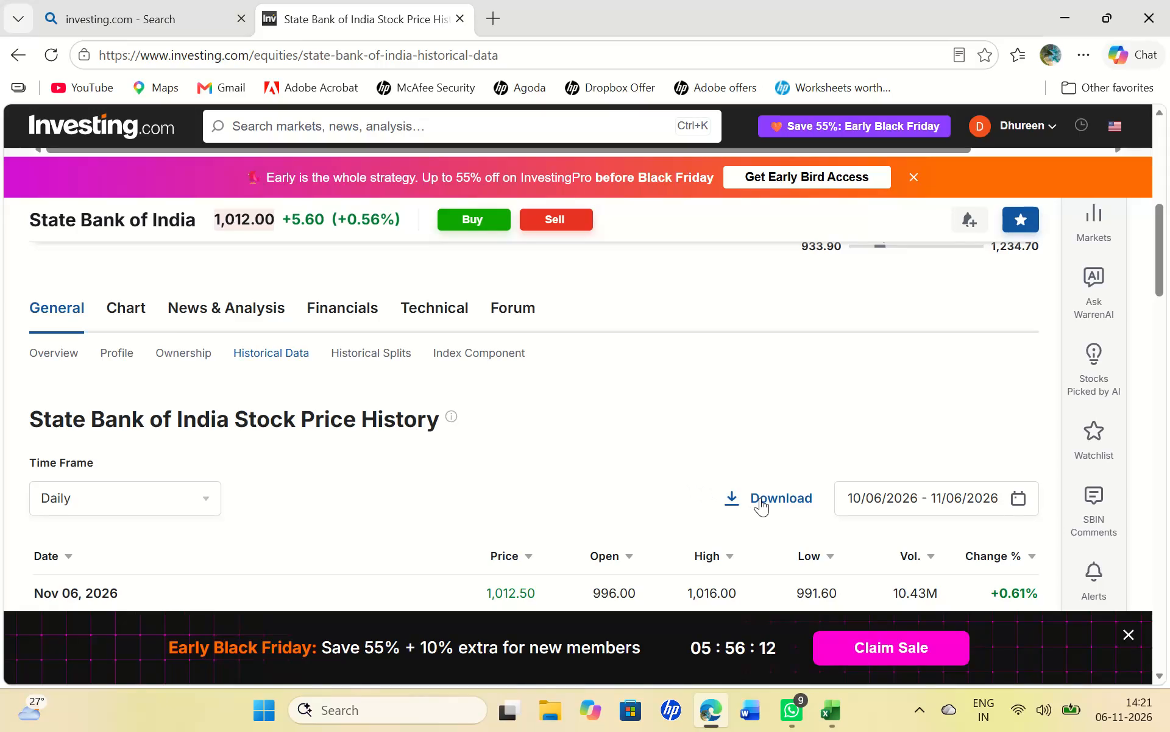
Download State Bank of India's daily stock price history for 10/06/2026 - 11/06/2026 as a CSV file and dismiss the downloads list.
click(760, 498)
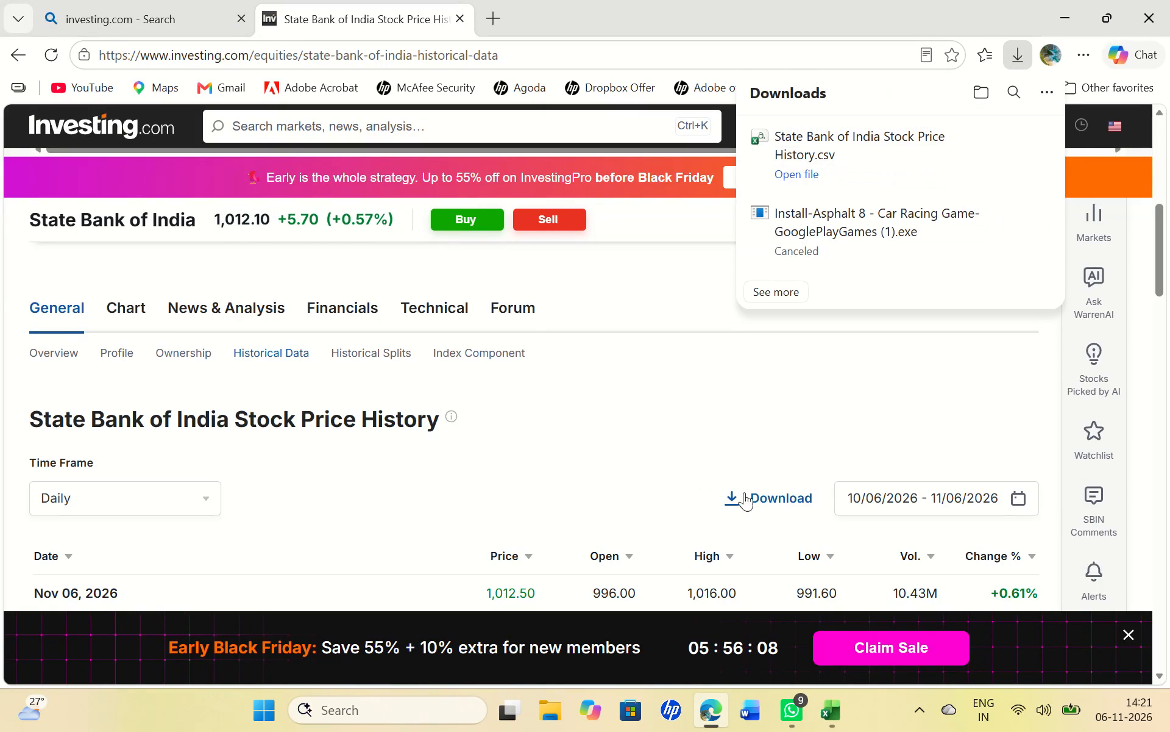
scroll(553, 464, down, 2)
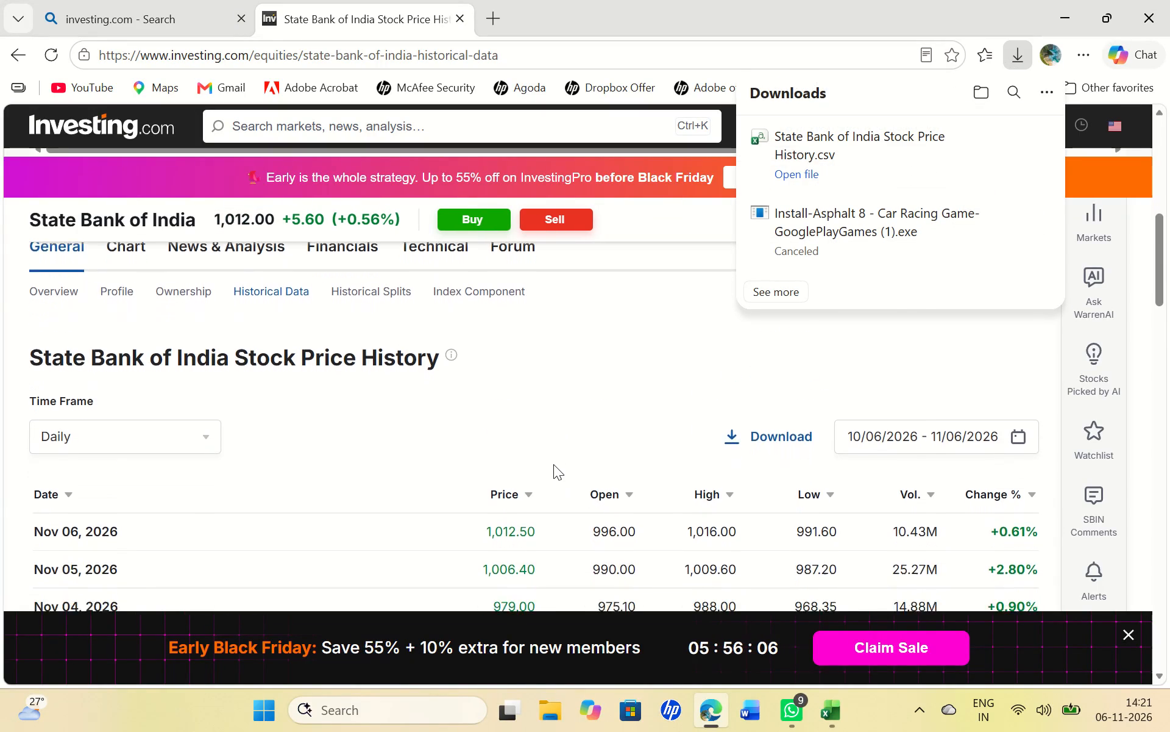
scroll(553, 464, down, 2)
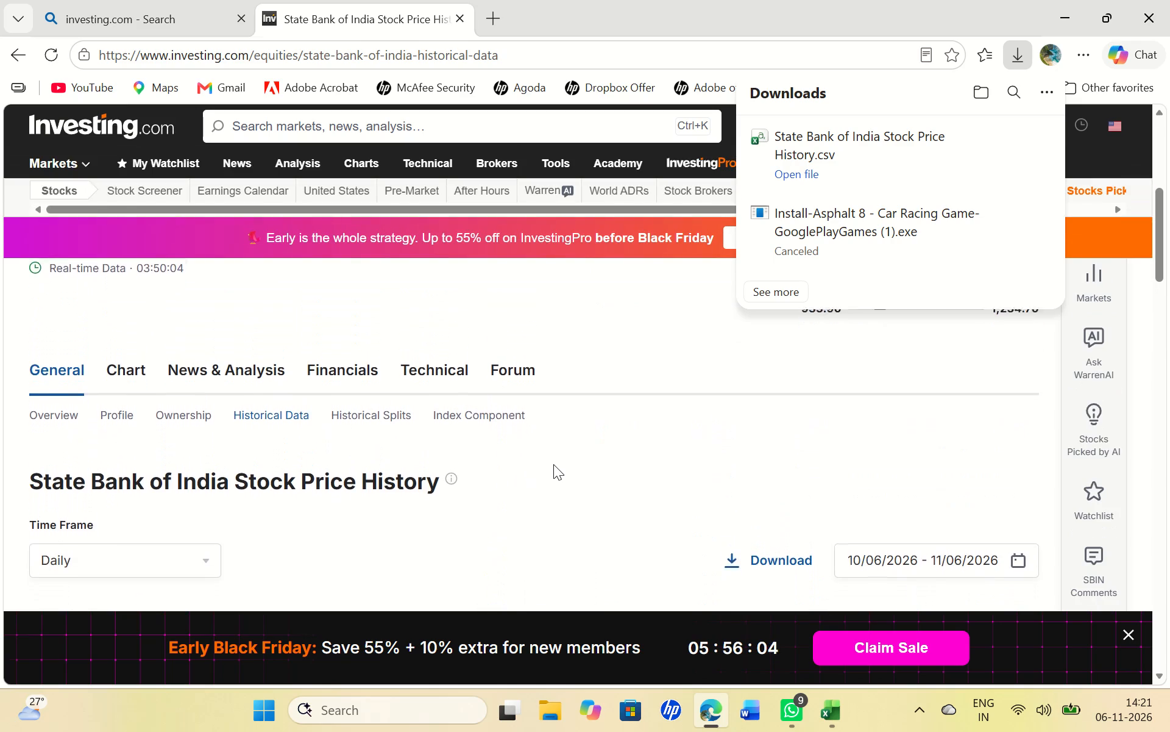
scroll(553, 464, down, 1)
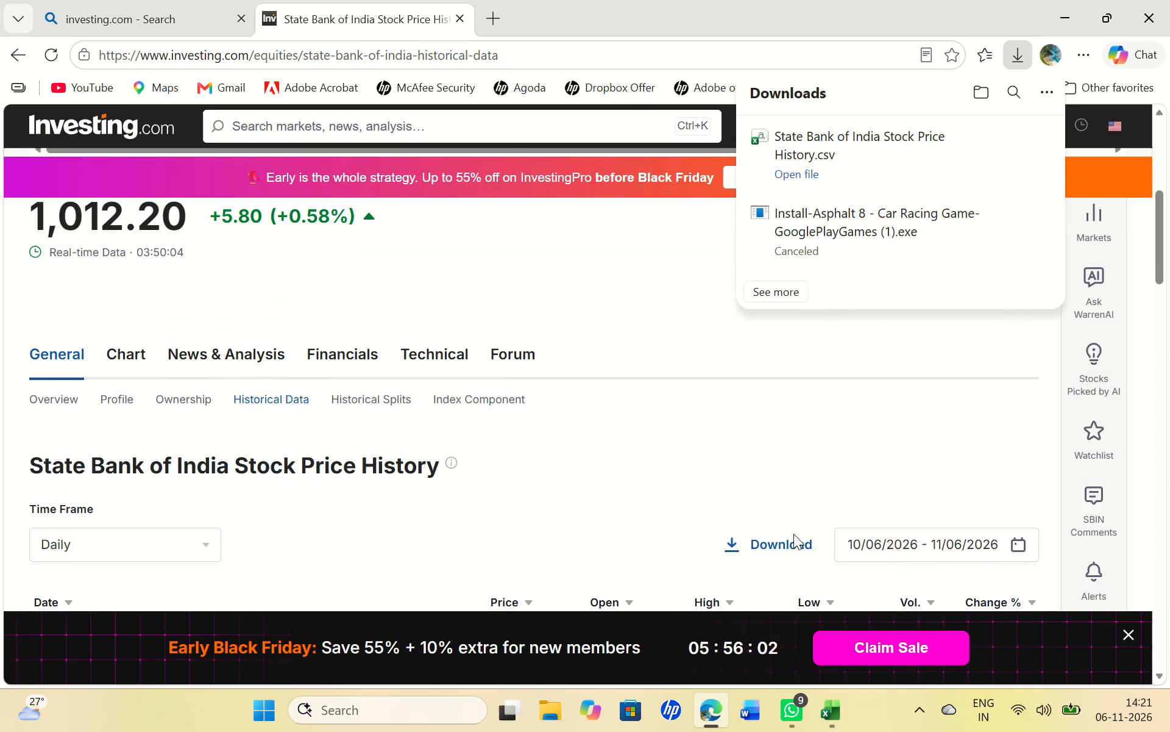
click(793, 534)
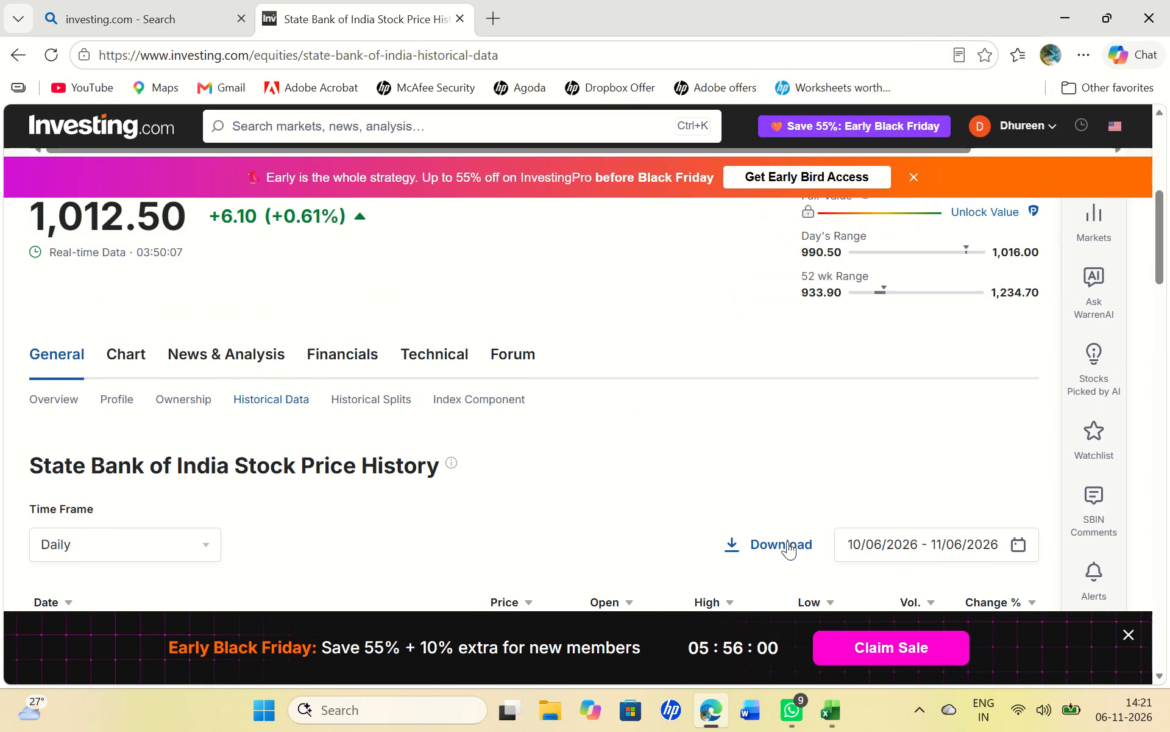
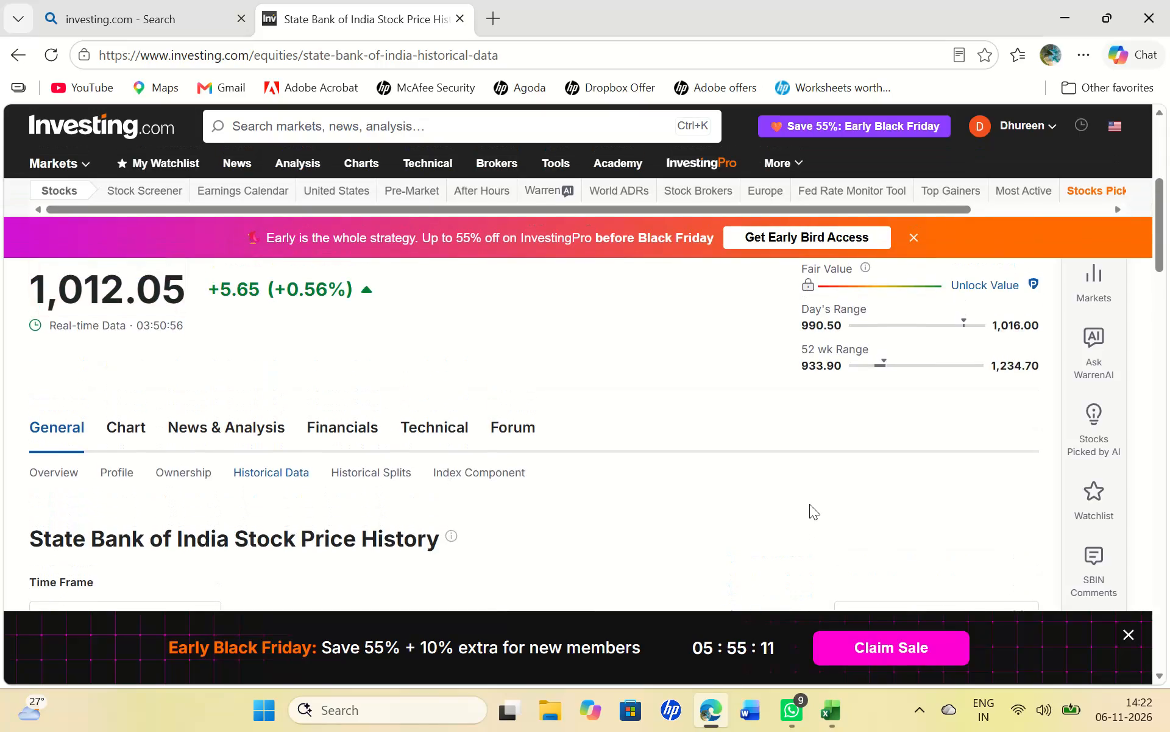
Review the State Bank of India quote page down to the price history's time frame and date range settings.
key(Up)
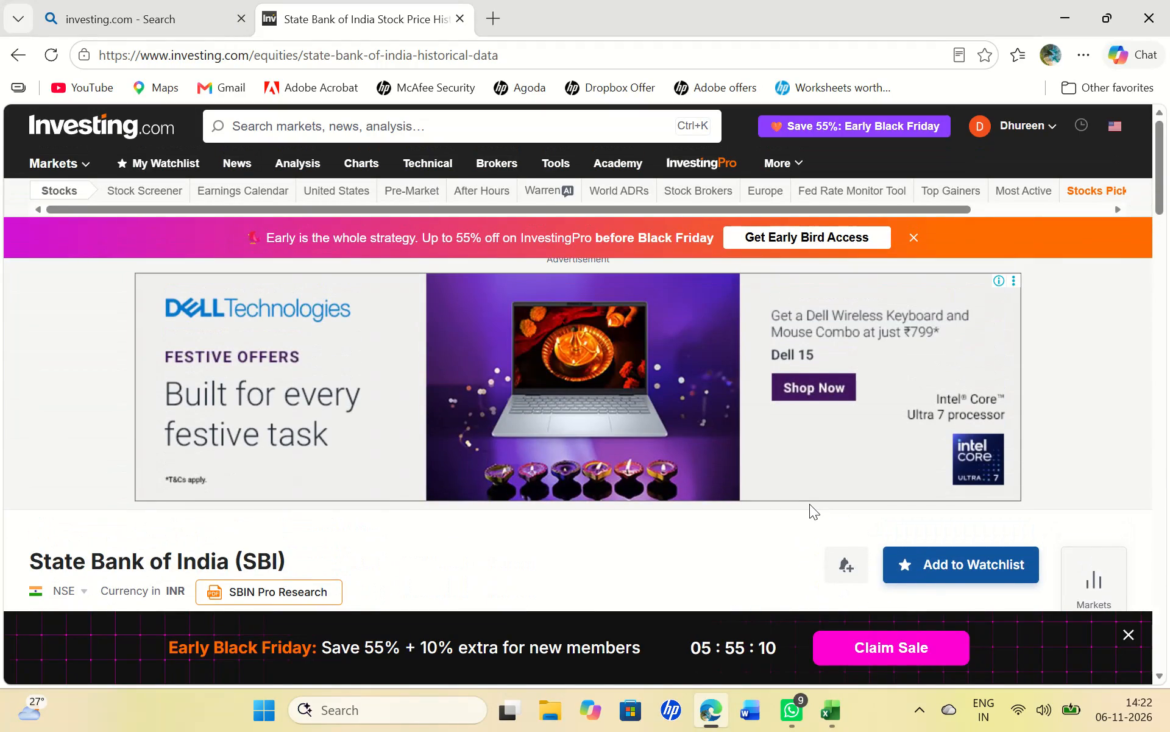
key(Down)
key(Down)
key(Down)
key(Down)
key(Down)
key(Down)
key(Down)
key(Down)
key(Down)
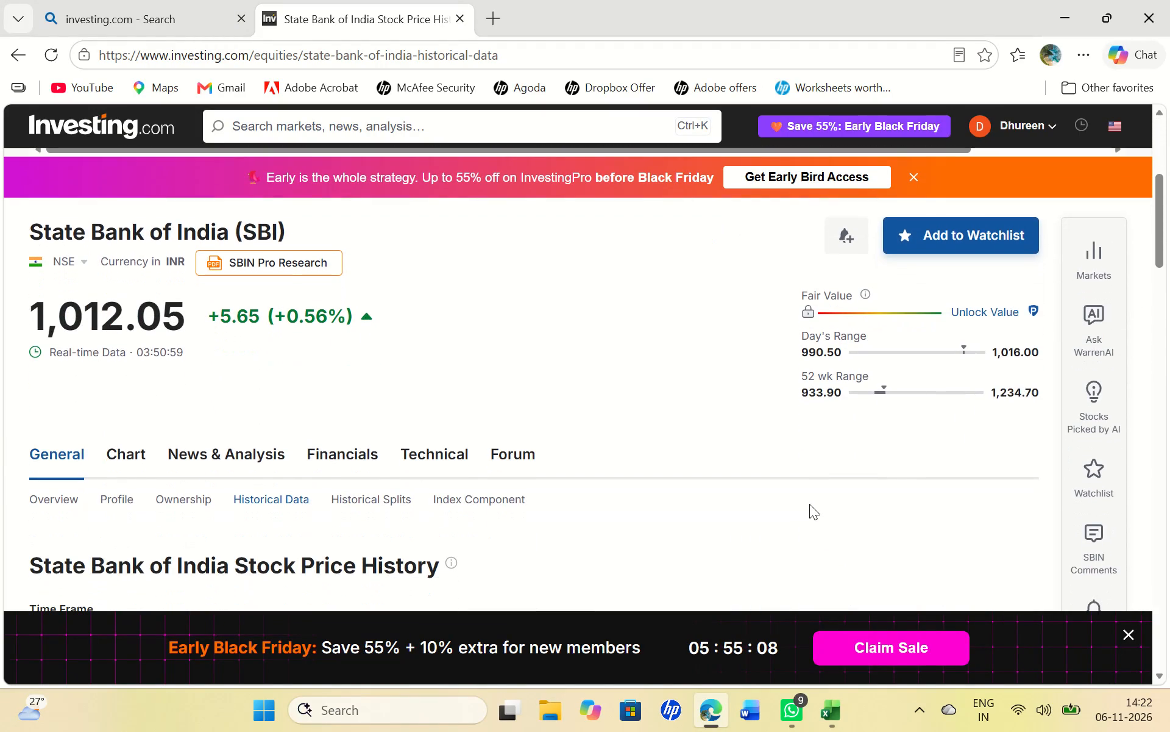
key(Down)
key(Down)
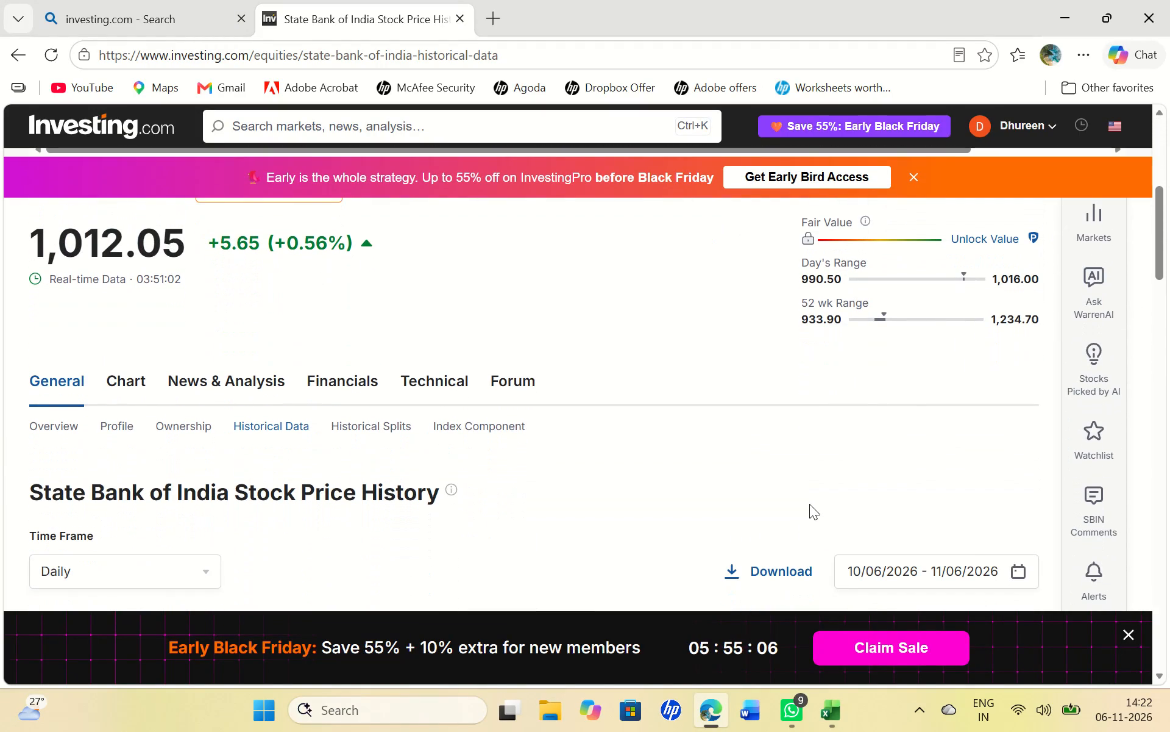
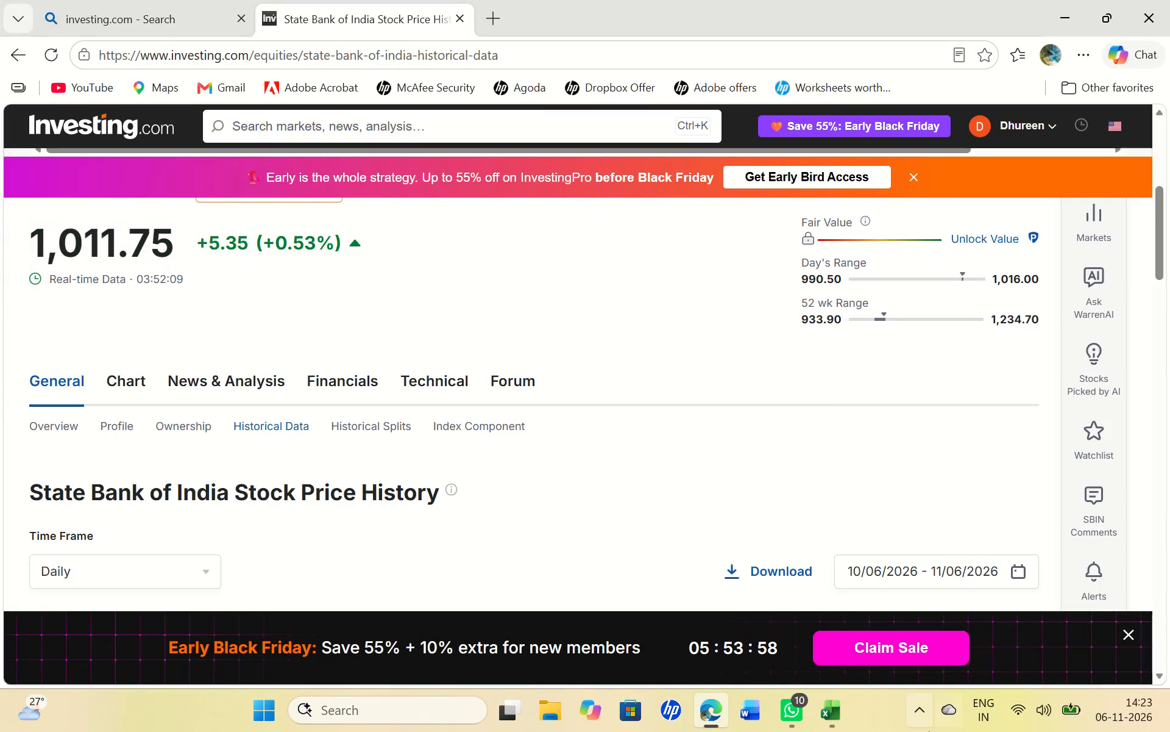
Switch to the portfolio workbook in Excel and examine the Calculation sheet's returns columns and risk measures, selecting the first Portfolio Returns cell.
click(835, 714)
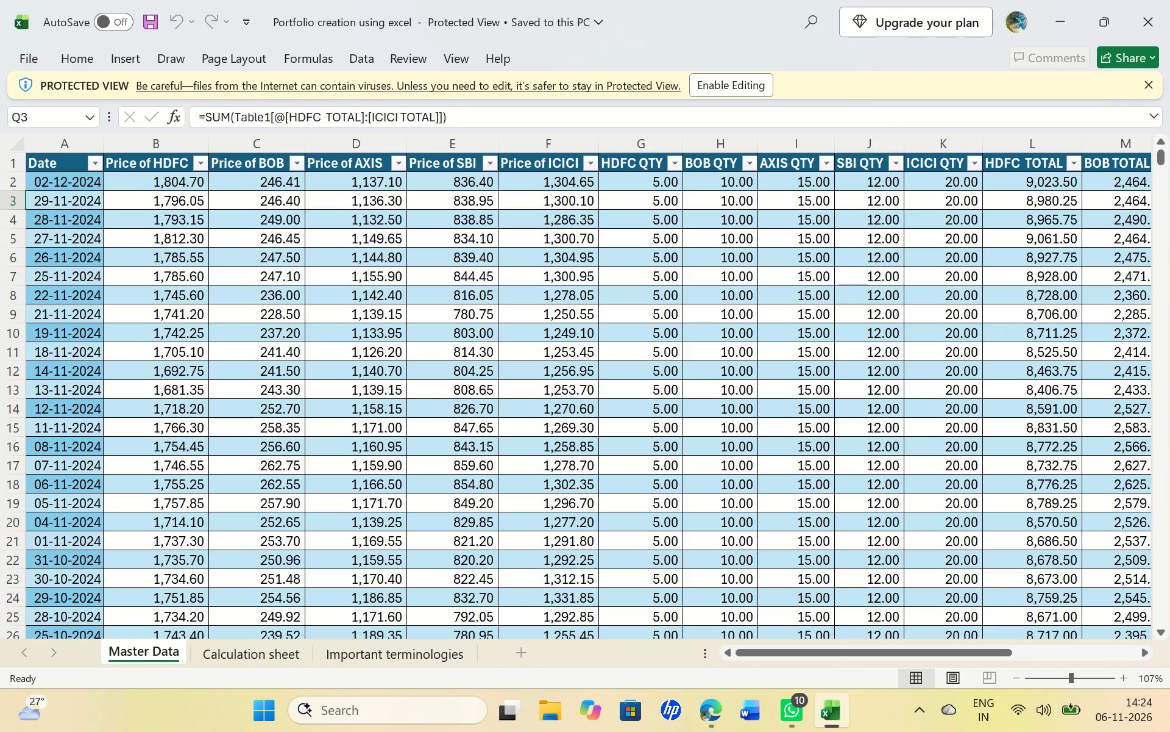
click(270, 650)
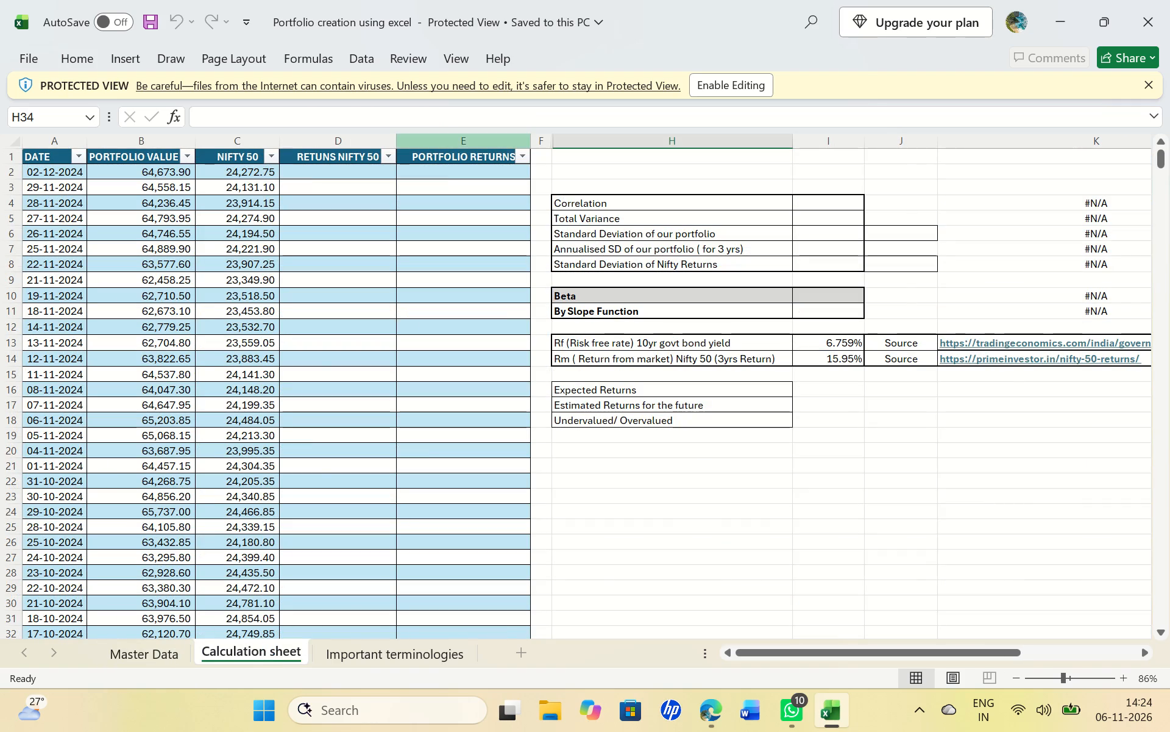
click(491, 171)
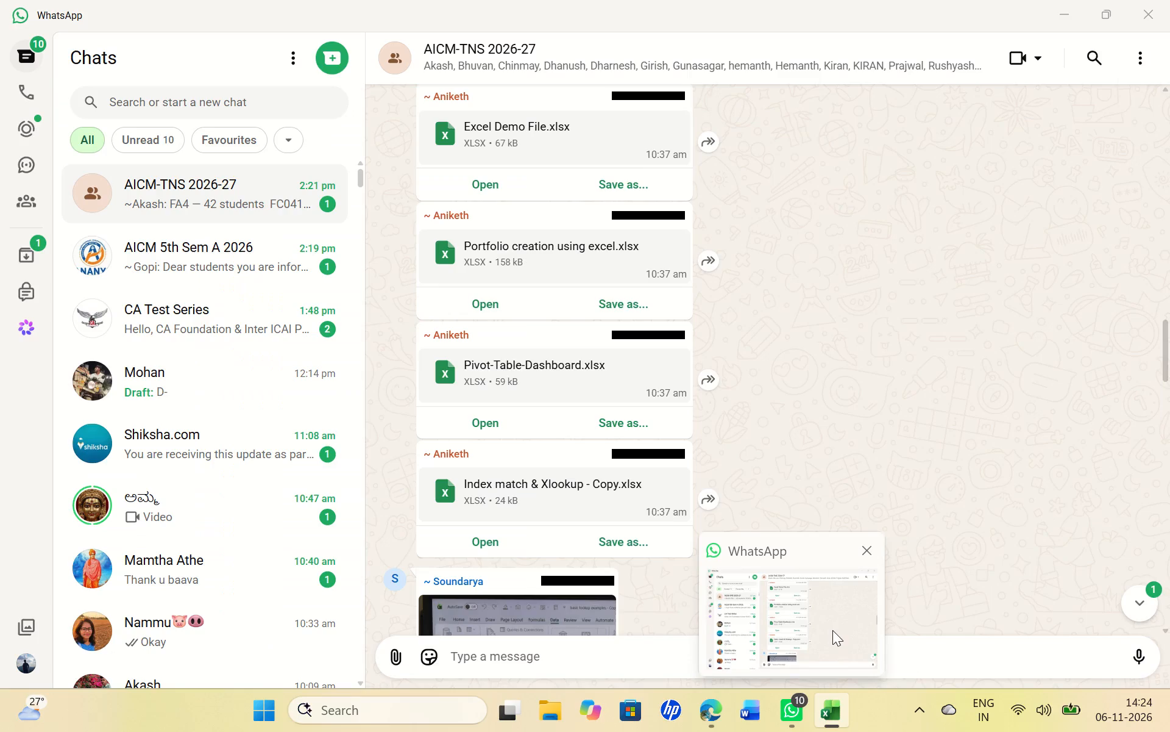
click(838, 703)
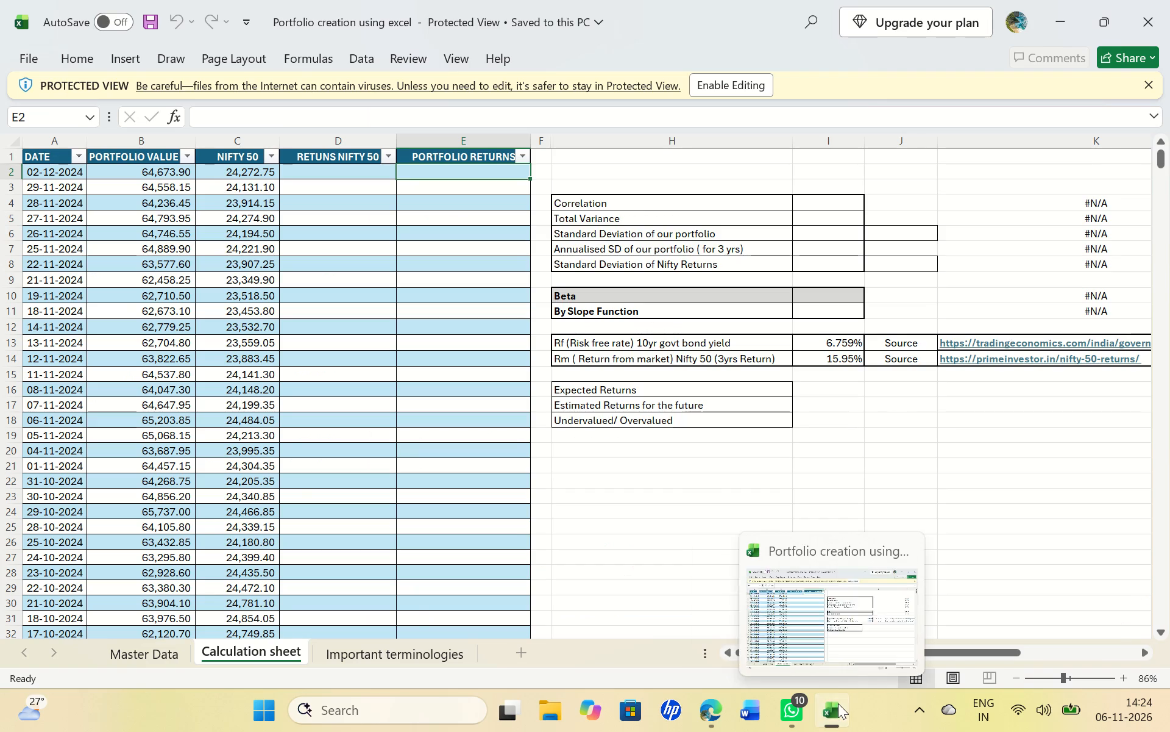
click(838, 703)
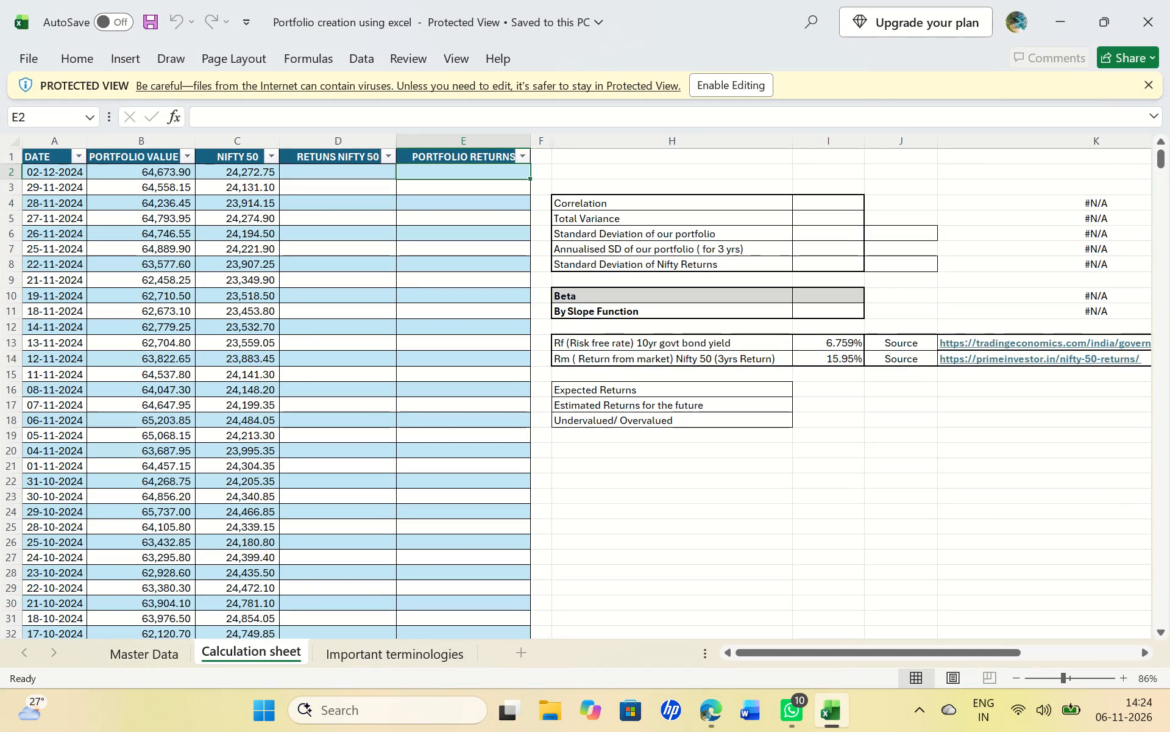
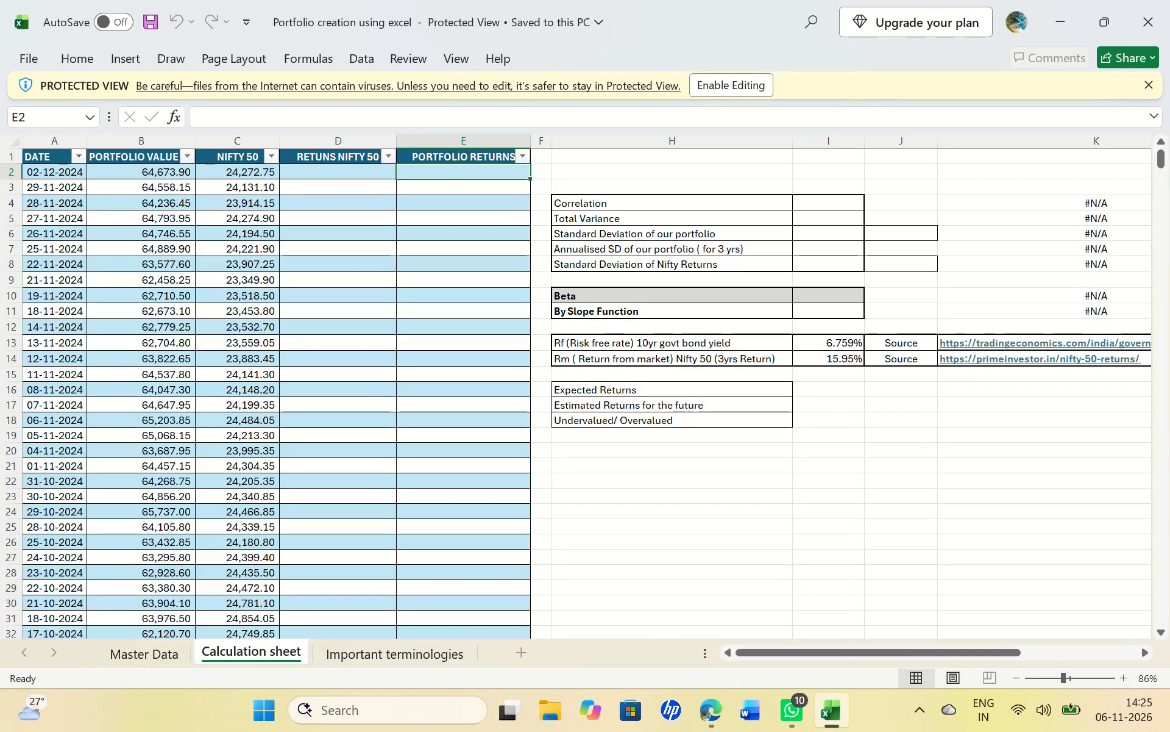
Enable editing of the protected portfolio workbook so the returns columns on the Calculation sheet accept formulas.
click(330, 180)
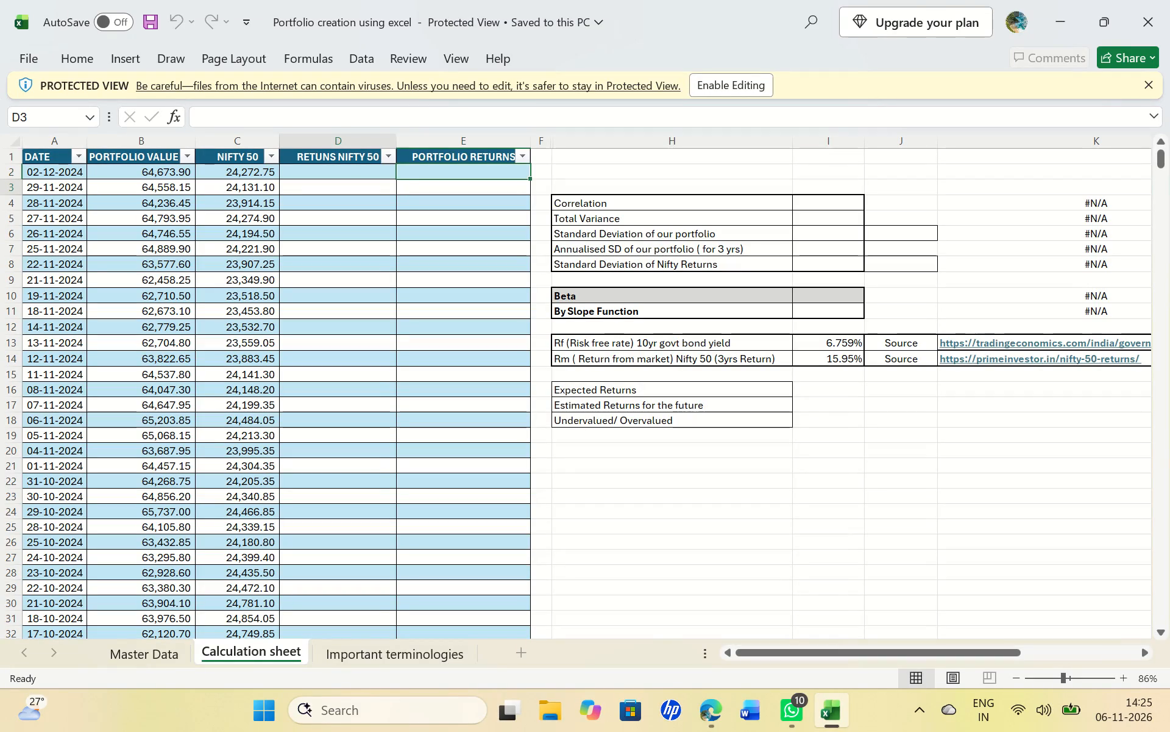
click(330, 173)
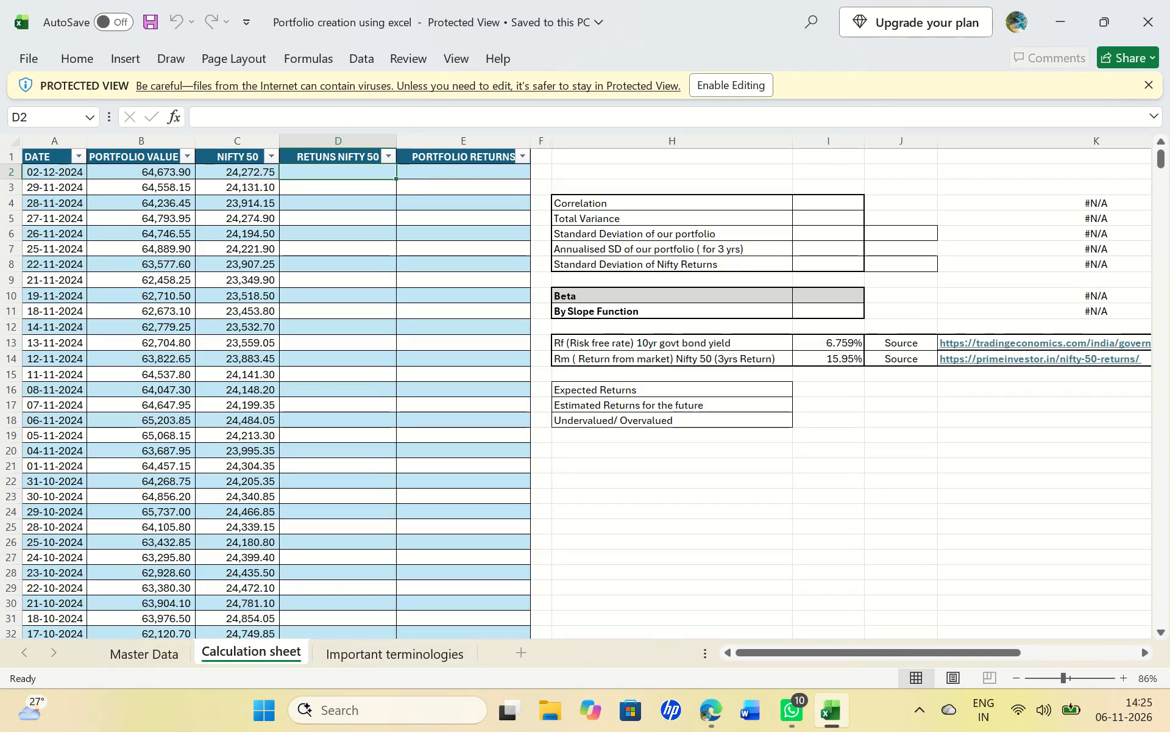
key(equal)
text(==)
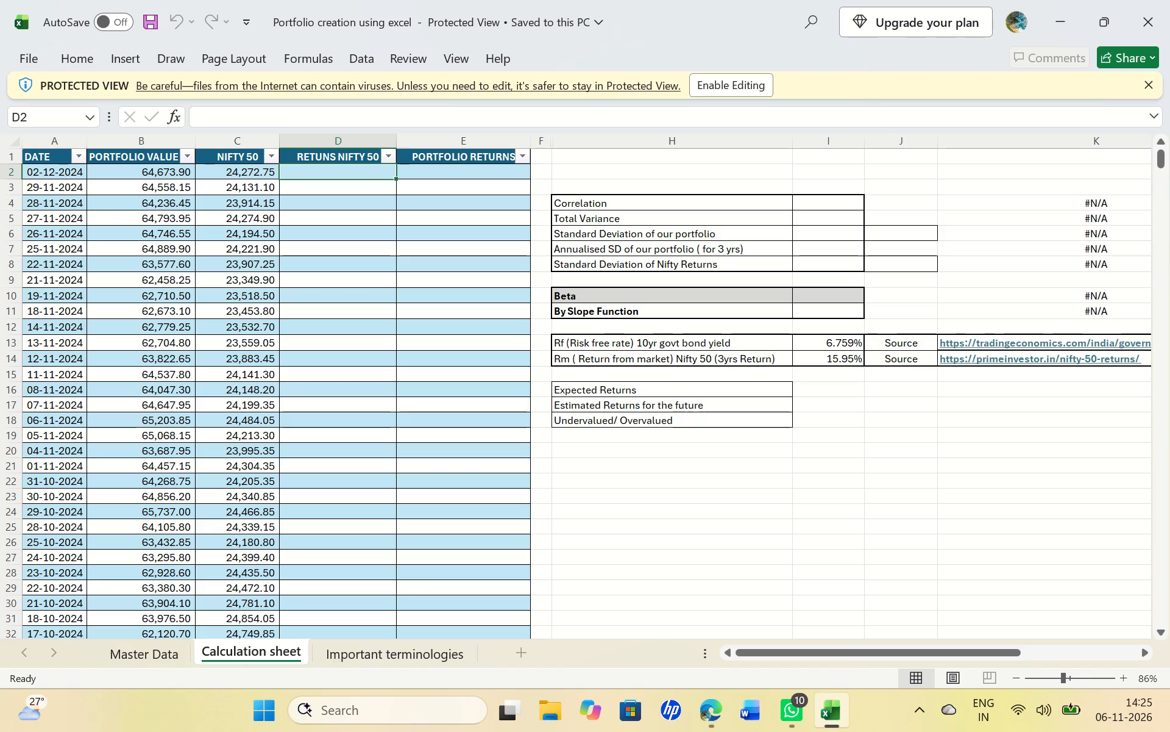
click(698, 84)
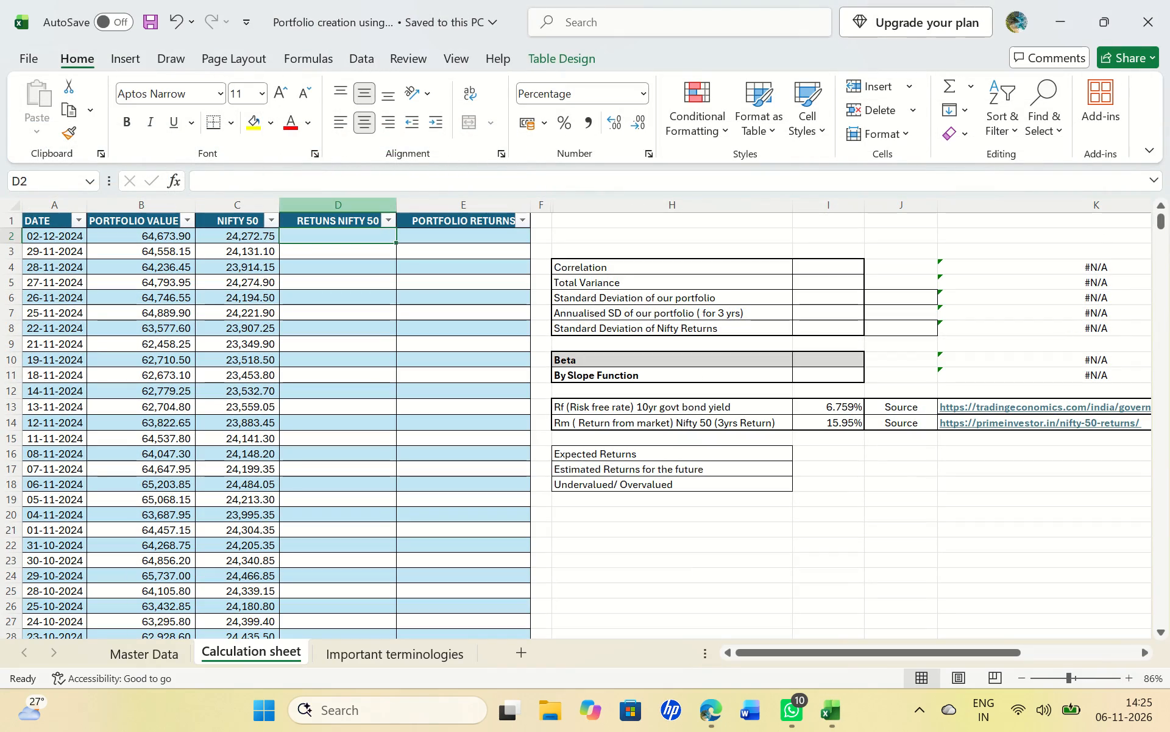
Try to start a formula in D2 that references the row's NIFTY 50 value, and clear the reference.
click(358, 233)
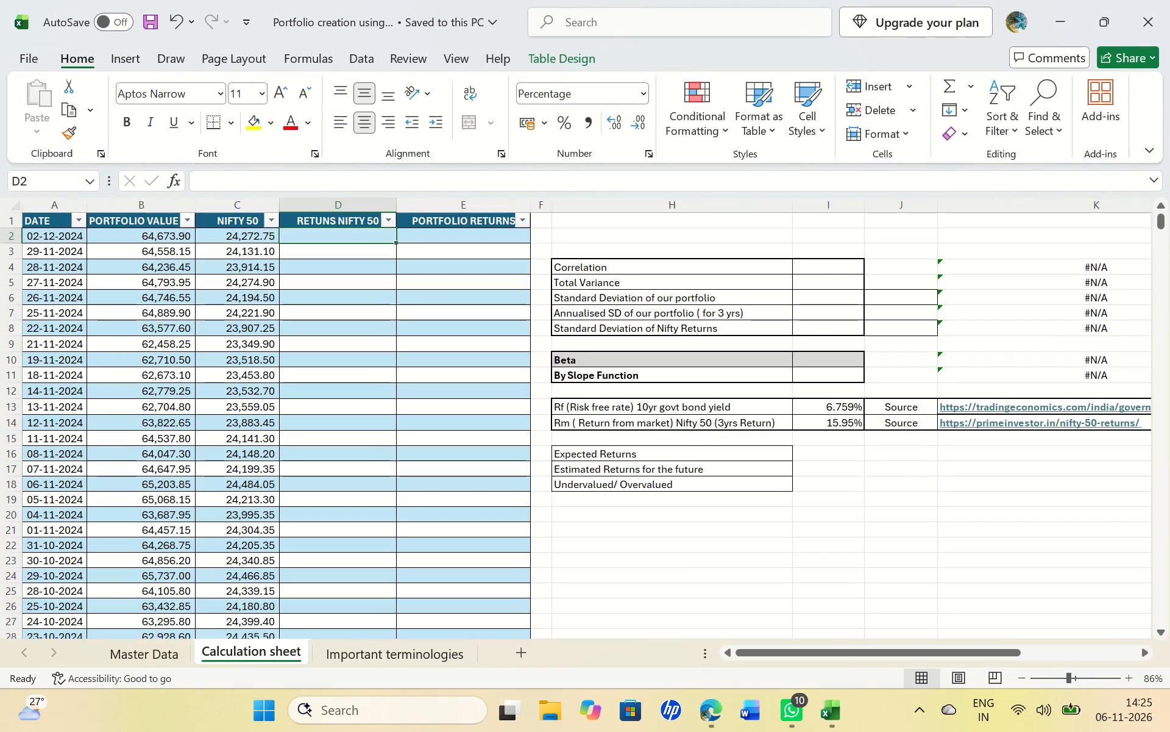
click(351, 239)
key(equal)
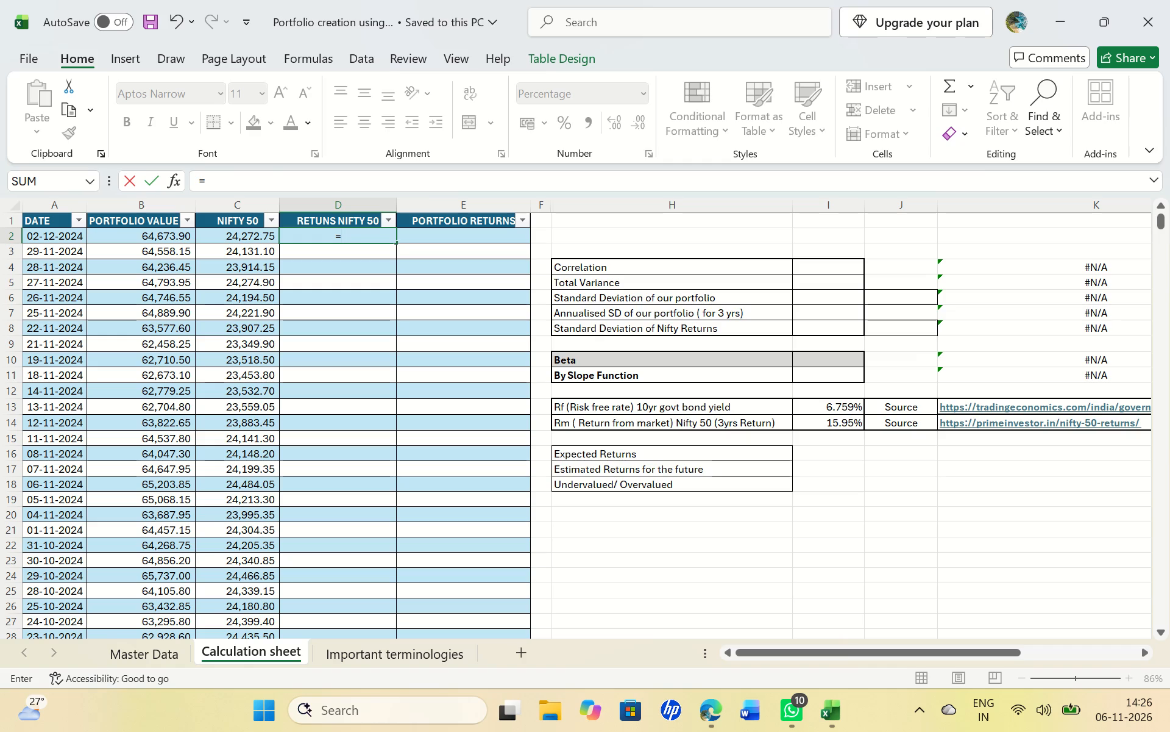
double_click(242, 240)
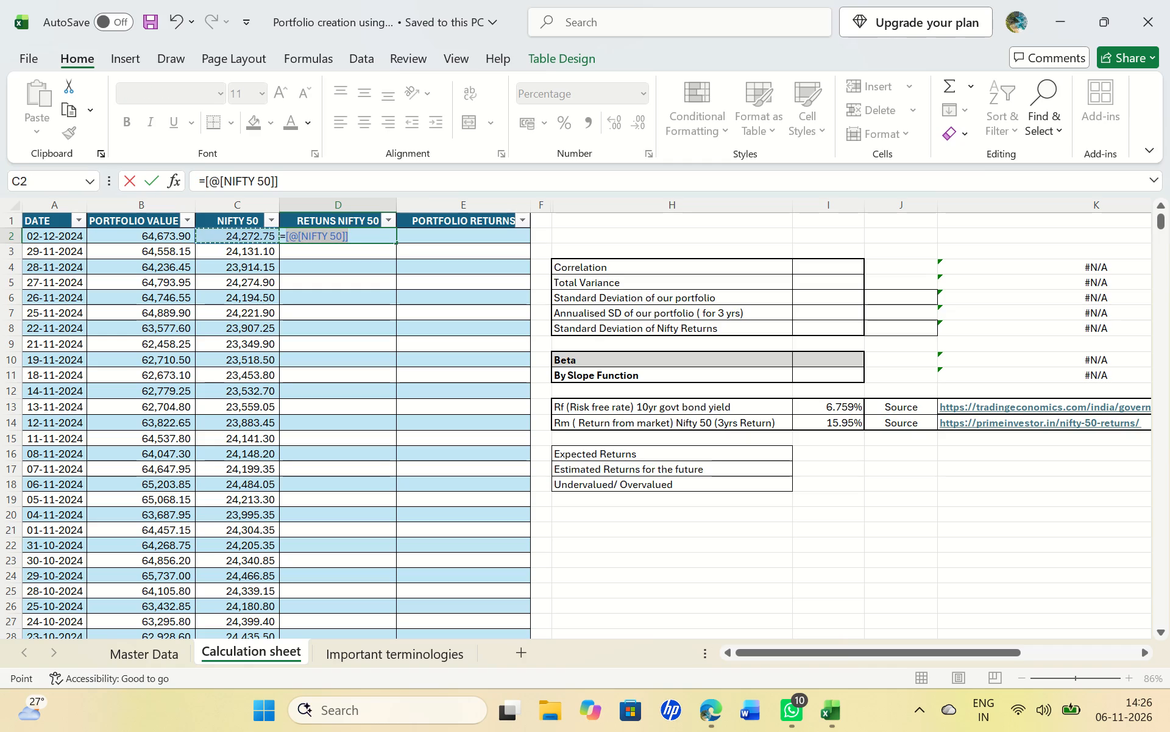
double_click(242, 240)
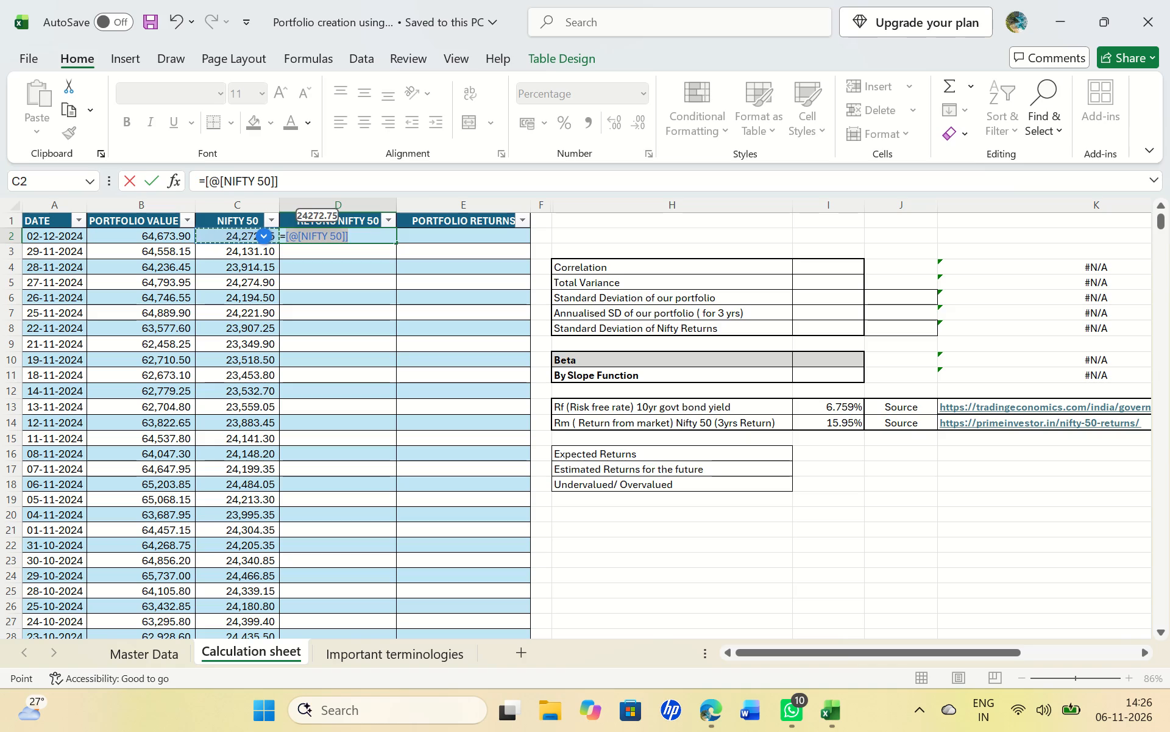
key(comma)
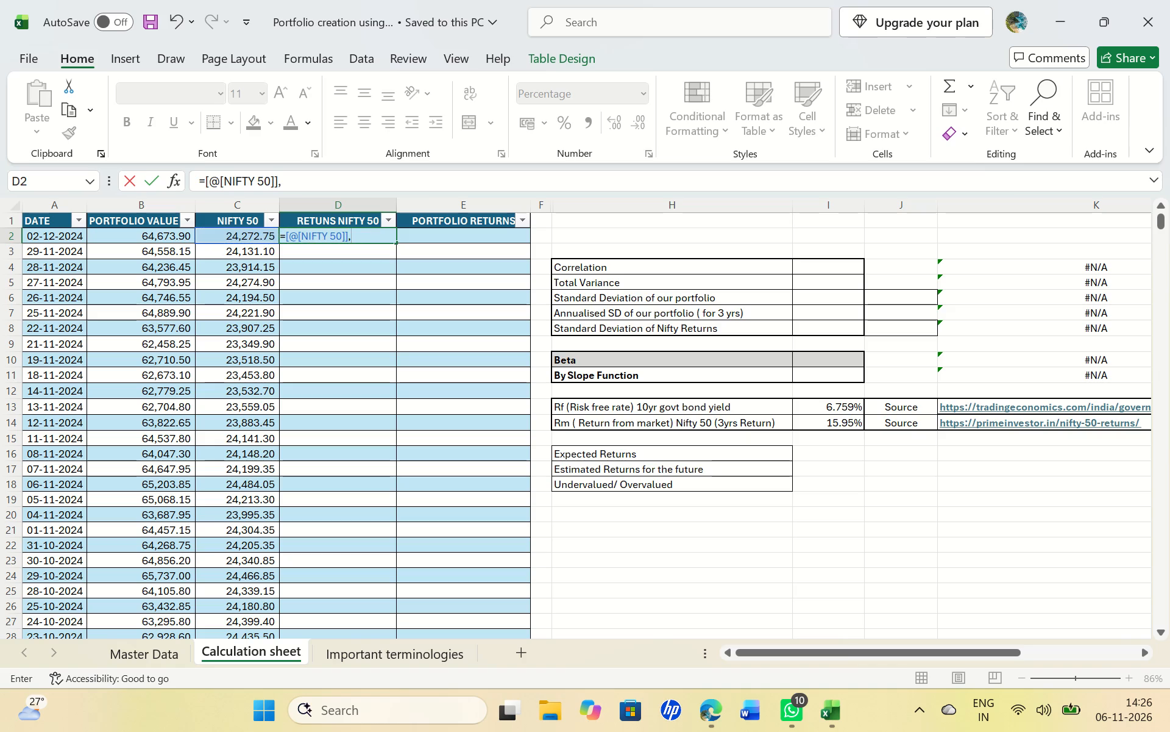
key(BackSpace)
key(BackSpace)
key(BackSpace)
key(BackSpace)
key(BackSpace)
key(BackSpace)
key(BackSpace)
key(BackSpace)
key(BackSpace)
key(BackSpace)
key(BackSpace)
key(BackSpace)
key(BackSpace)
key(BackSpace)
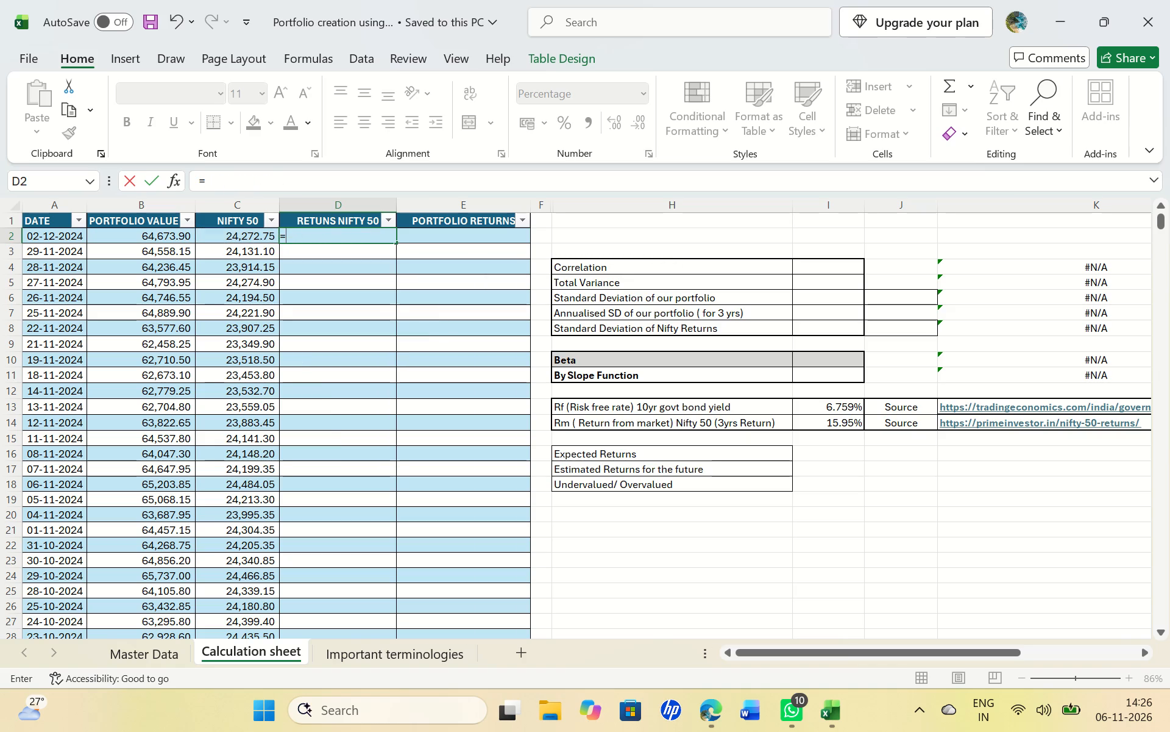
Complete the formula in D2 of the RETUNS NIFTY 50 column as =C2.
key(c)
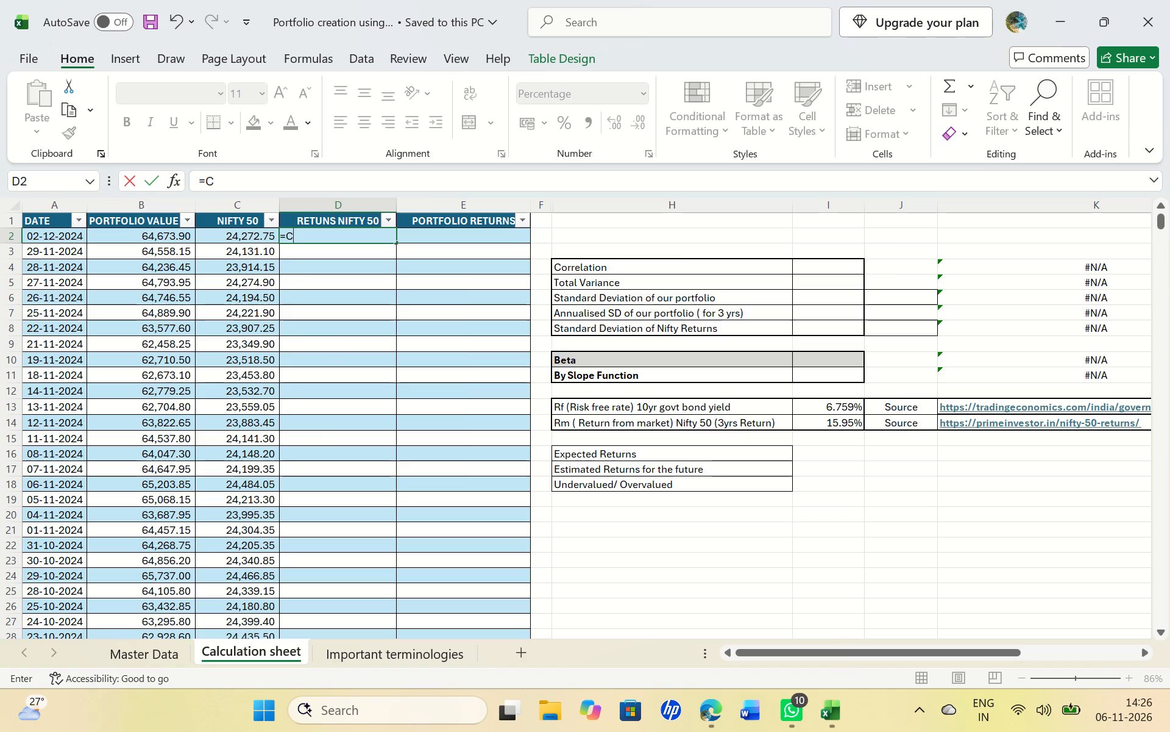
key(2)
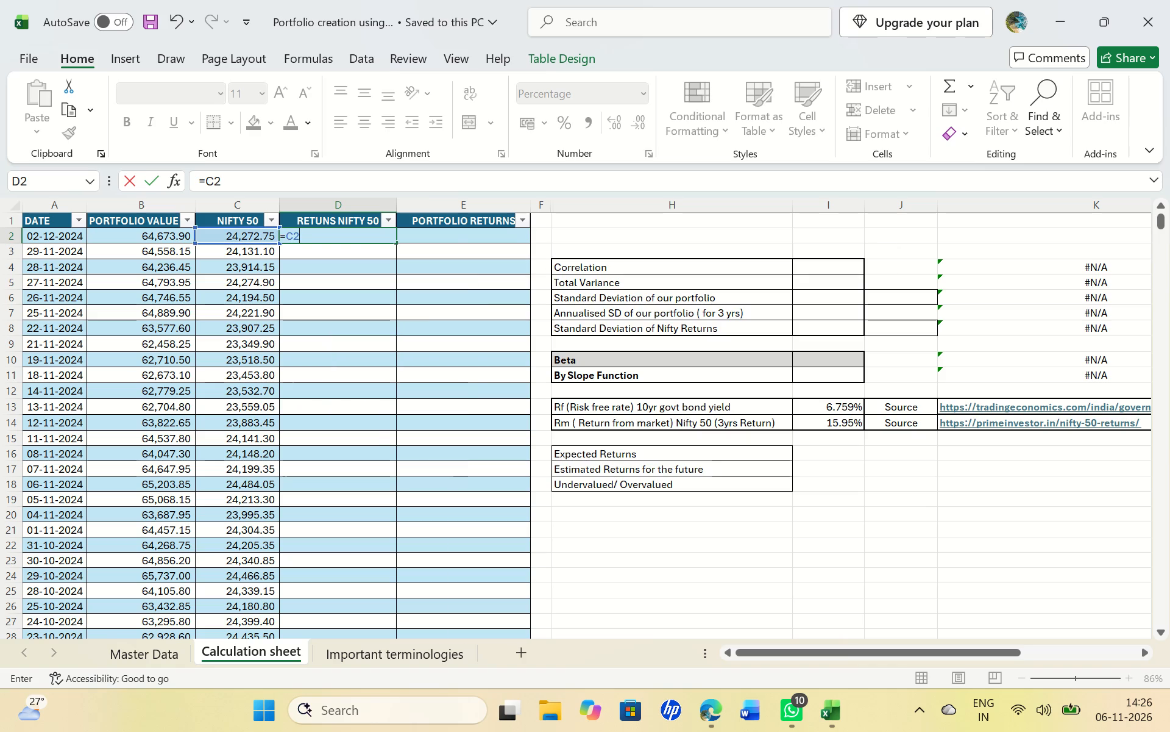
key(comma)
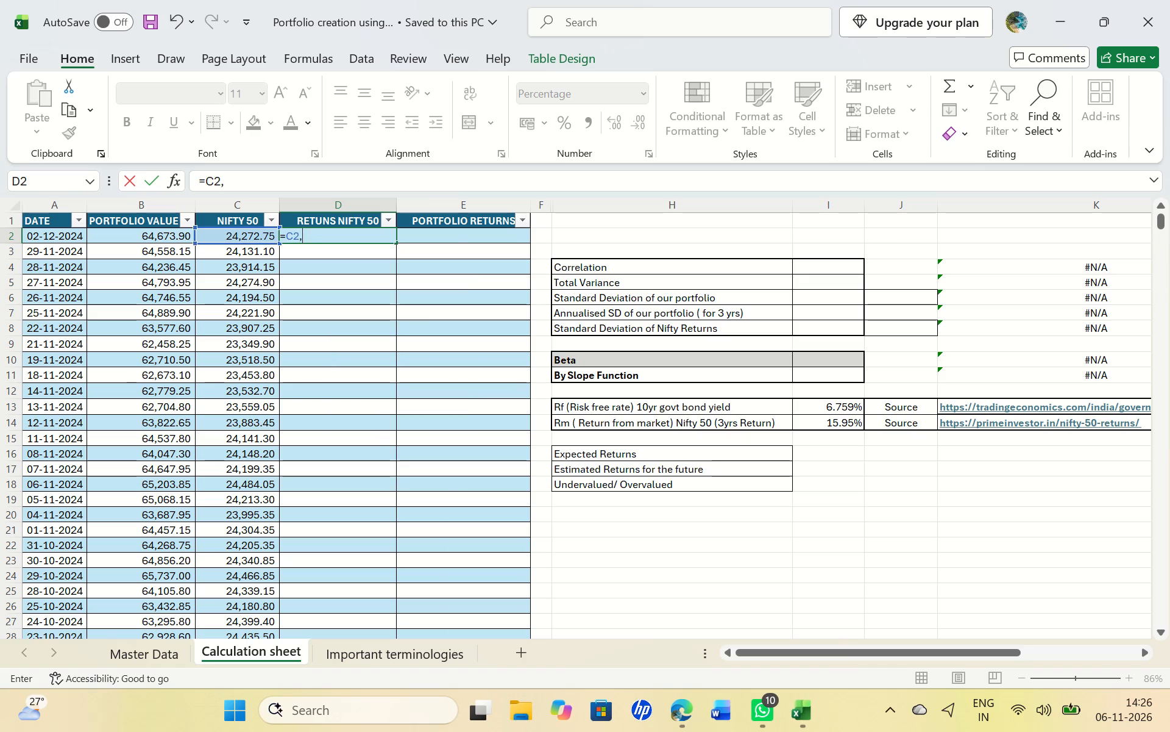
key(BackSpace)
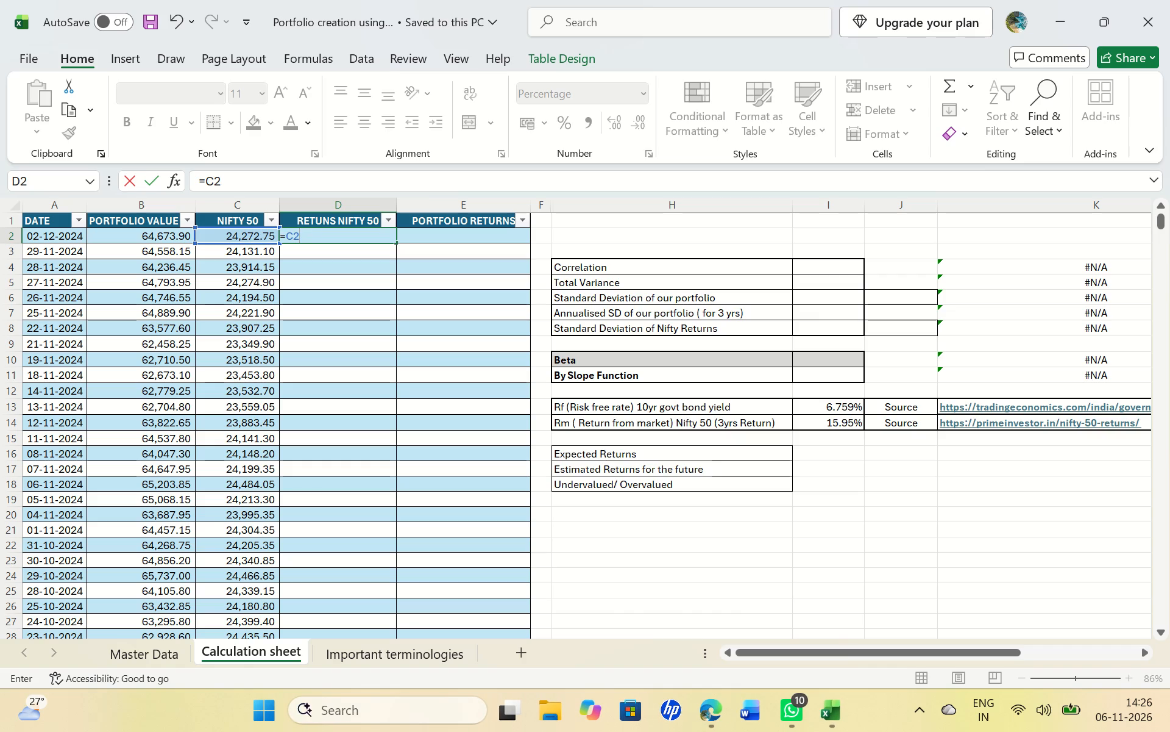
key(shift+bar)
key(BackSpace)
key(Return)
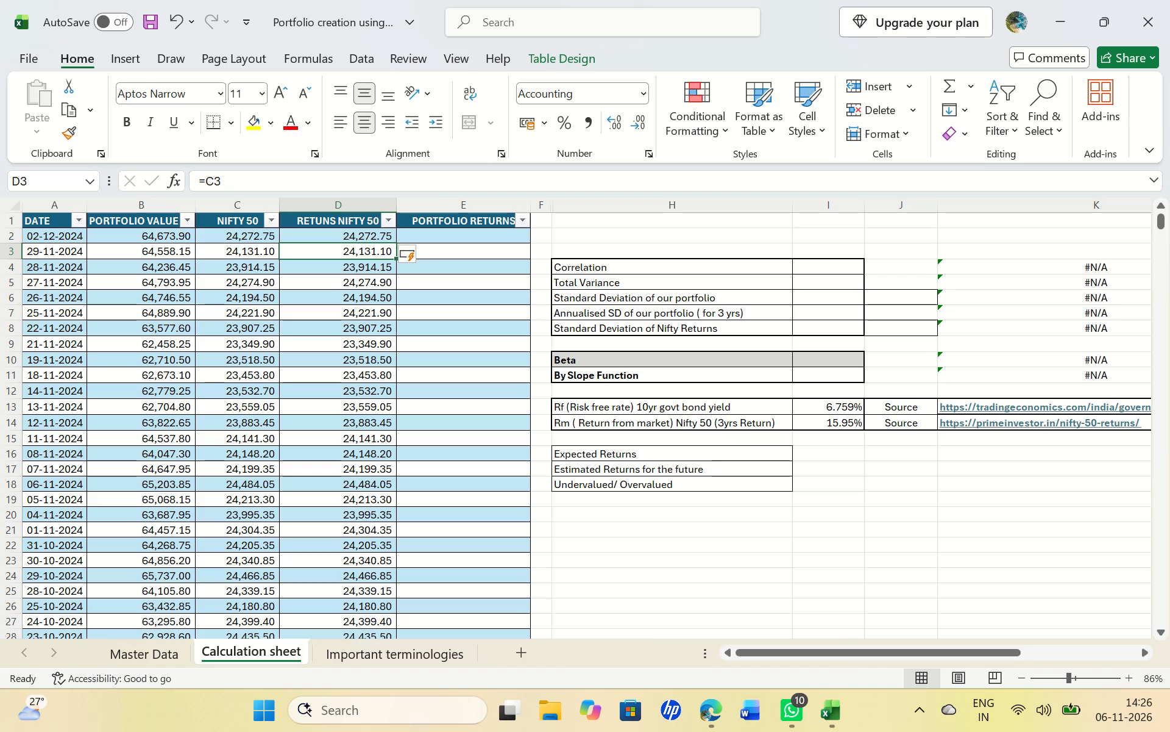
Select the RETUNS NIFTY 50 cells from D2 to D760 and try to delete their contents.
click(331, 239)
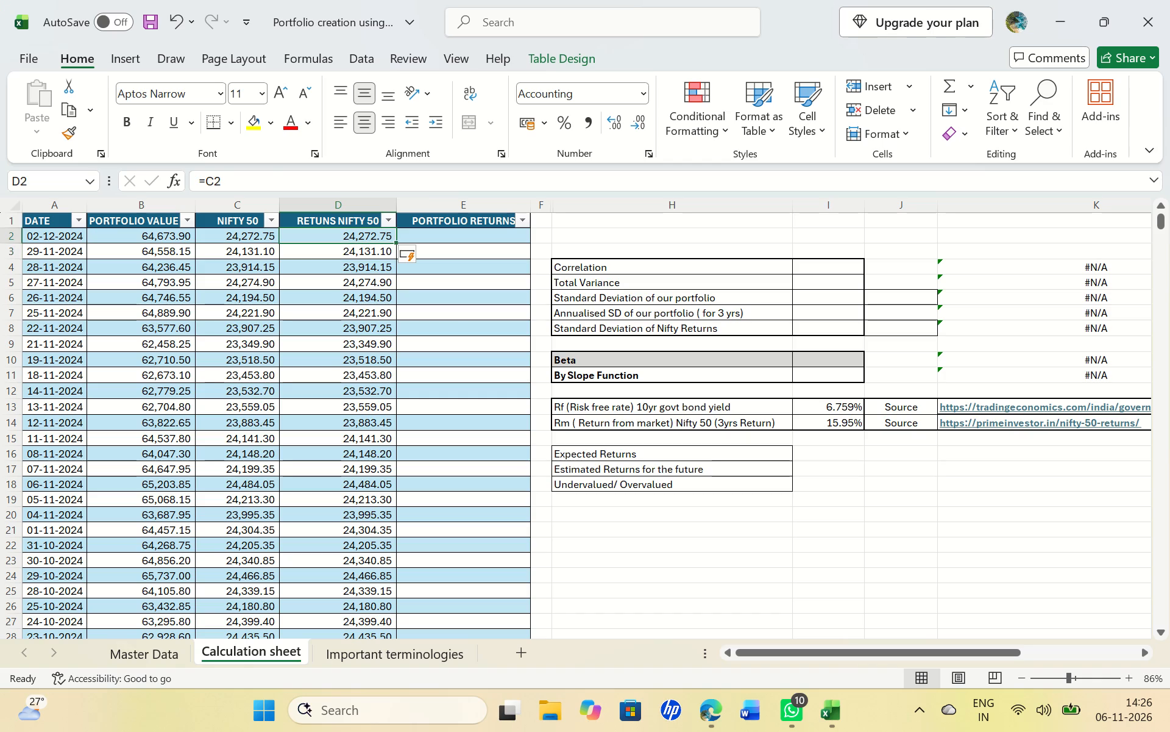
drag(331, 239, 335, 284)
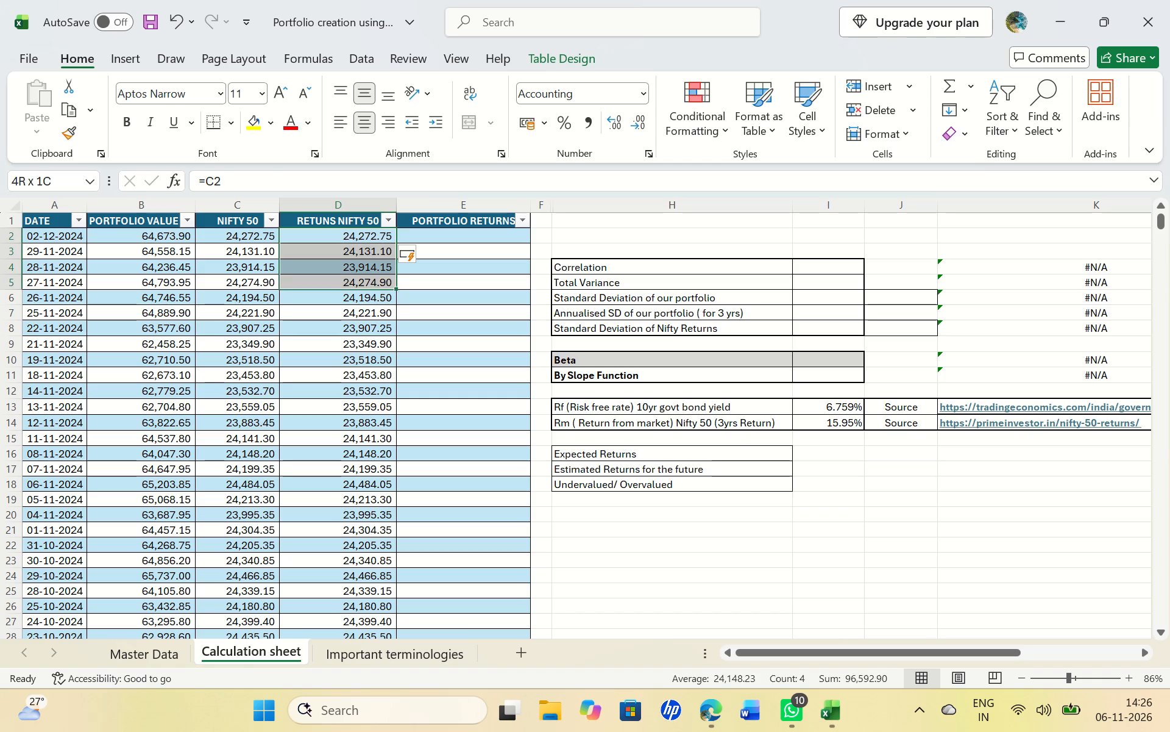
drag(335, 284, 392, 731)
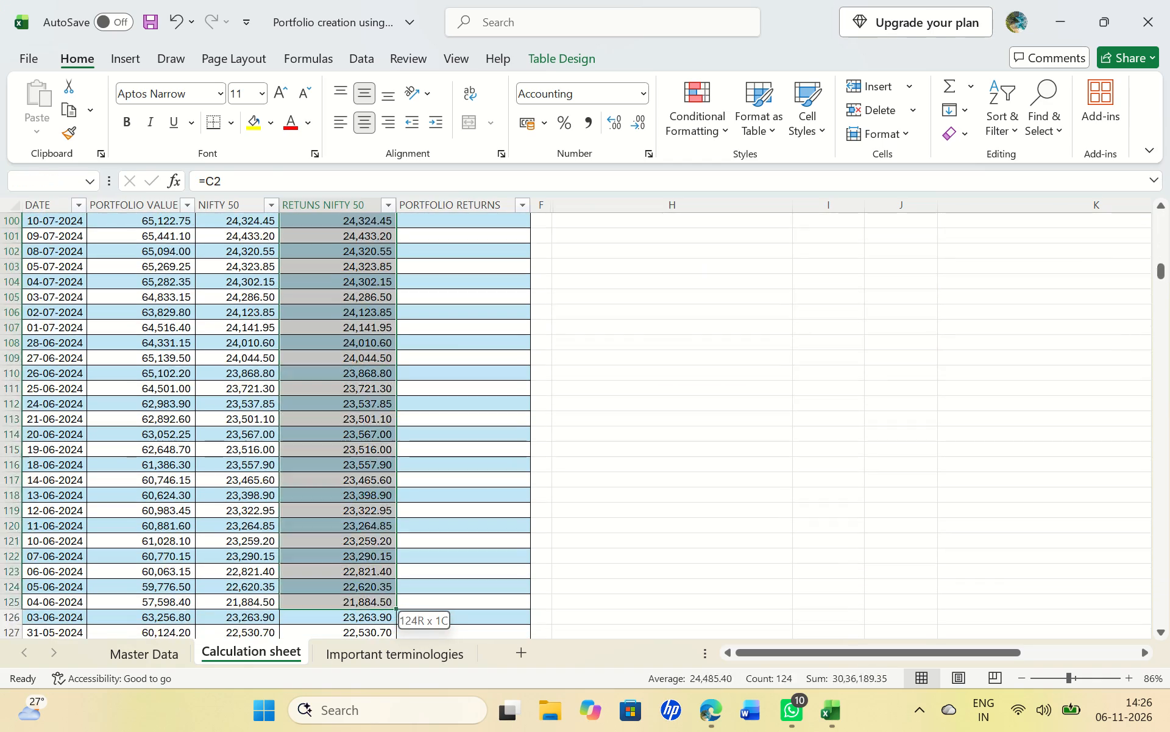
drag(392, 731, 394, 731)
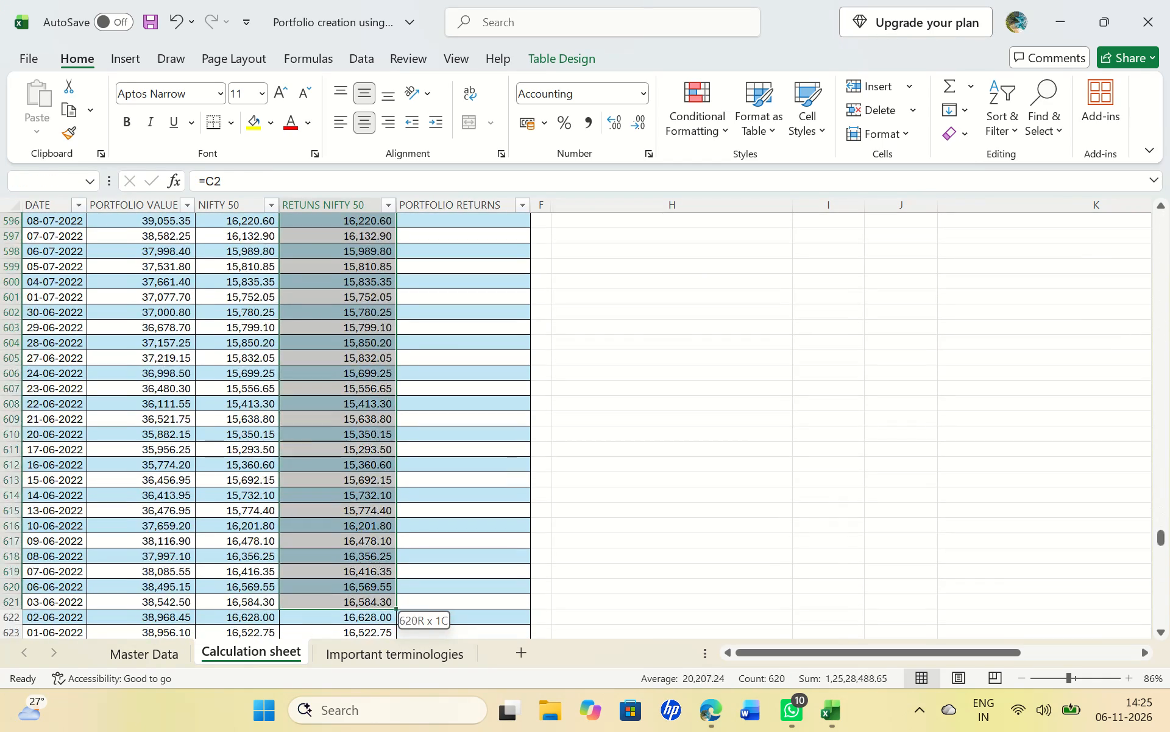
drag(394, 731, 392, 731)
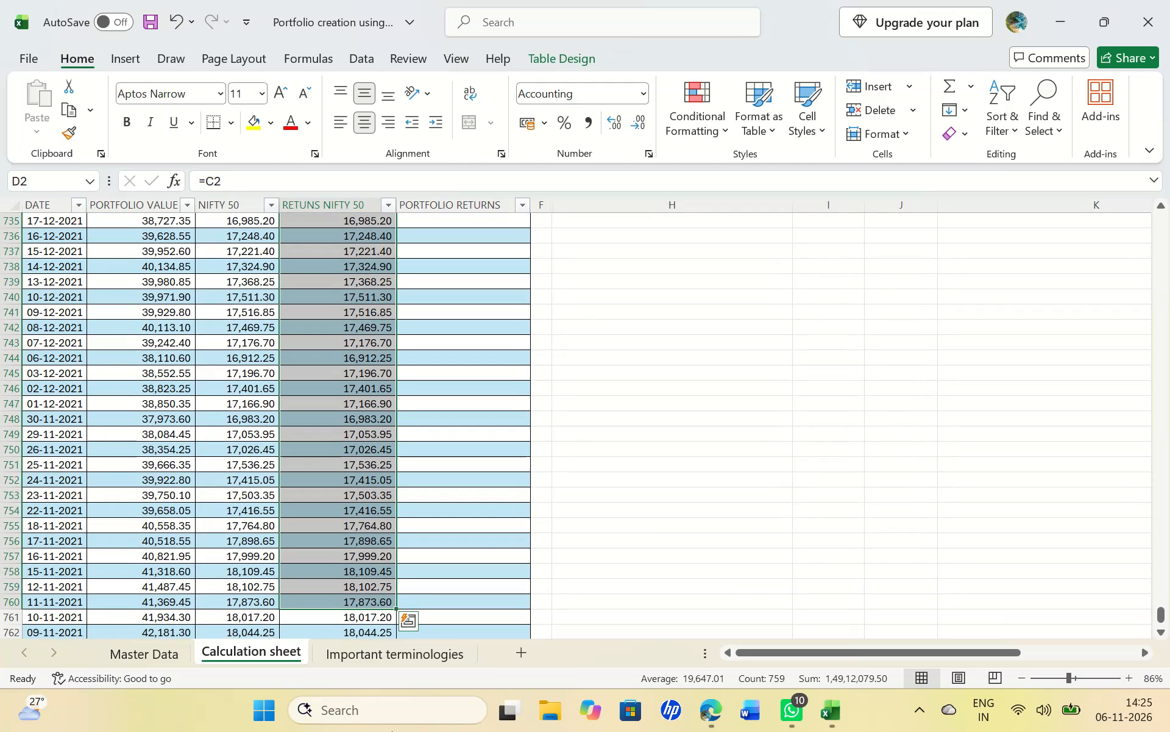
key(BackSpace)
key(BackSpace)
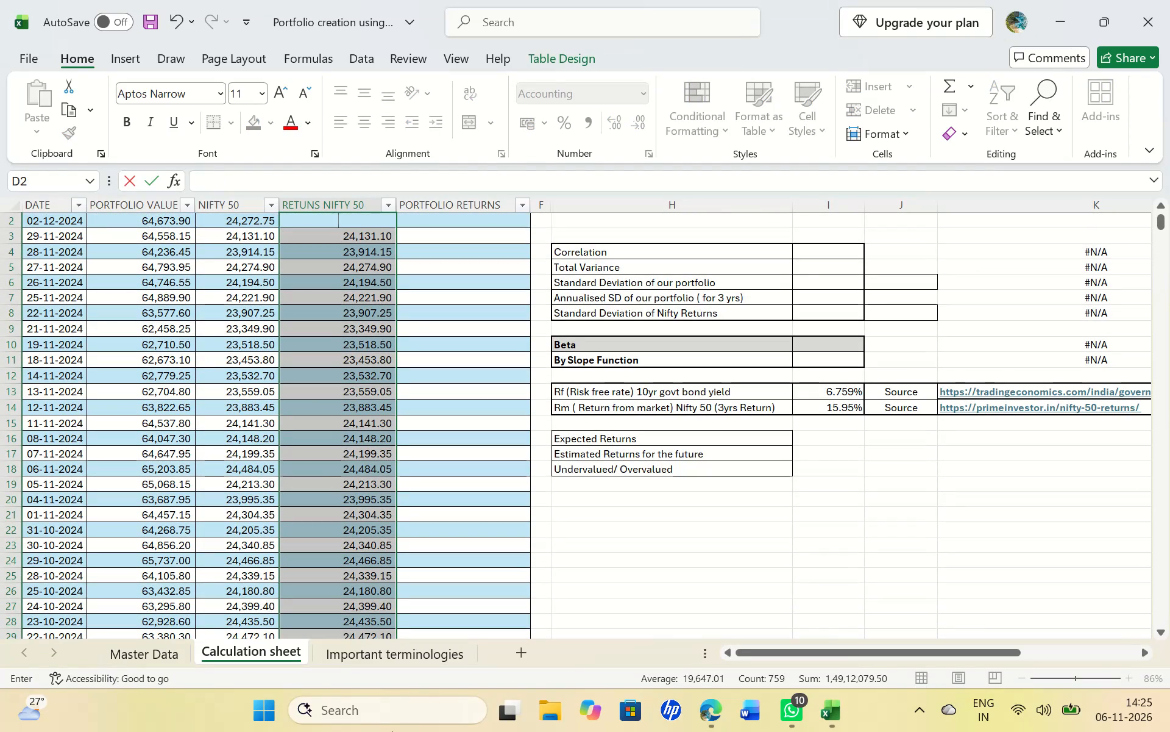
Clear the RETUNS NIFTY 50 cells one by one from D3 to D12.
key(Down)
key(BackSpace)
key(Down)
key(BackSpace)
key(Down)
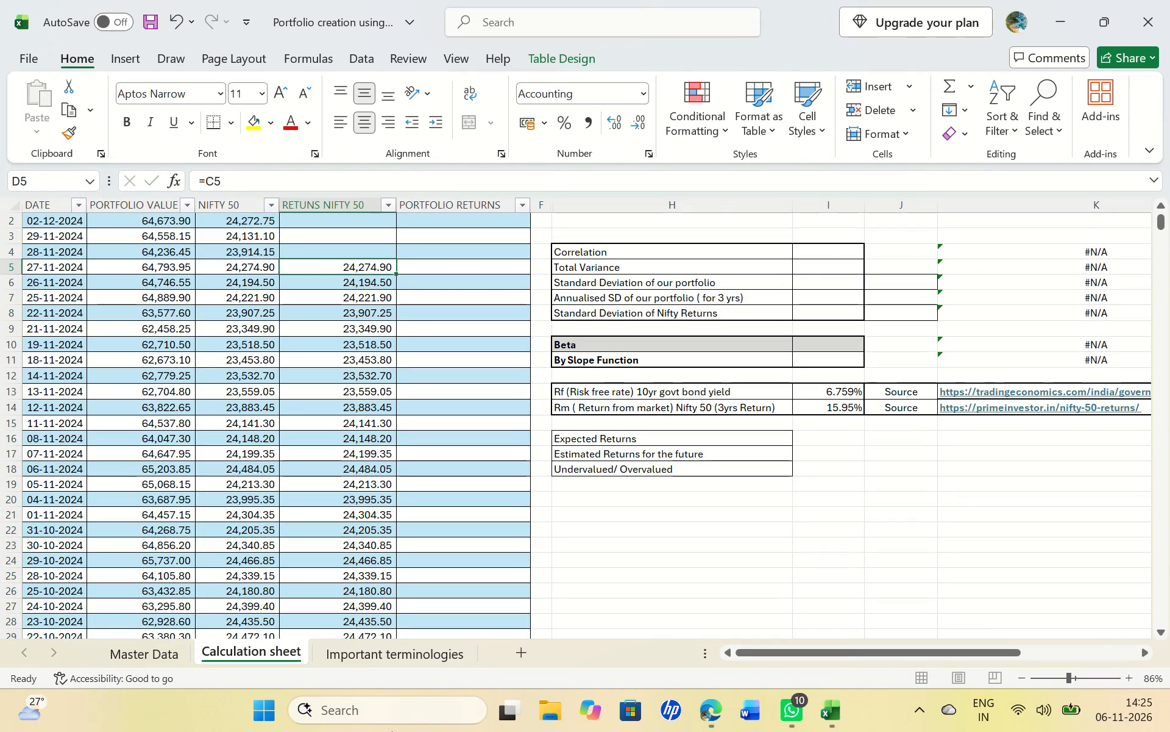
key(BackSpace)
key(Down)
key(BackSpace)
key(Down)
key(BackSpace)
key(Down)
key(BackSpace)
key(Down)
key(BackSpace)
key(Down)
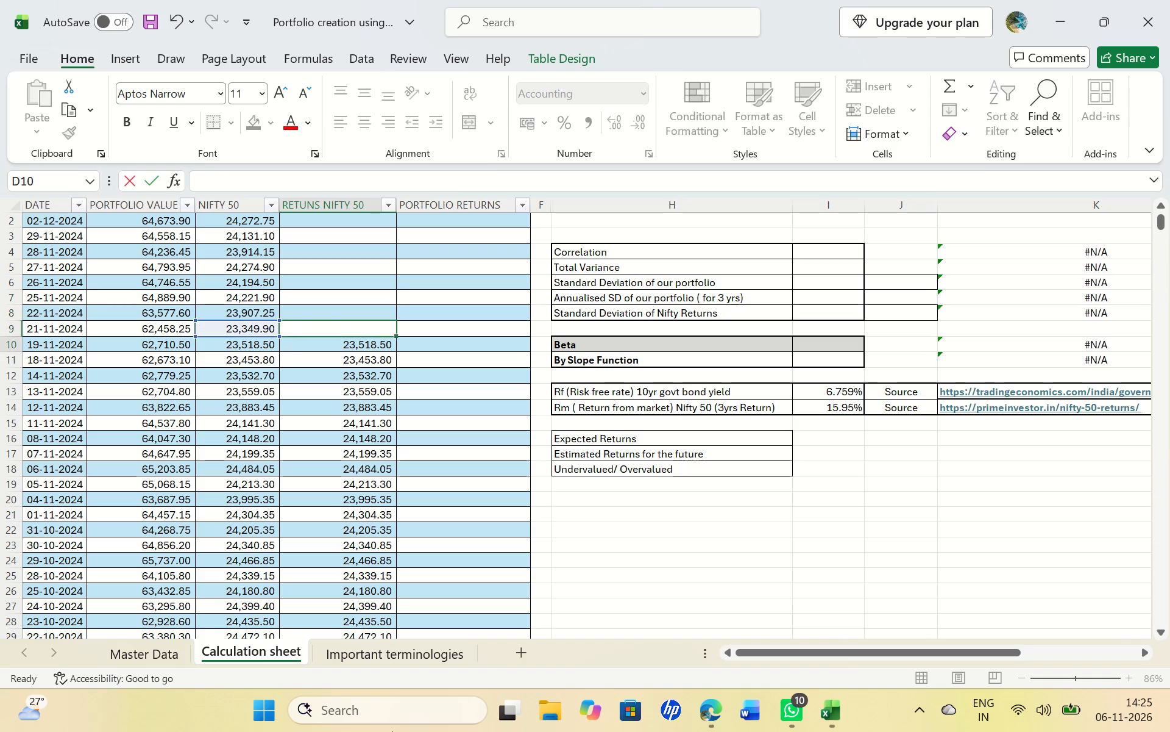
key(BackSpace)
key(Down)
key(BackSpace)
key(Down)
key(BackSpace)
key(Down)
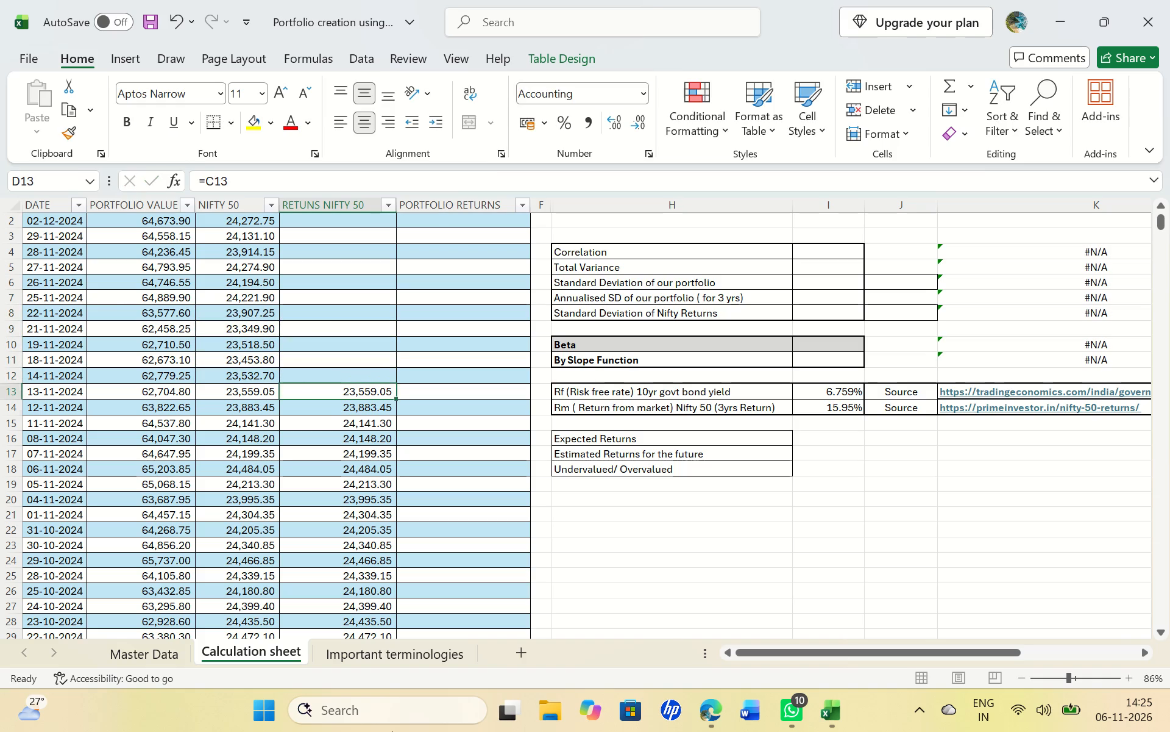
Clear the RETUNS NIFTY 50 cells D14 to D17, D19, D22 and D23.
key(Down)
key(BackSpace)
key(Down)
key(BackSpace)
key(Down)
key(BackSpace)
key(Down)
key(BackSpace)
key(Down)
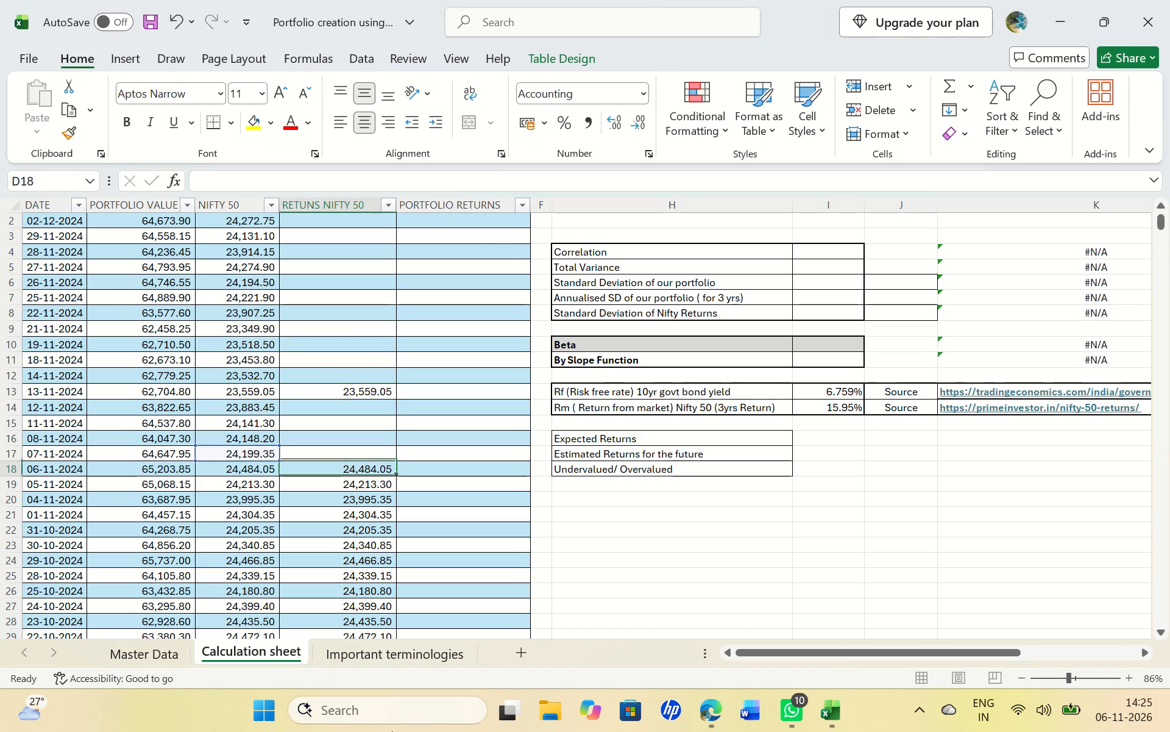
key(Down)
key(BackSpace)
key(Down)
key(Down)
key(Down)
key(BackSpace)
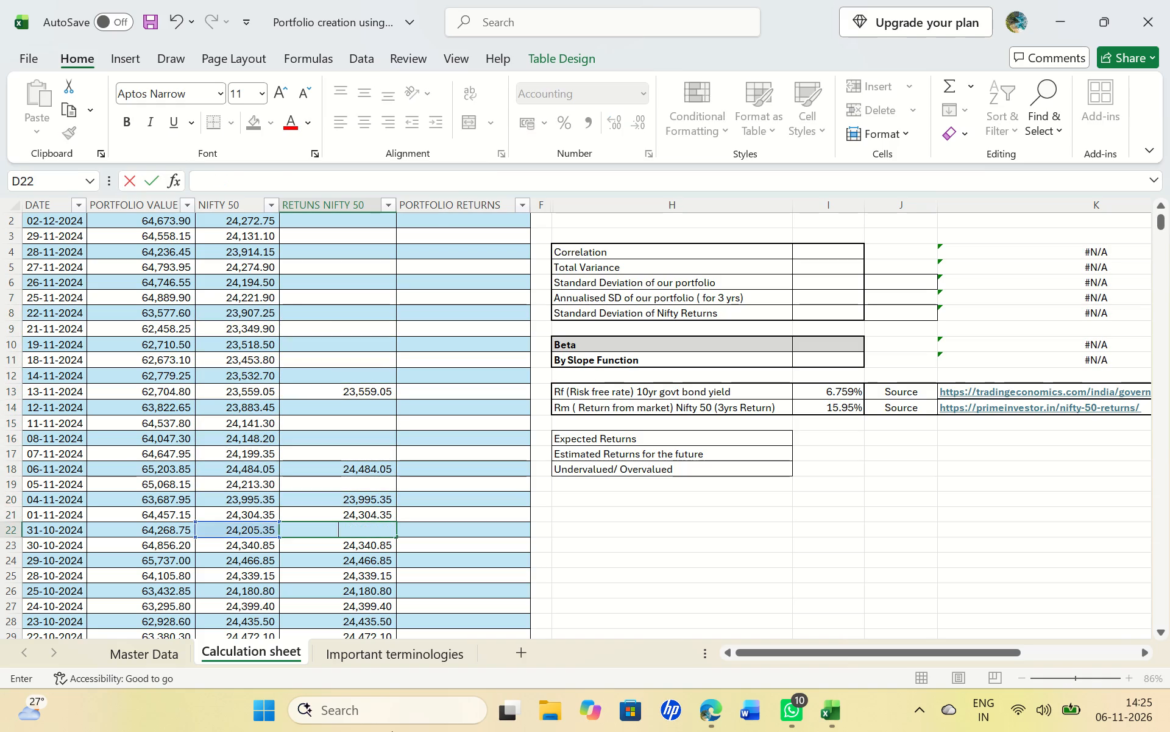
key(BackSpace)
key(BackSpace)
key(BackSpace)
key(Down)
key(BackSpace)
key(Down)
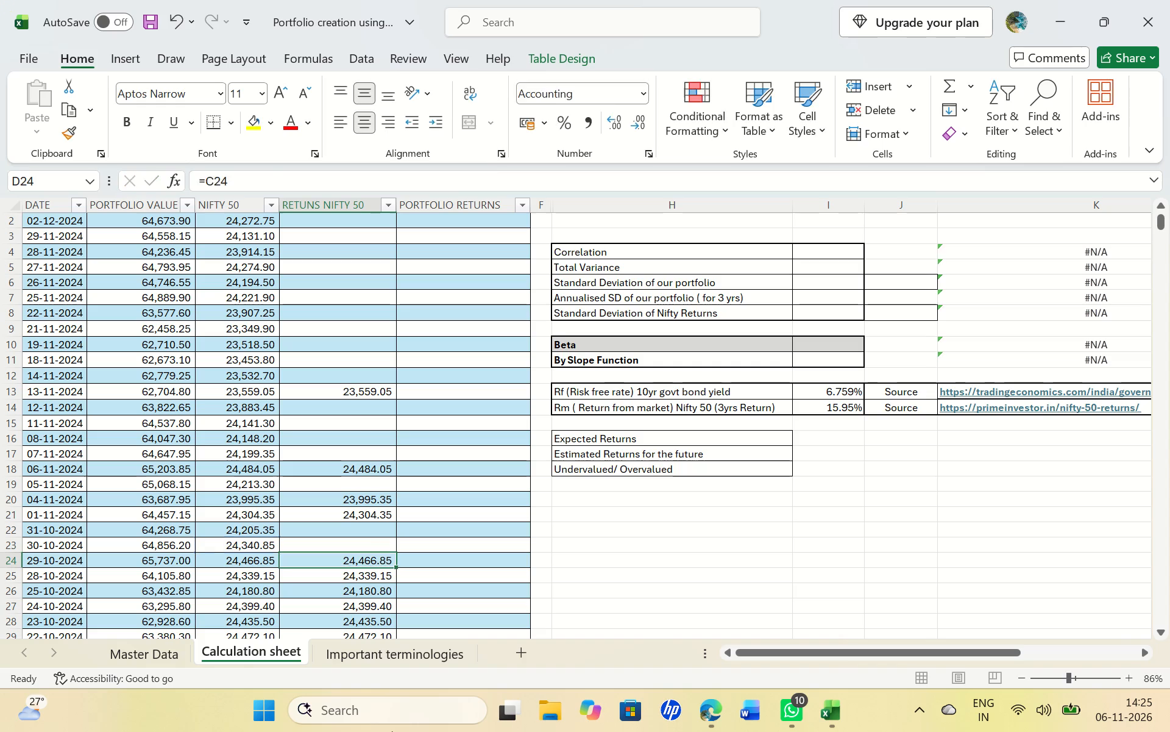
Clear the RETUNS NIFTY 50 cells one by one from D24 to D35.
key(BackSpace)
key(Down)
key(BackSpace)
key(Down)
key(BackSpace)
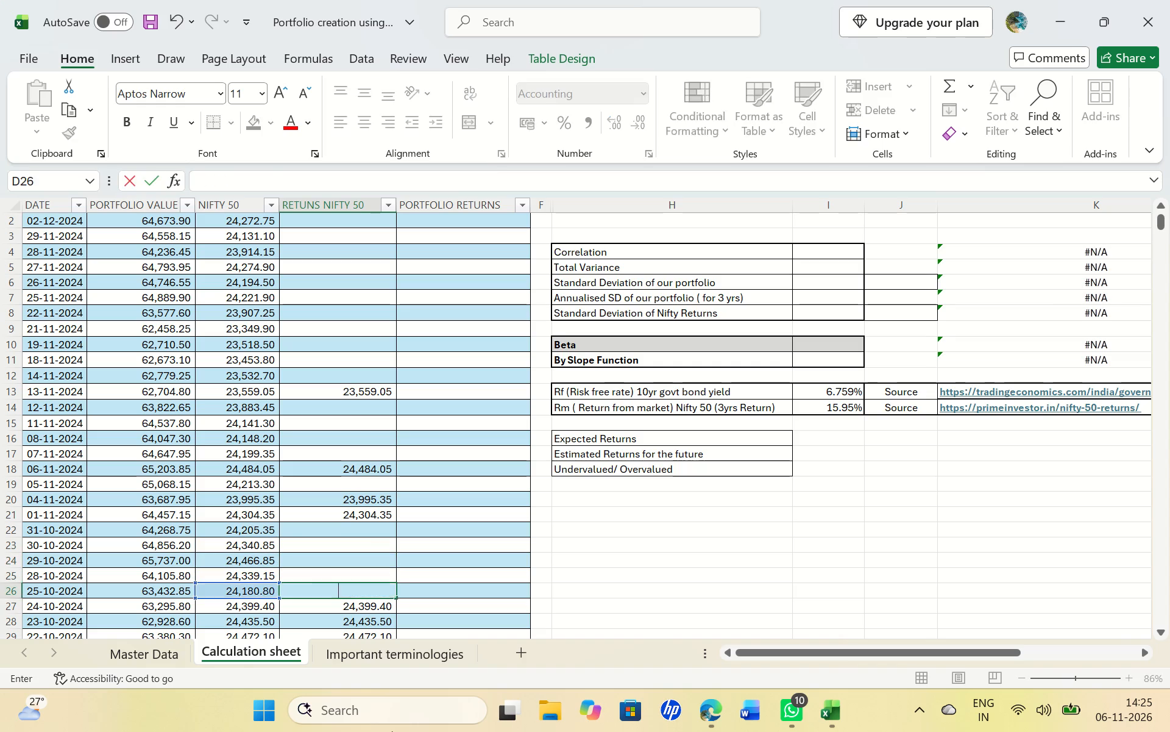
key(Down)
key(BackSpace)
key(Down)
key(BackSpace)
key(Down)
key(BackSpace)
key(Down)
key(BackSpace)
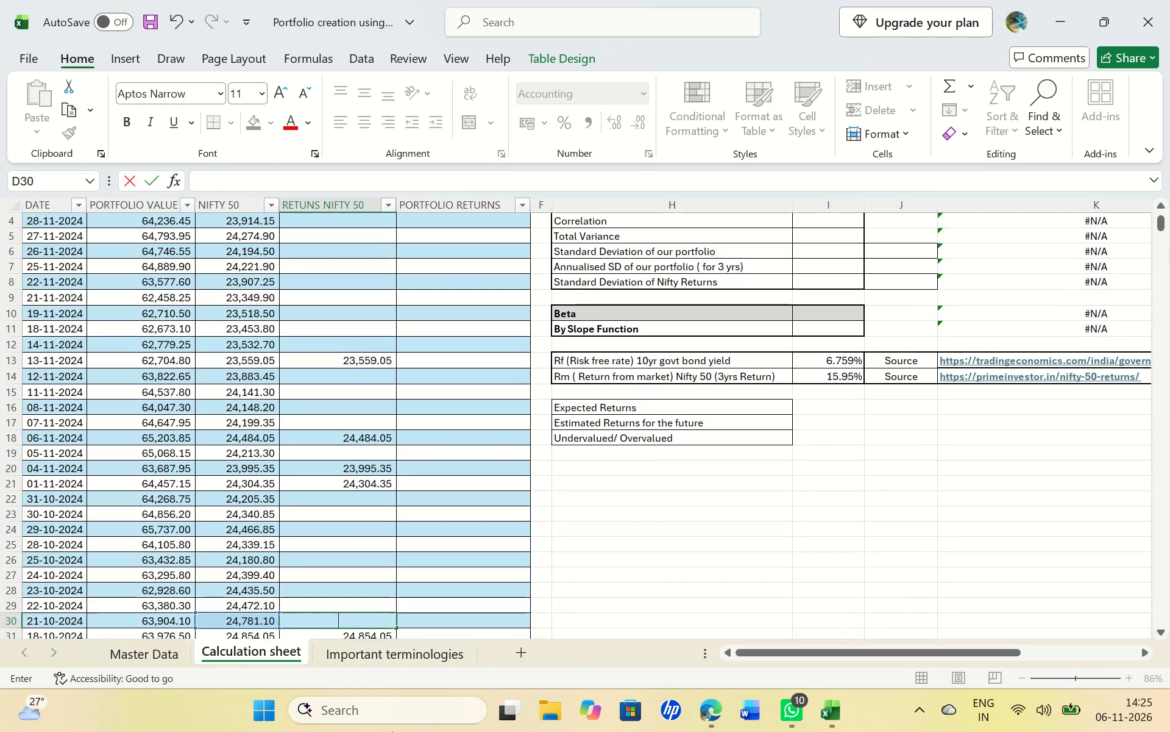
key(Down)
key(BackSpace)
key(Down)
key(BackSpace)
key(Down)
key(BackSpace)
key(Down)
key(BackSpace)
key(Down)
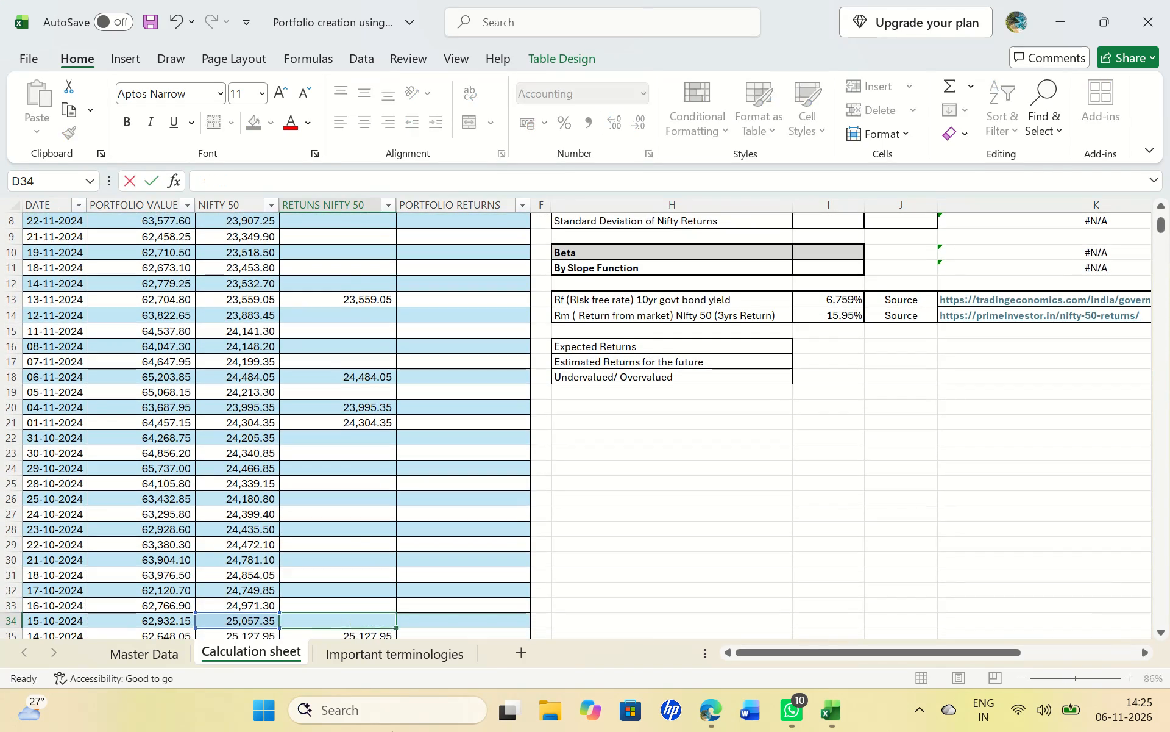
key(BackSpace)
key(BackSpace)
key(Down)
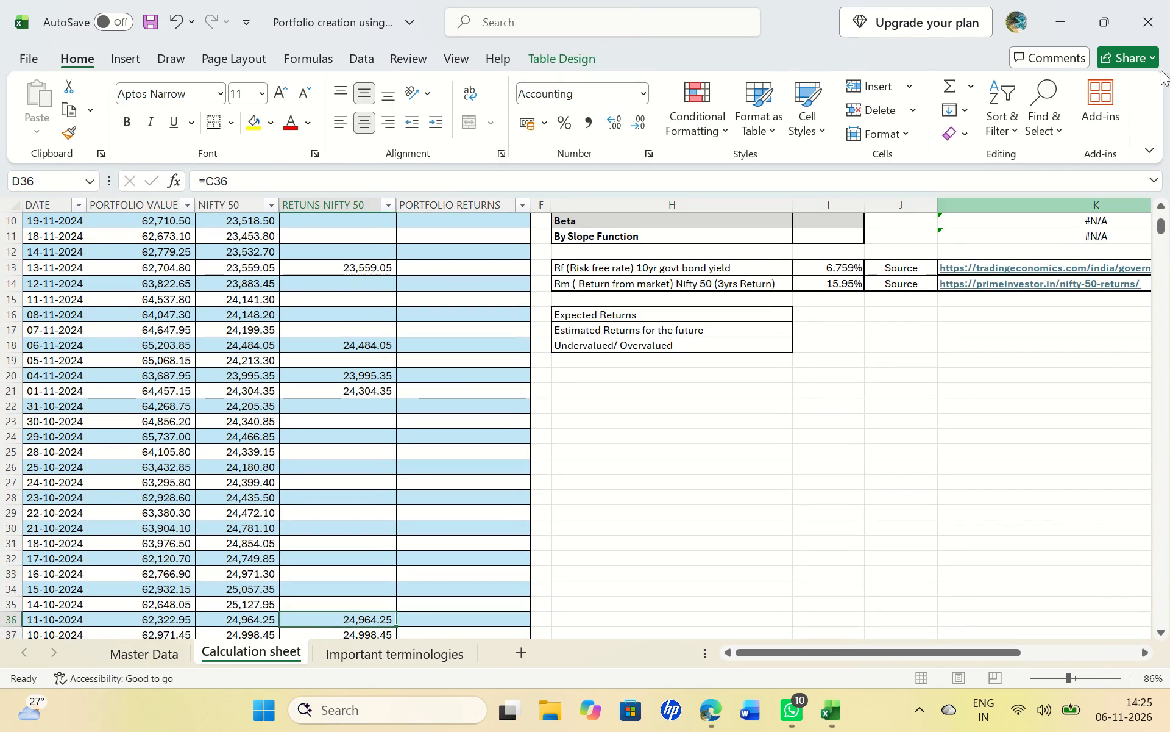
Close the portfolio workbook without saving the changes.
click(1169, 3)
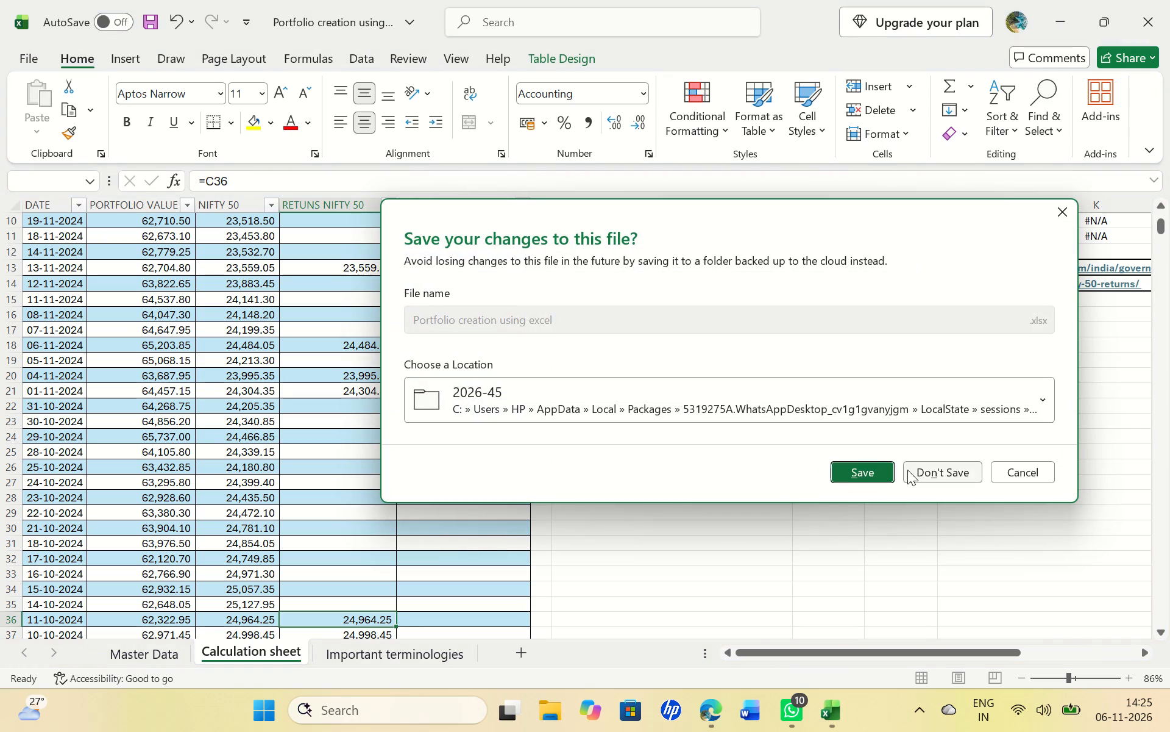
click(914, 467)
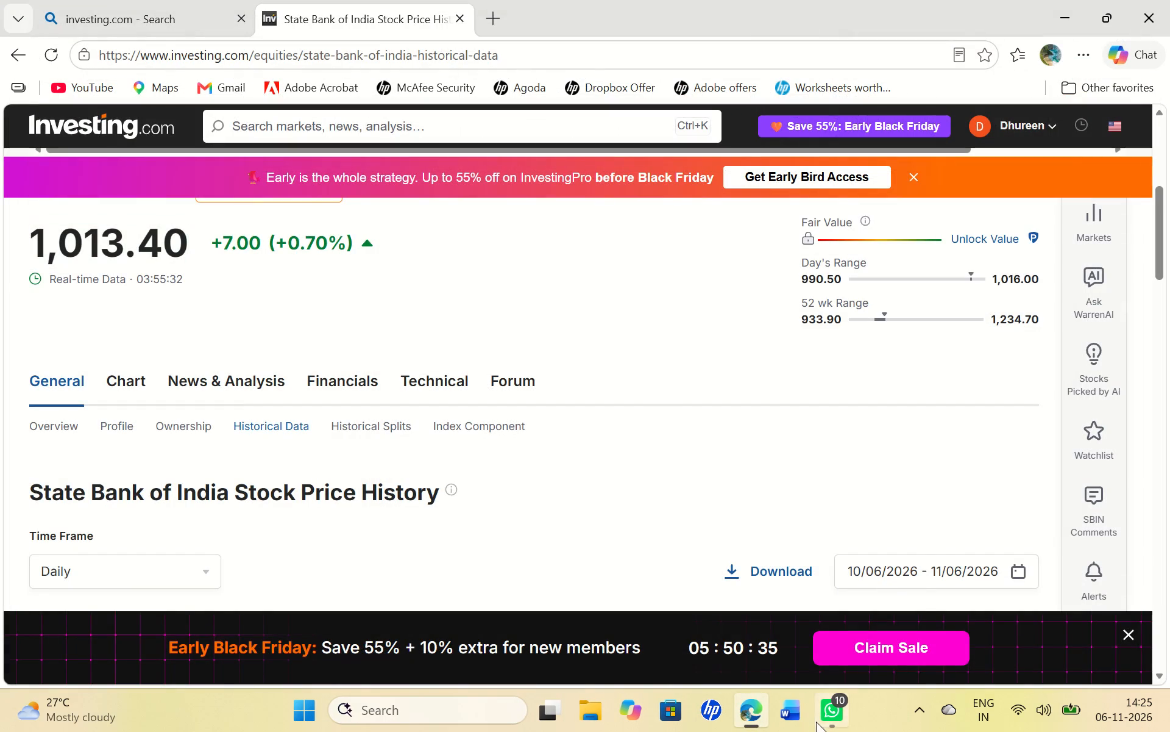
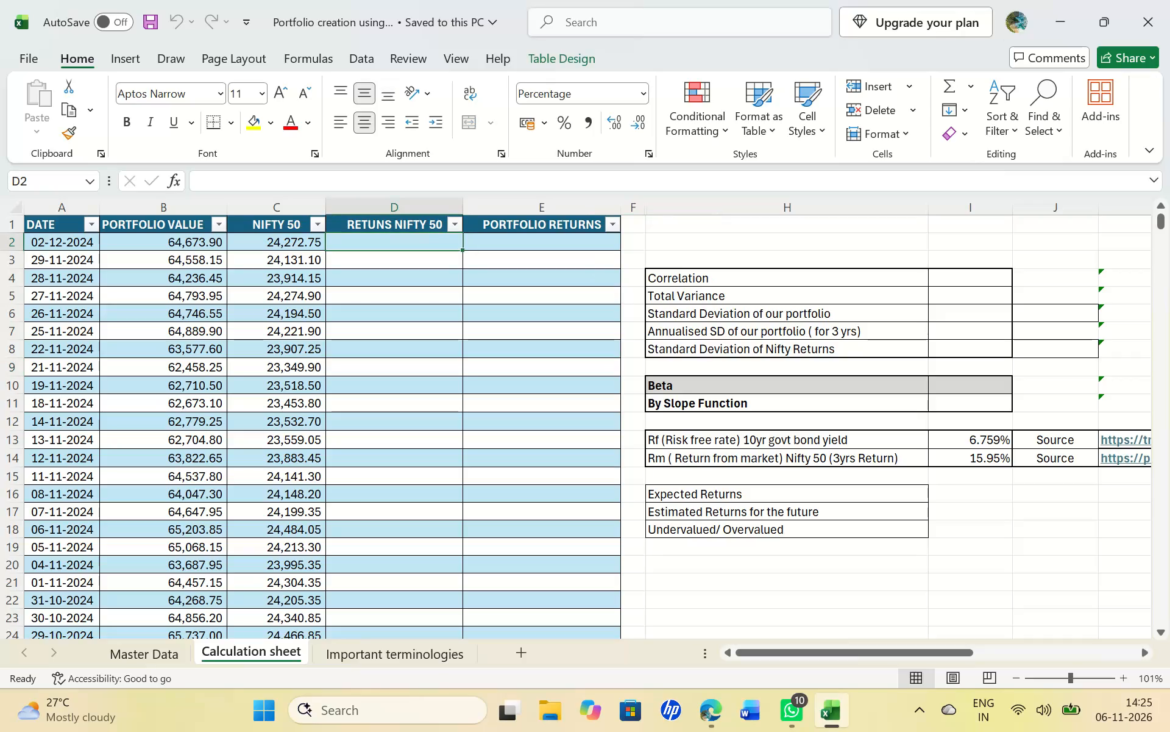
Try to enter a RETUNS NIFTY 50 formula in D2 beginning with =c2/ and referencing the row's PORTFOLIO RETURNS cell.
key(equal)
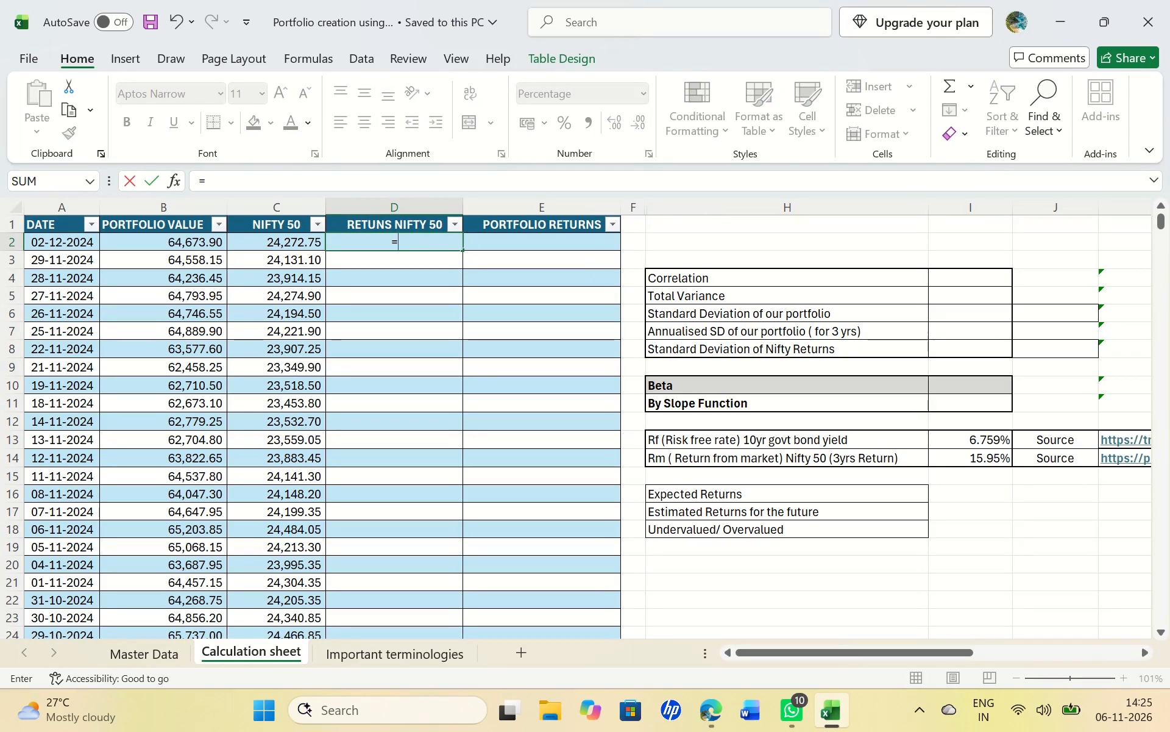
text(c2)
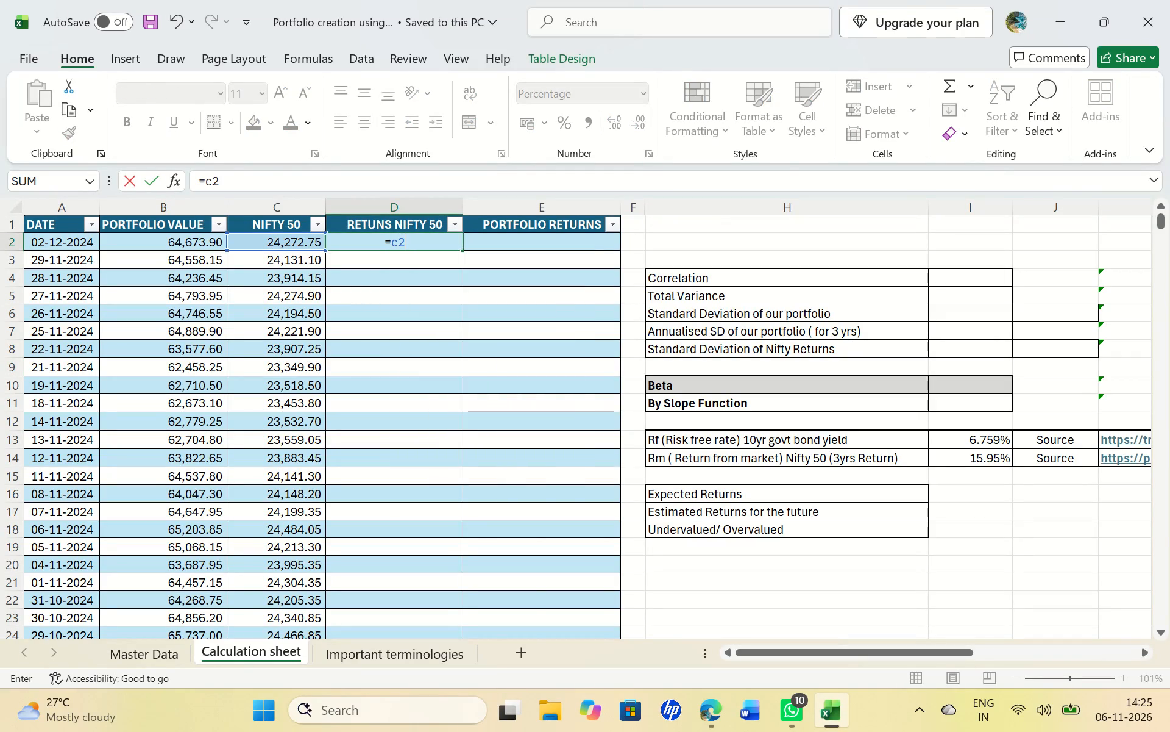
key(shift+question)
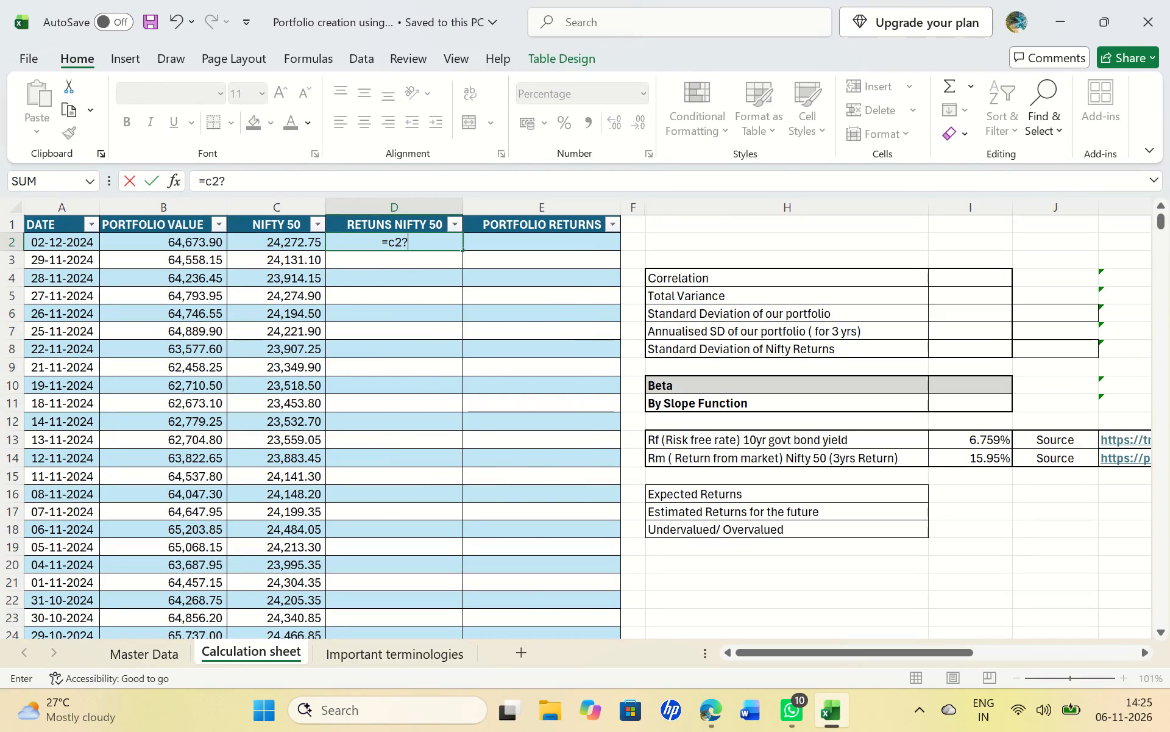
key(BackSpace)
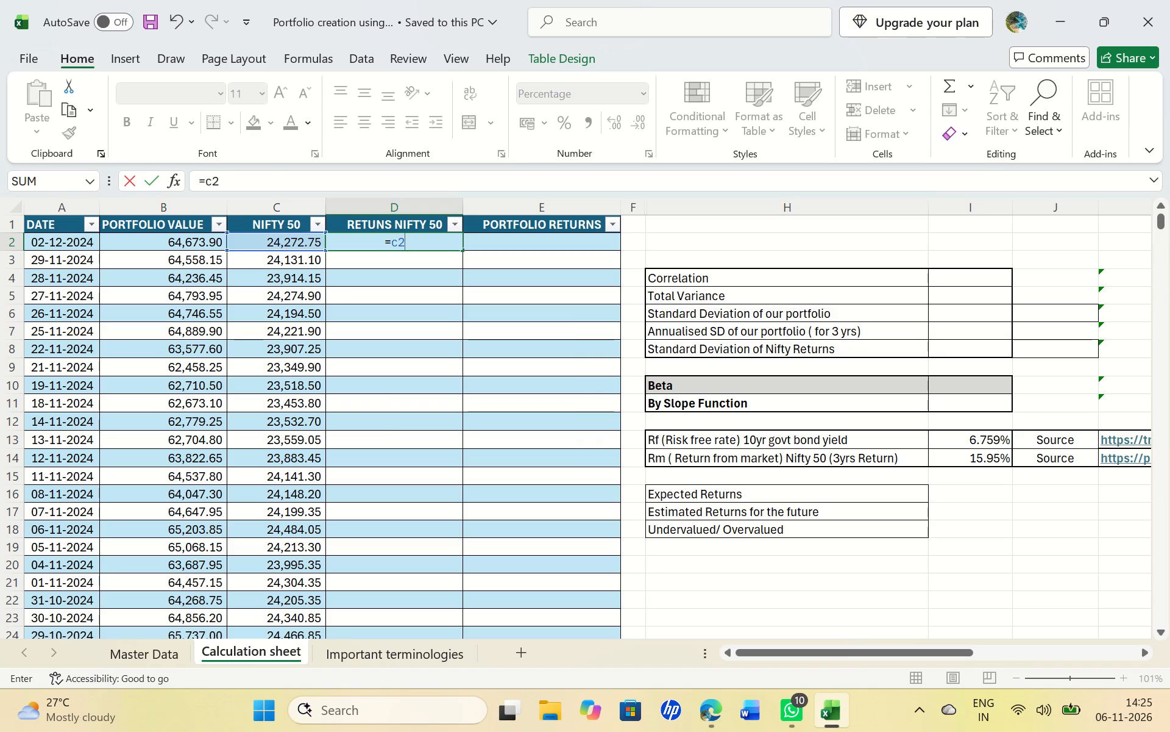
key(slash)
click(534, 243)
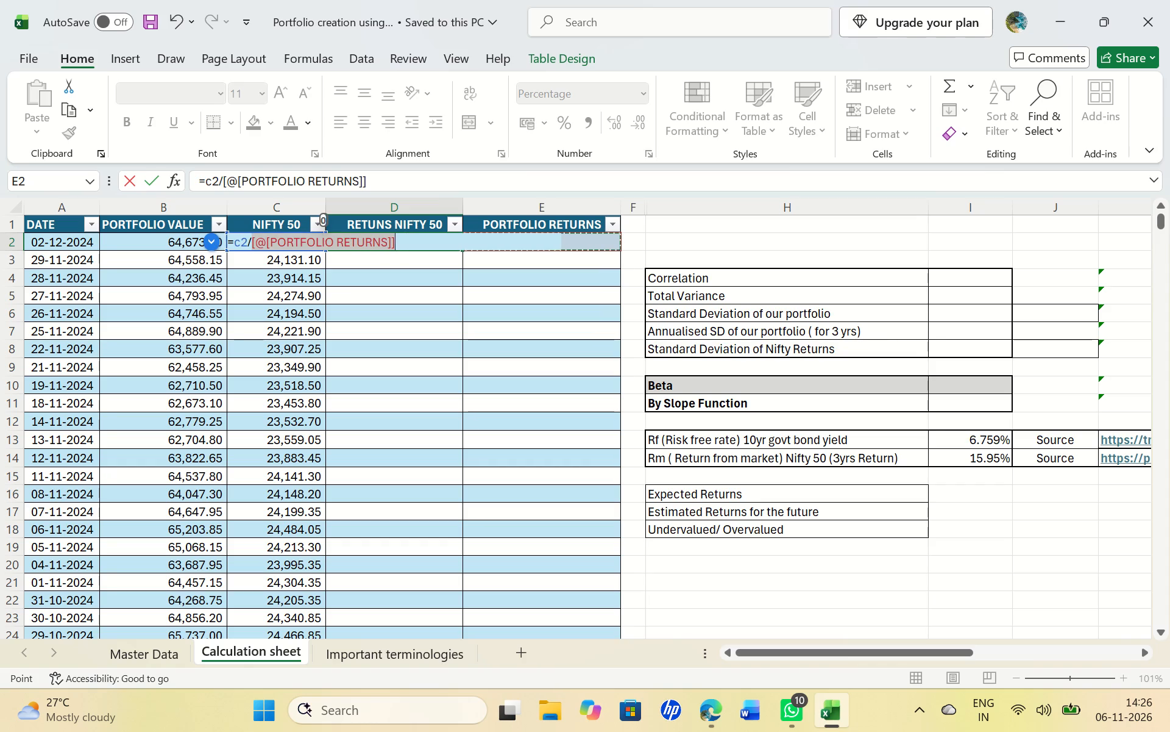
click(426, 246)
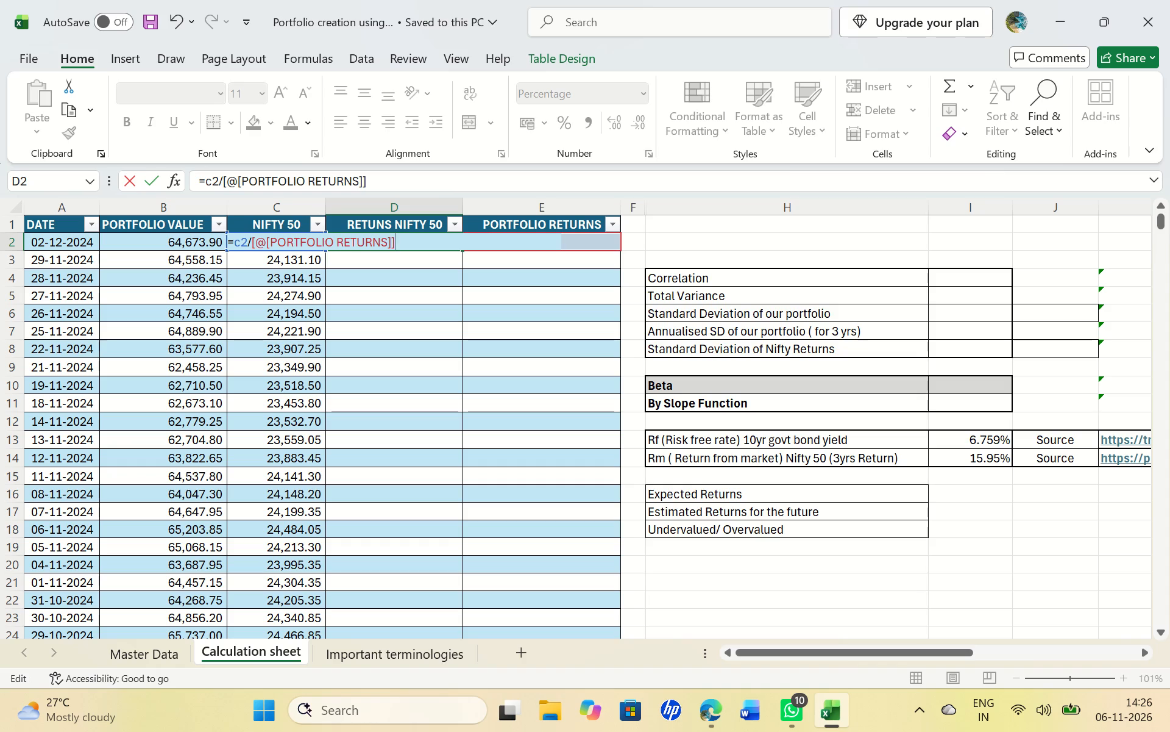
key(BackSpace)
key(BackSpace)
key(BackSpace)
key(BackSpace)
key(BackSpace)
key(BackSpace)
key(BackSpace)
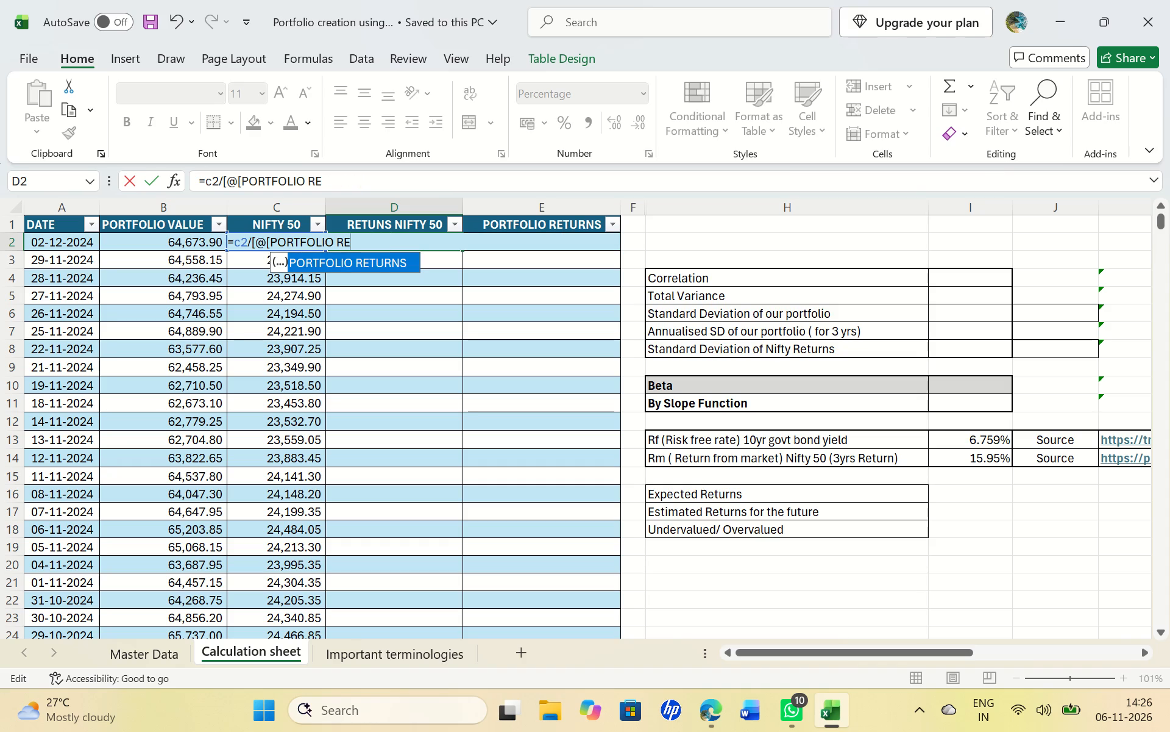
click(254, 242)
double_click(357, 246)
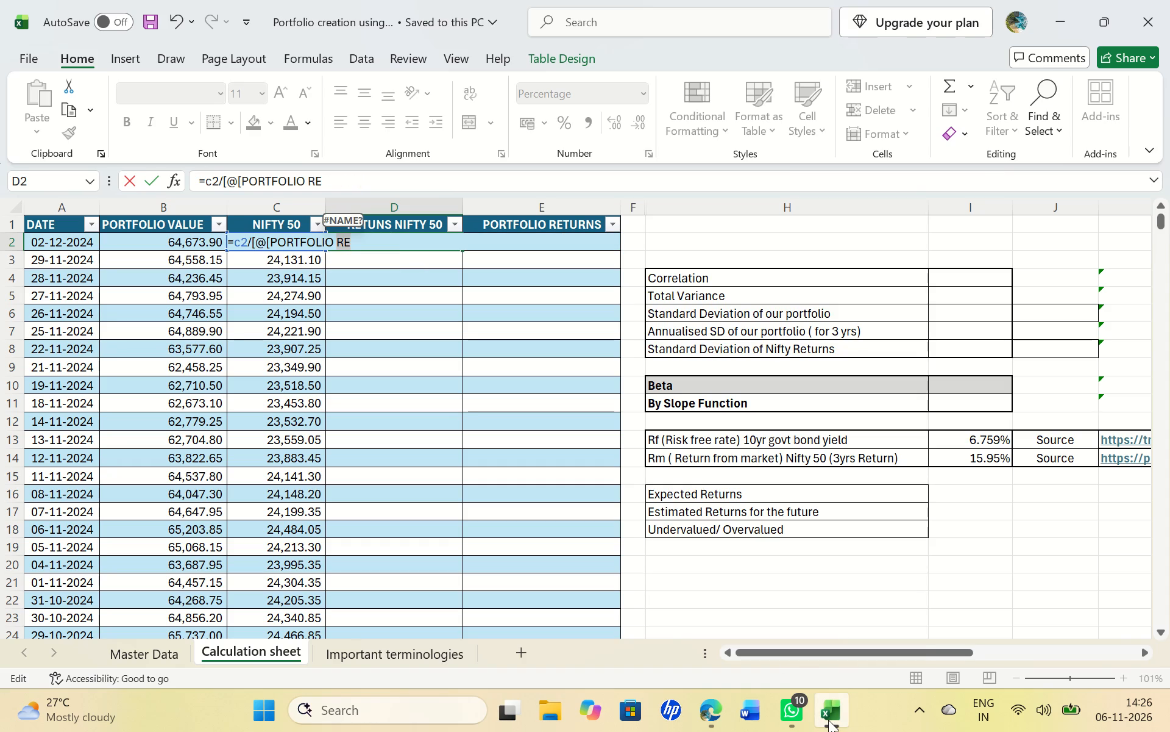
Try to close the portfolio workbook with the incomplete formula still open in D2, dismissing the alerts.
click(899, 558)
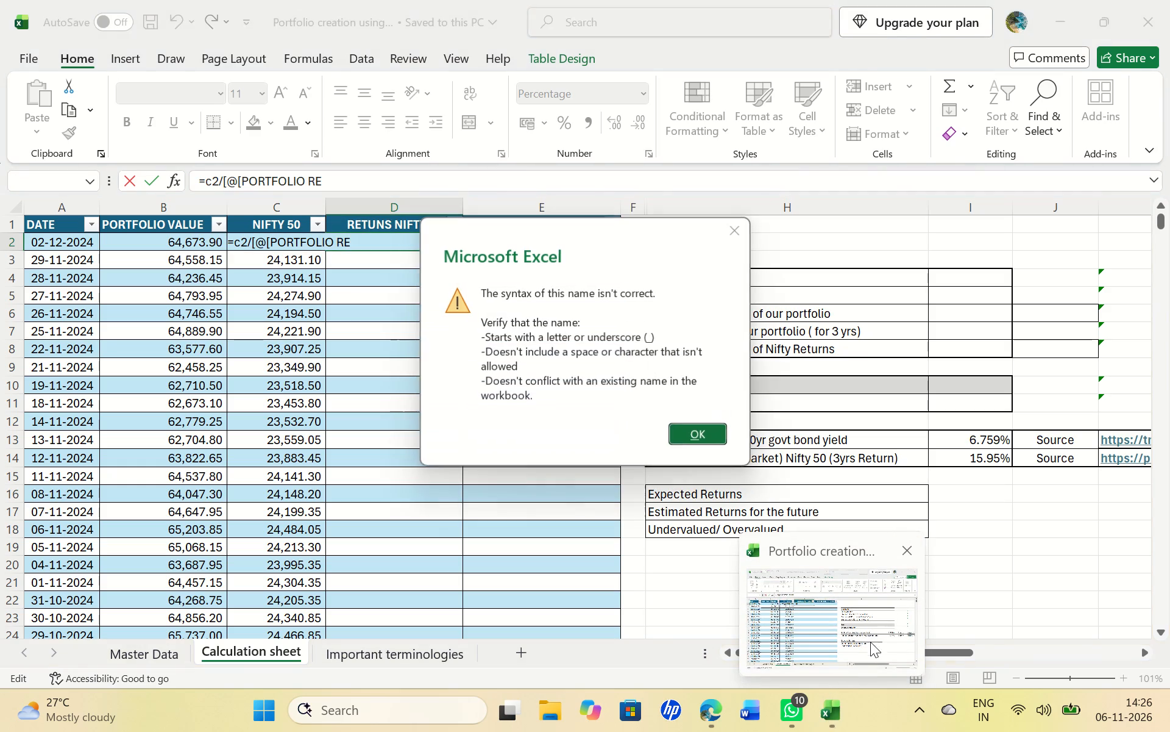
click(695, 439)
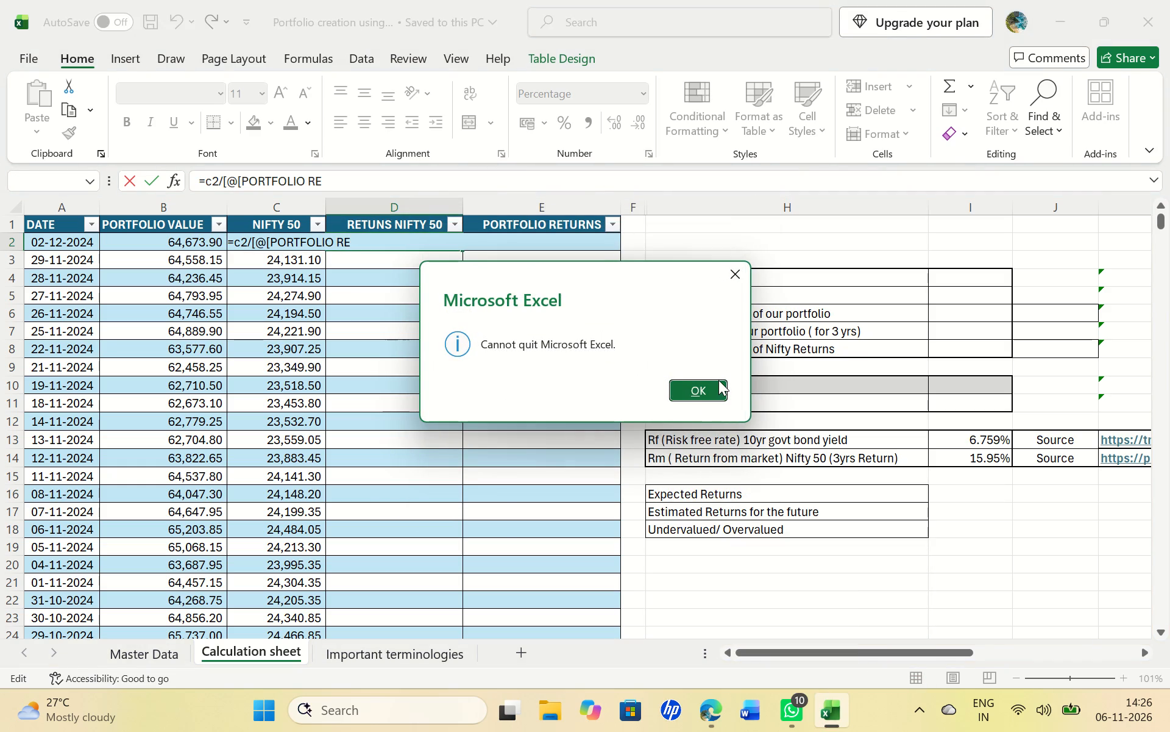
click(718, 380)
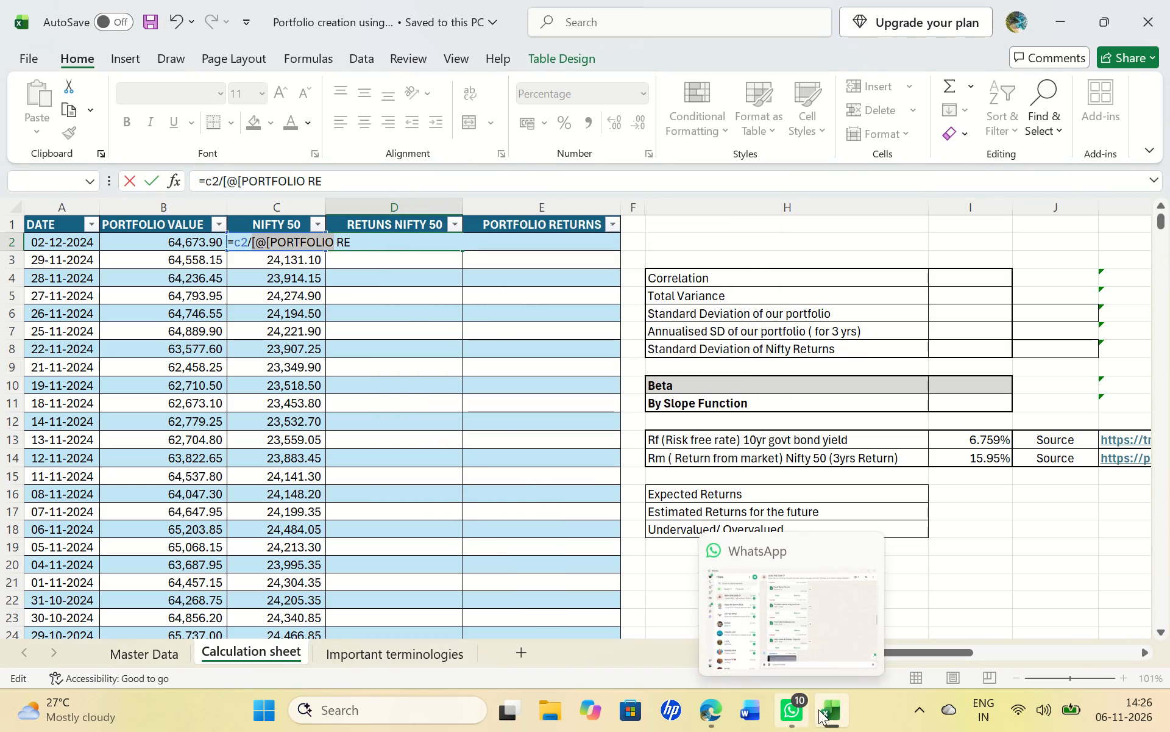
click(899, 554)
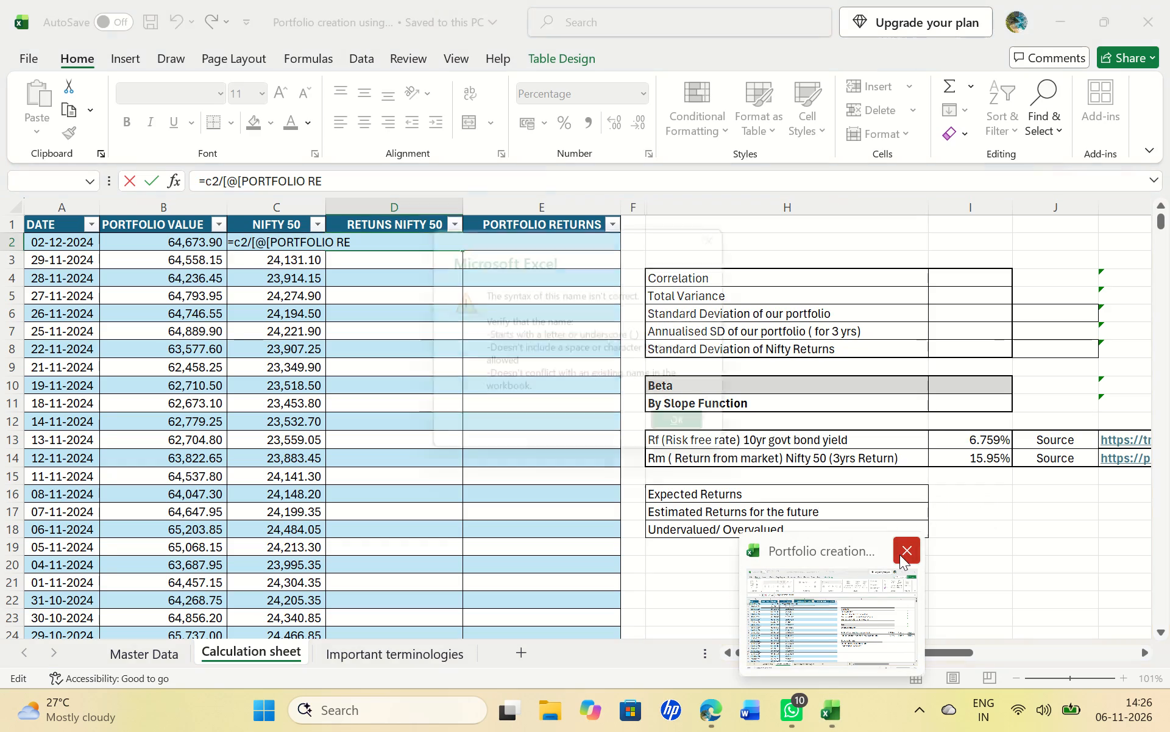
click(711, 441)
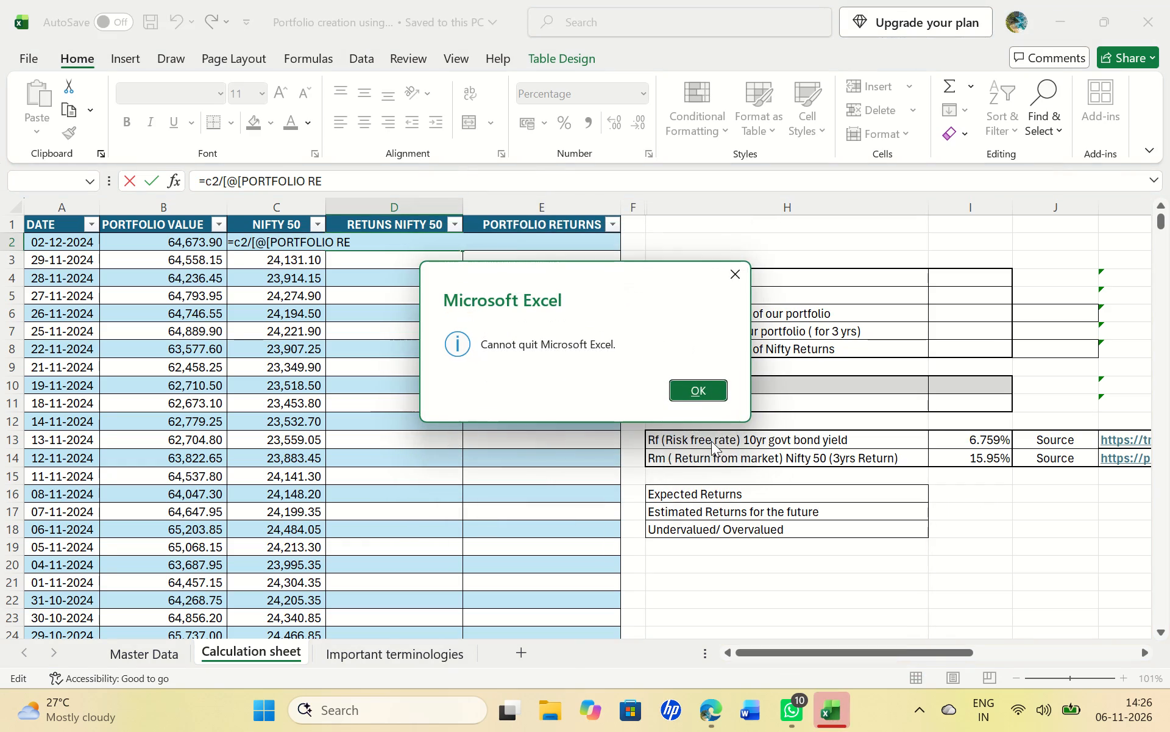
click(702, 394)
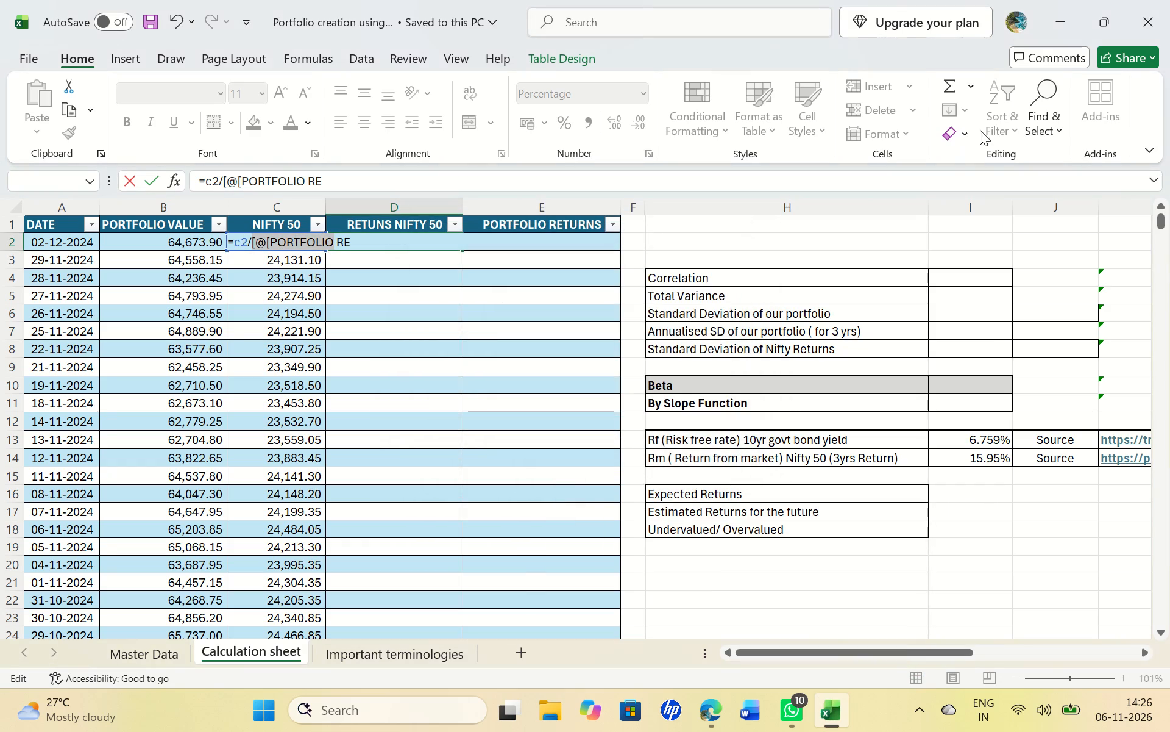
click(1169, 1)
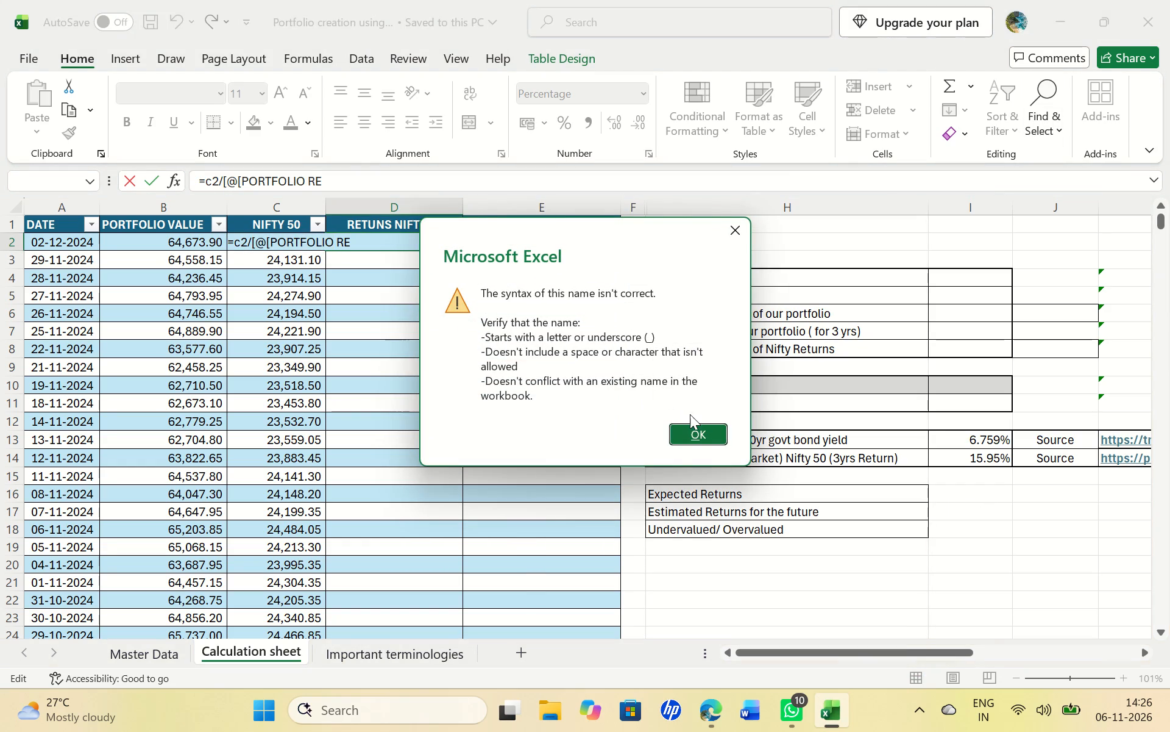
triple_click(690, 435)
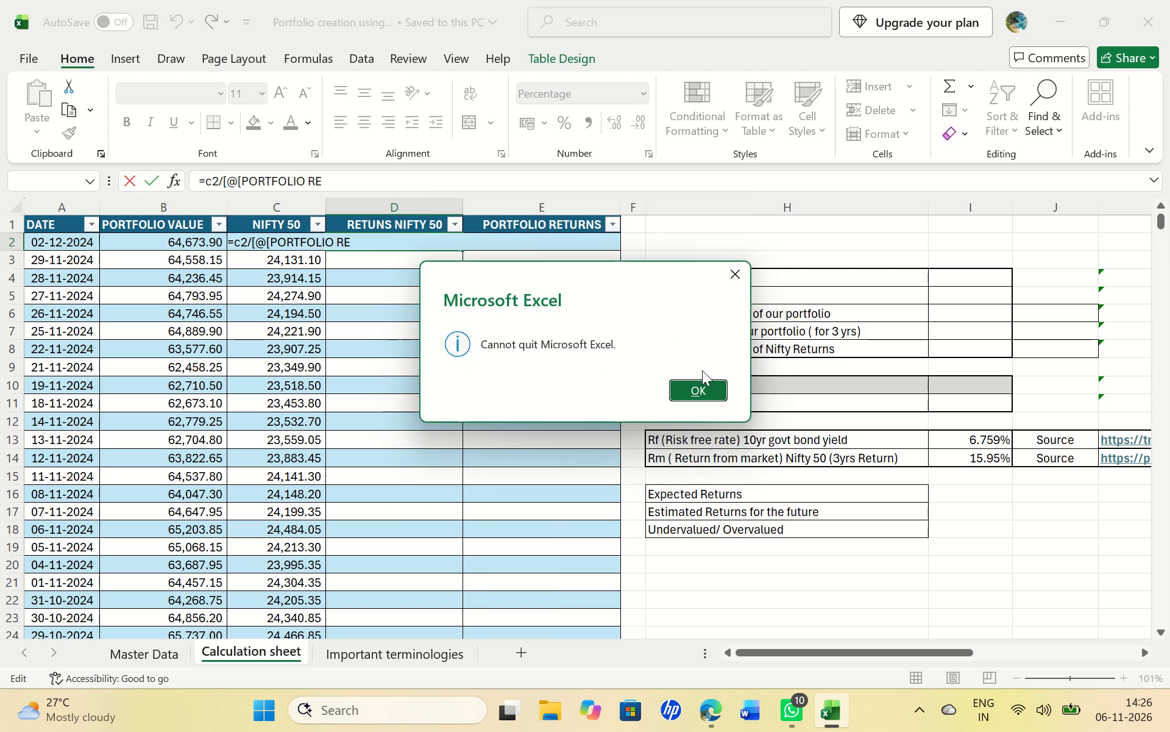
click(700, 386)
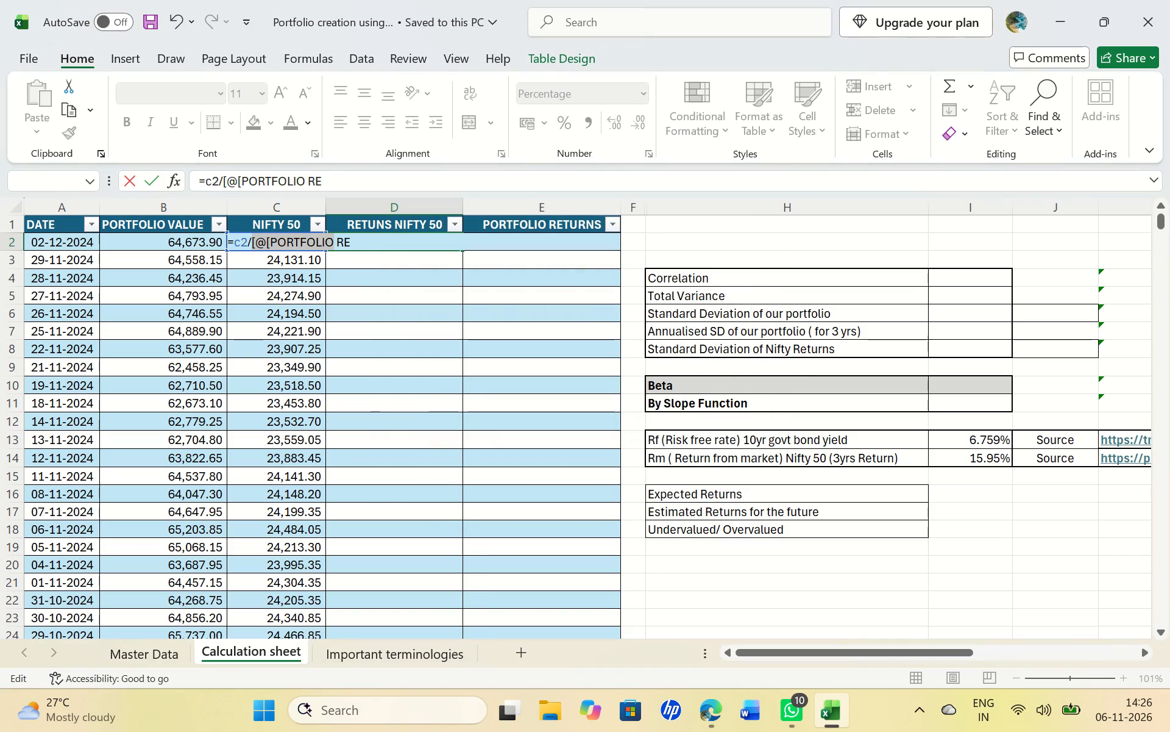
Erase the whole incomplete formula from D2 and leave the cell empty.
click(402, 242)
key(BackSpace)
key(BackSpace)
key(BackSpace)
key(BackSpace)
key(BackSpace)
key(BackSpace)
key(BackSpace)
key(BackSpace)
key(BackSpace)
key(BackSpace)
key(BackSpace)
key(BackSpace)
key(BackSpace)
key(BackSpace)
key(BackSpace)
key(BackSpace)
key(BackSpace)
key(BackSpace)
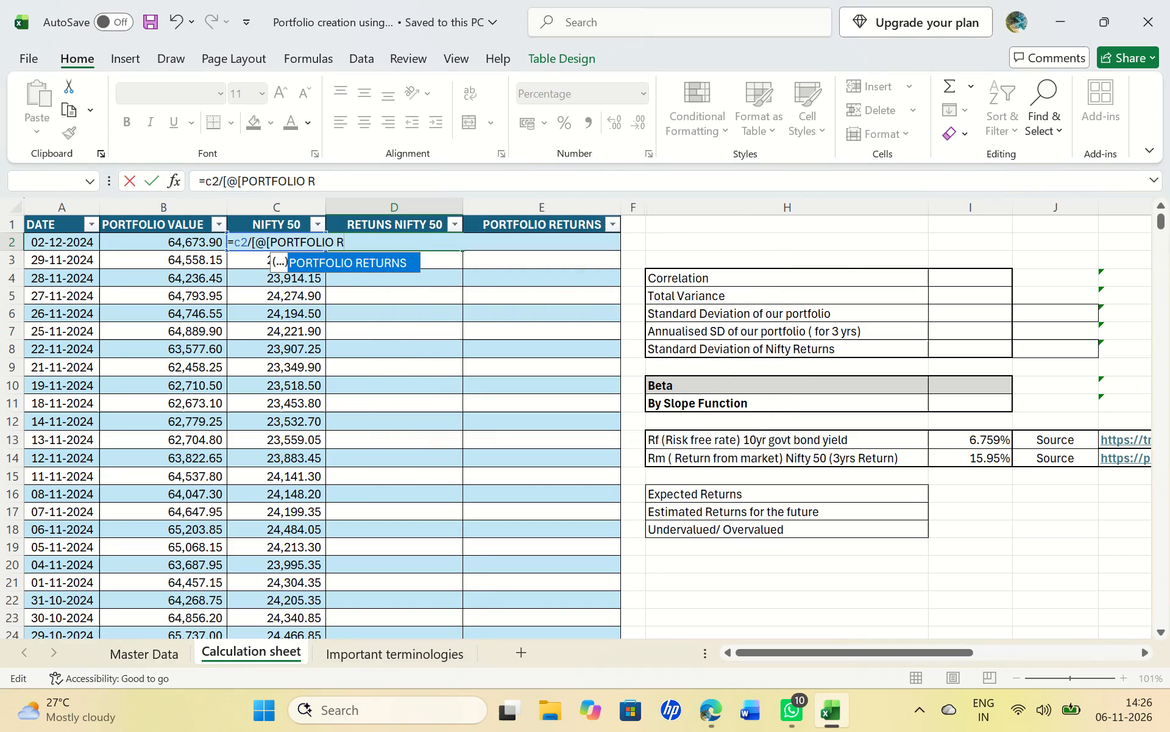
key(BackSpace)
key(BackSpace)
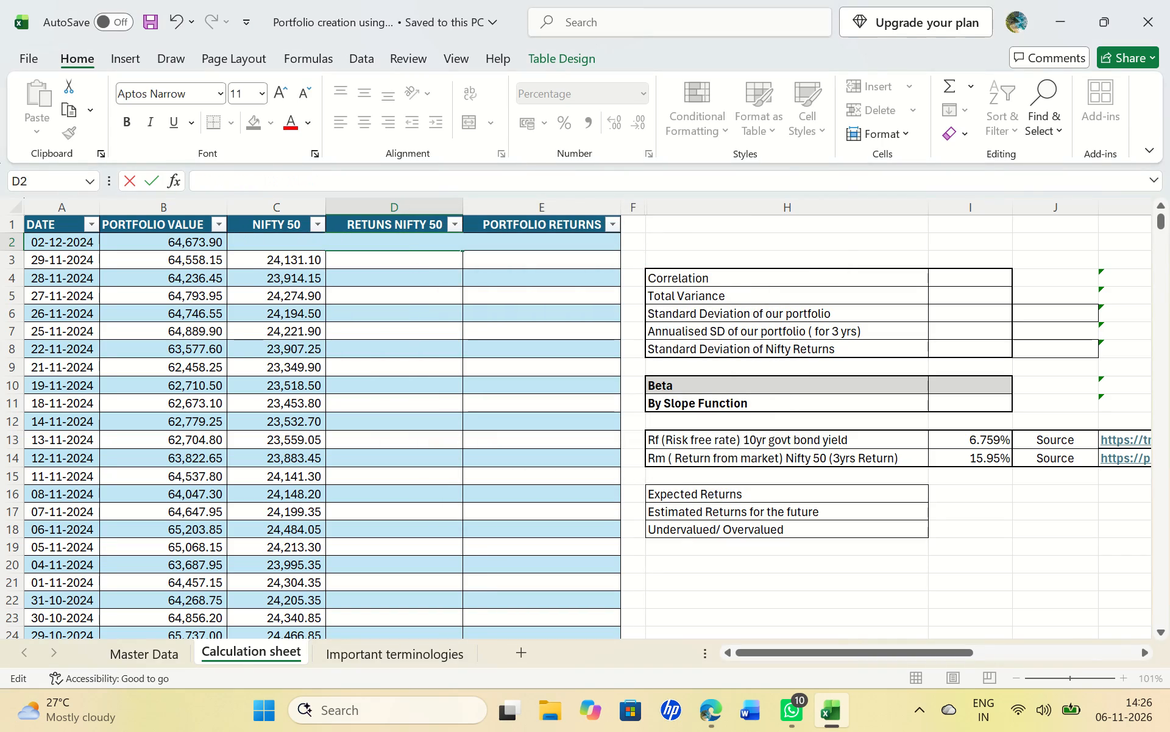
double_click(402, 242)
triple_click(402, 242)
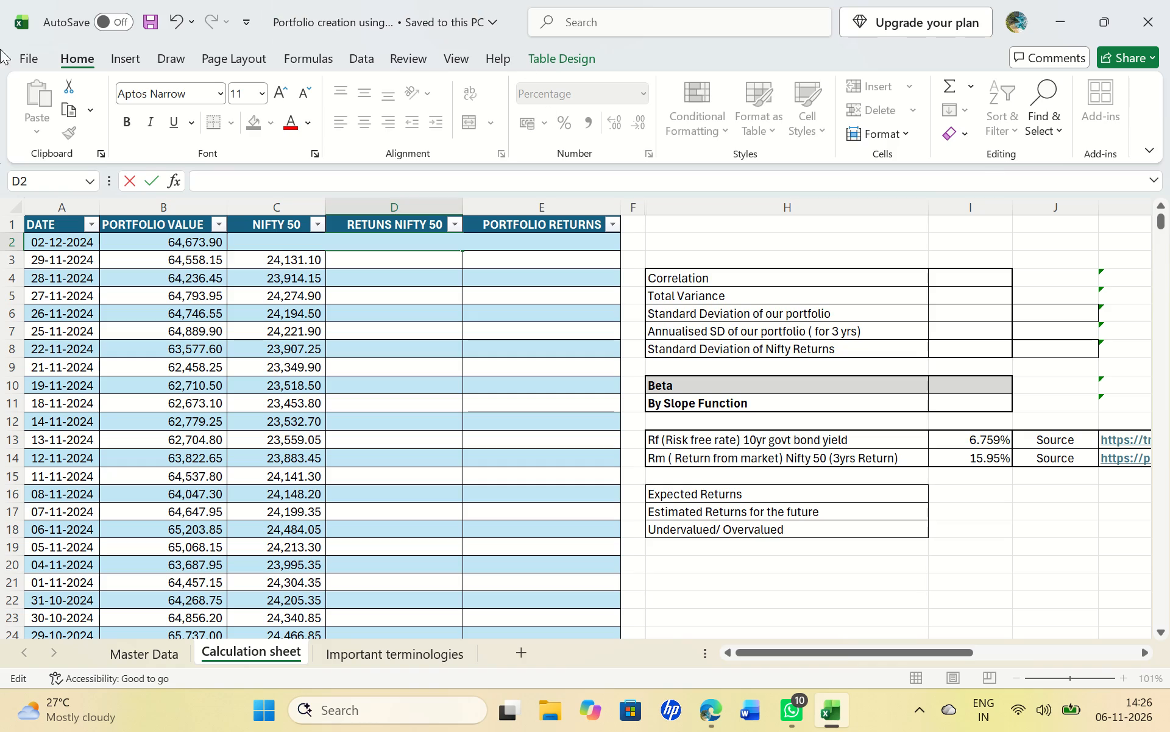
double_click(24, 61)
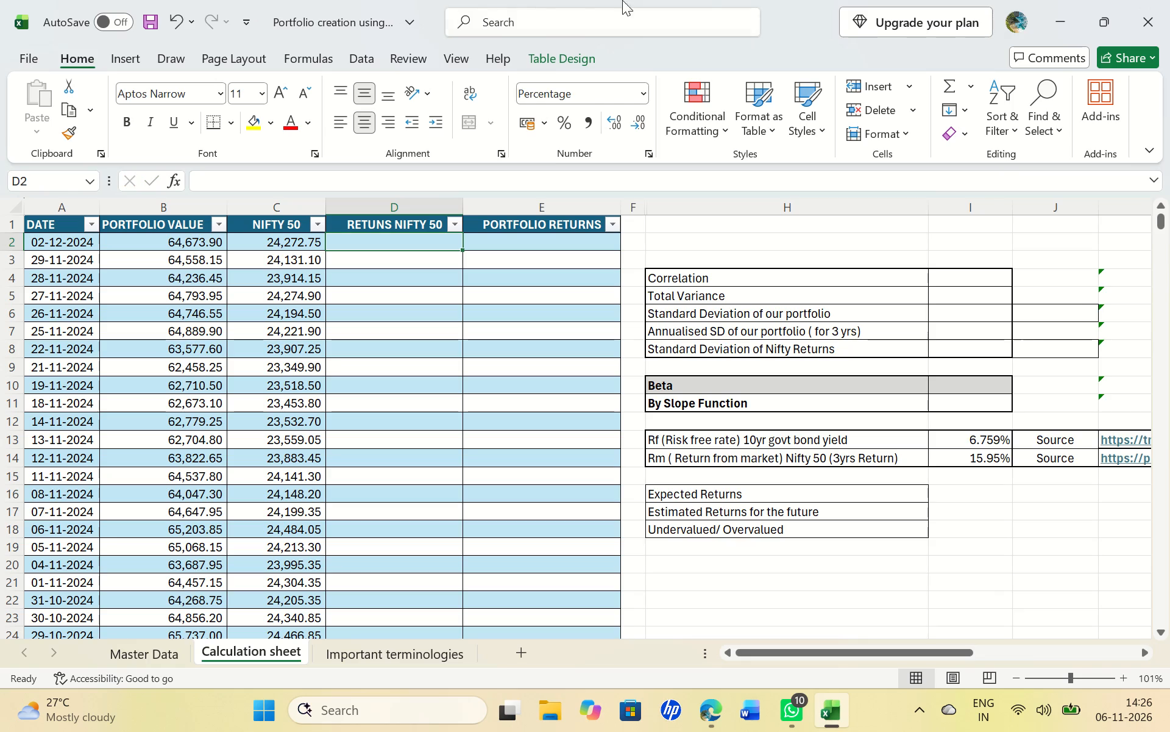
Close the portfolio workbook.
click(1169, 0)
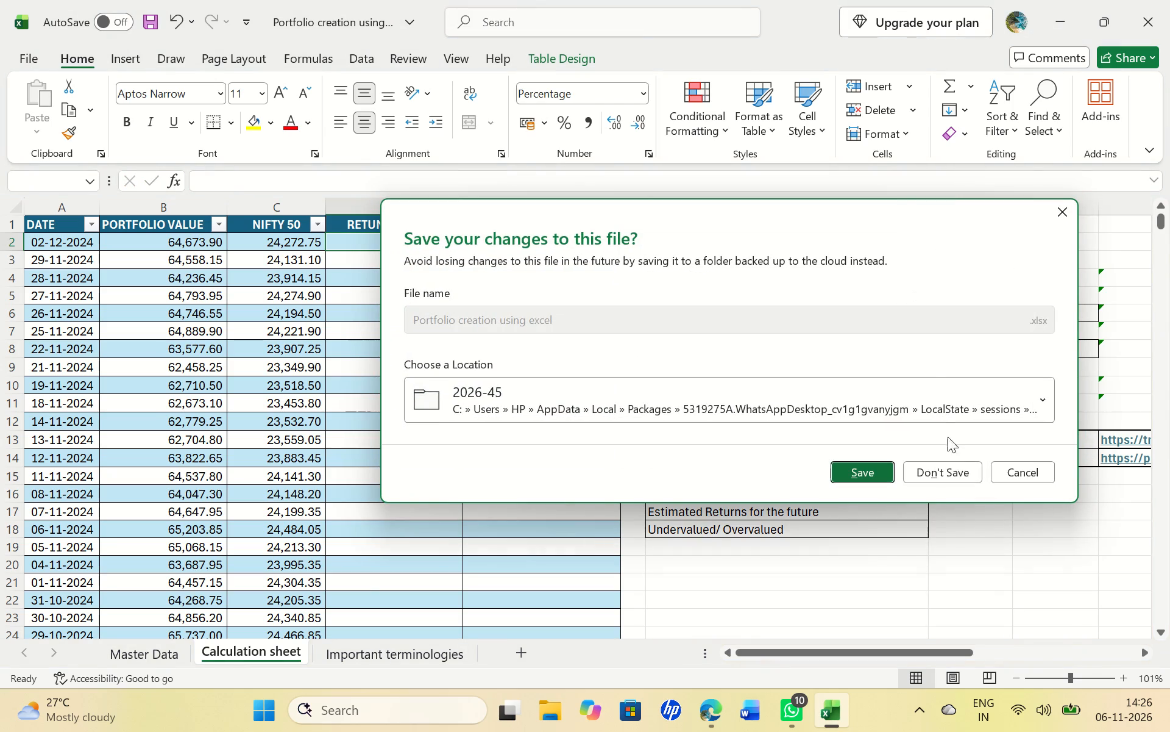
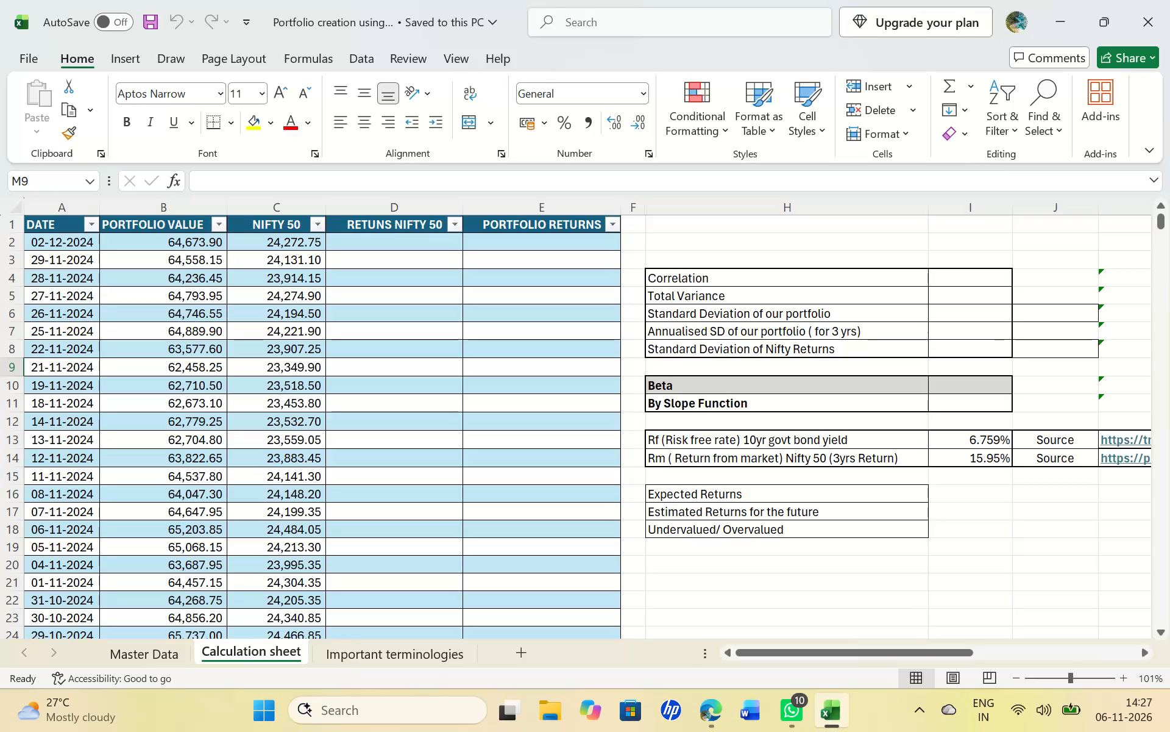
Enter the formula =C2/C3 in D2 to calculate the RETUNS NIFTY 50 column on the Calculation sheet.
click(392, 240)
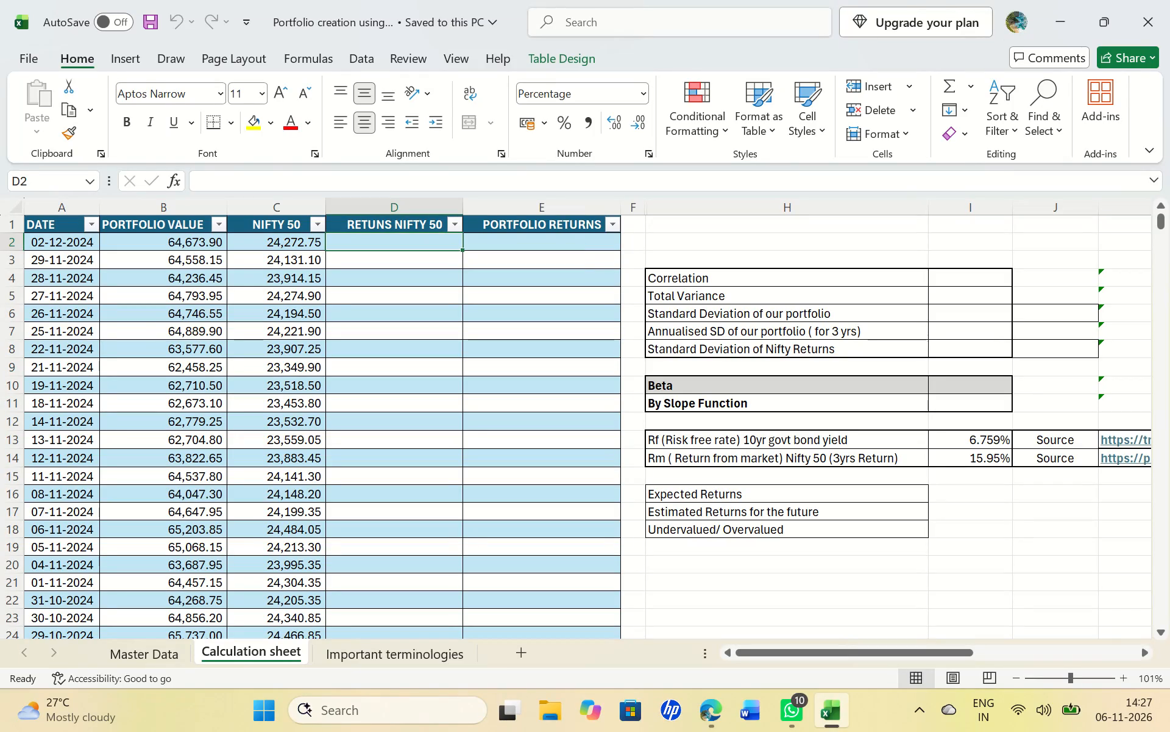
key(equal)
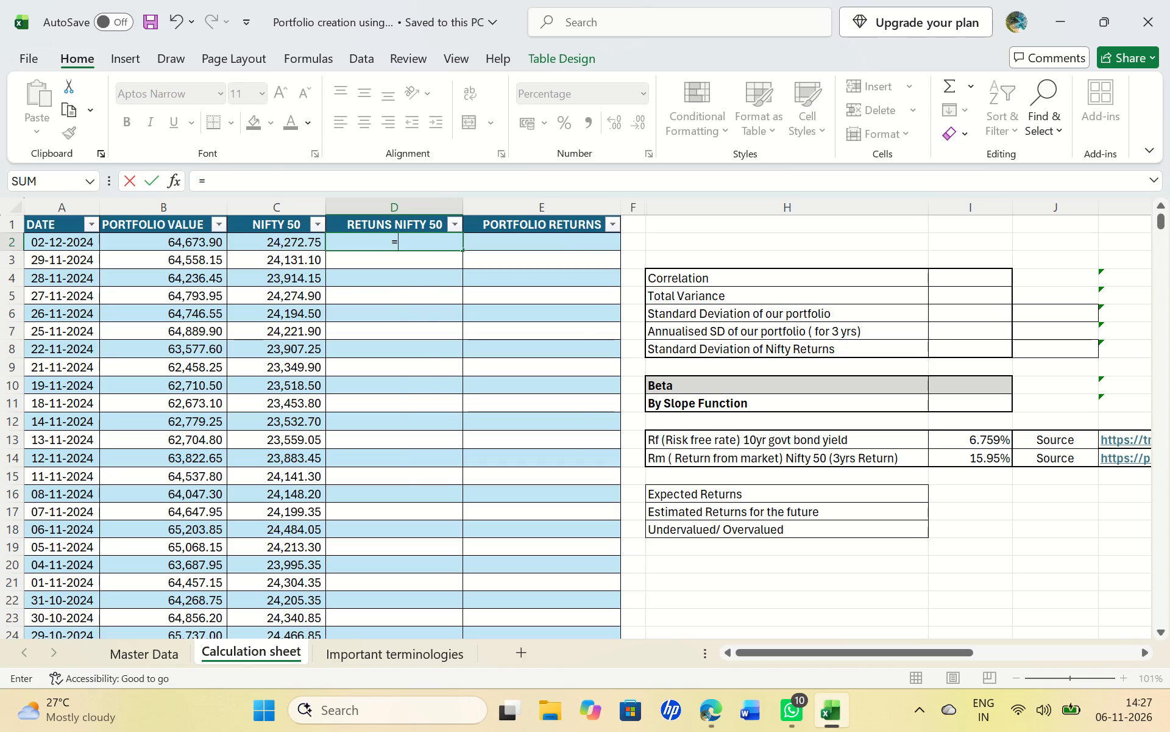
key(c)
key(BackSpace)
key(c)
key(2)
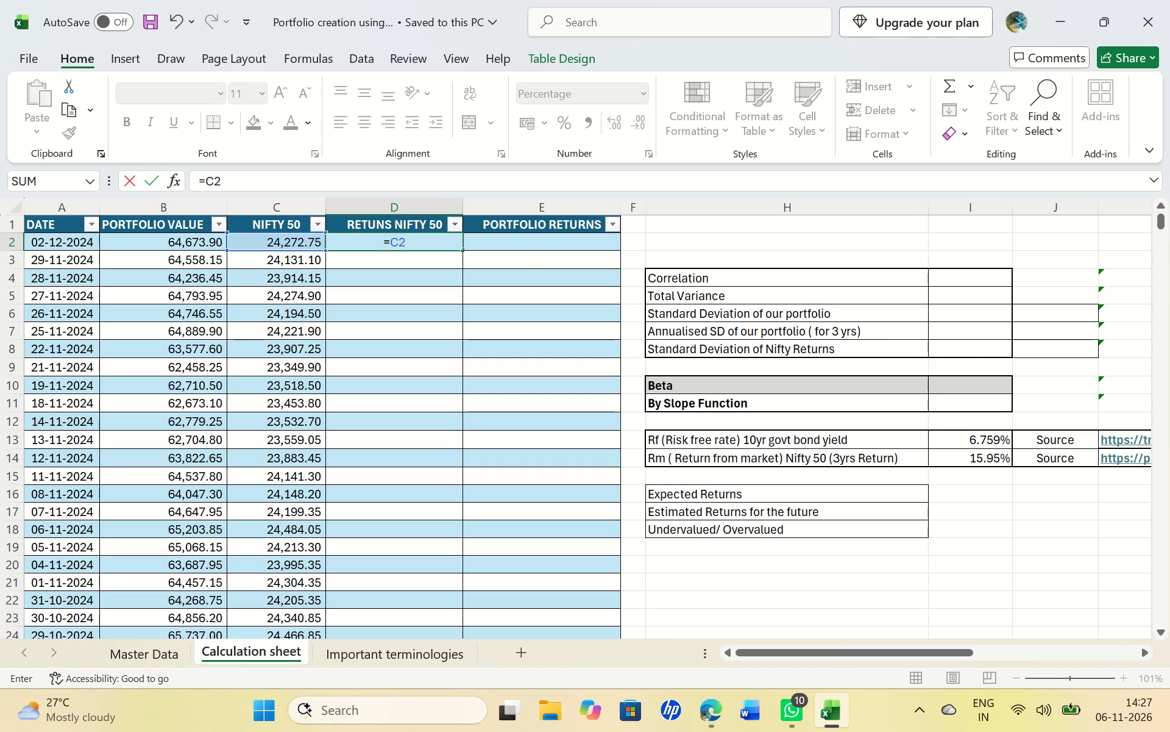
key(slash)
text(C#)
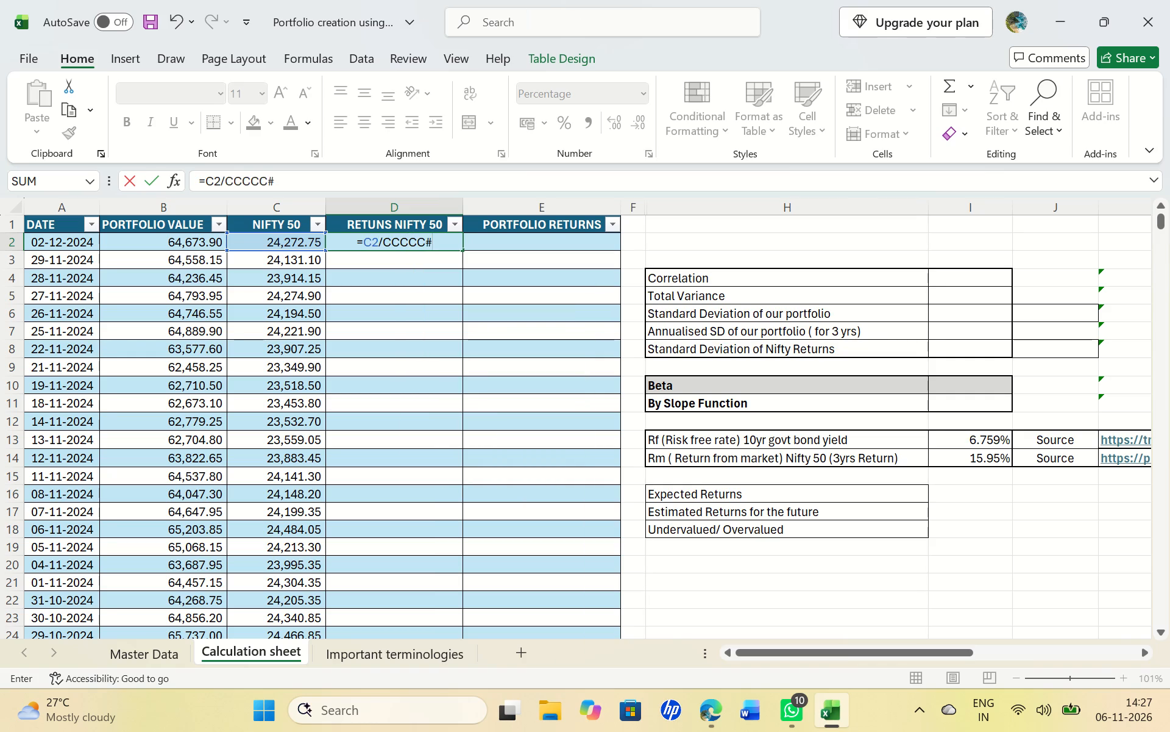
key(BackSpace)
key(BackSpace)
key(BackSpace)
key(BackSpace)
key(BackSpace)
key(BackSpace)
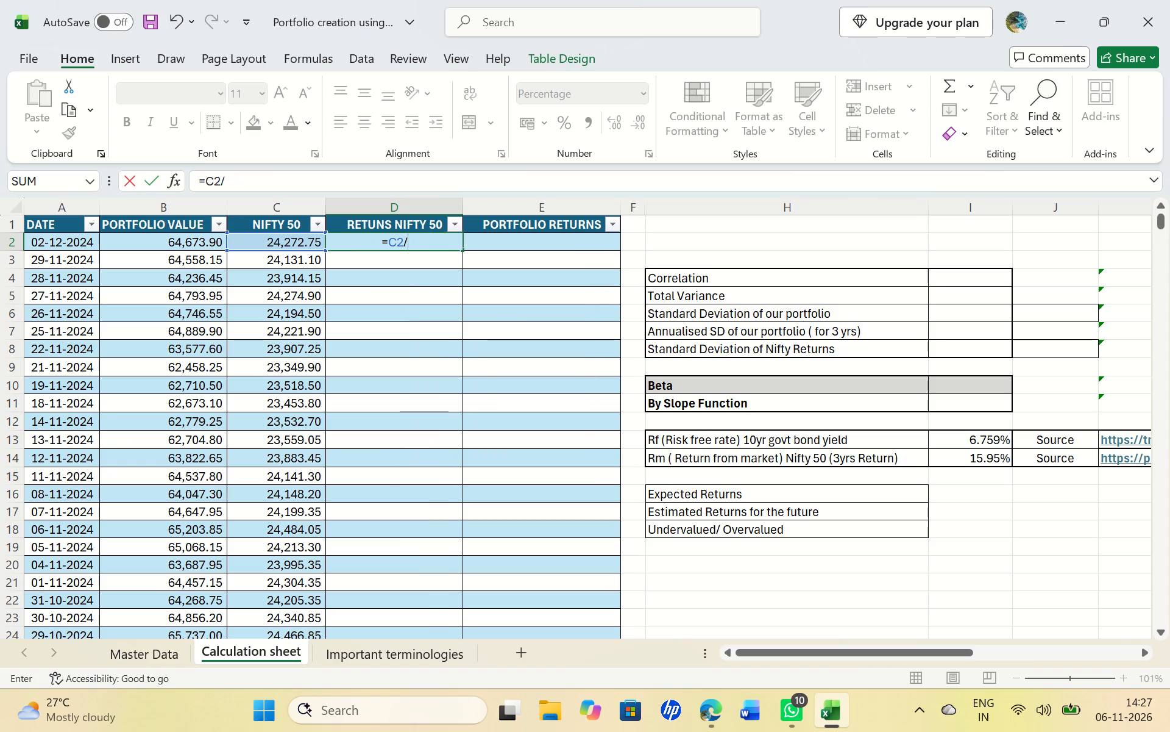
text(c3)
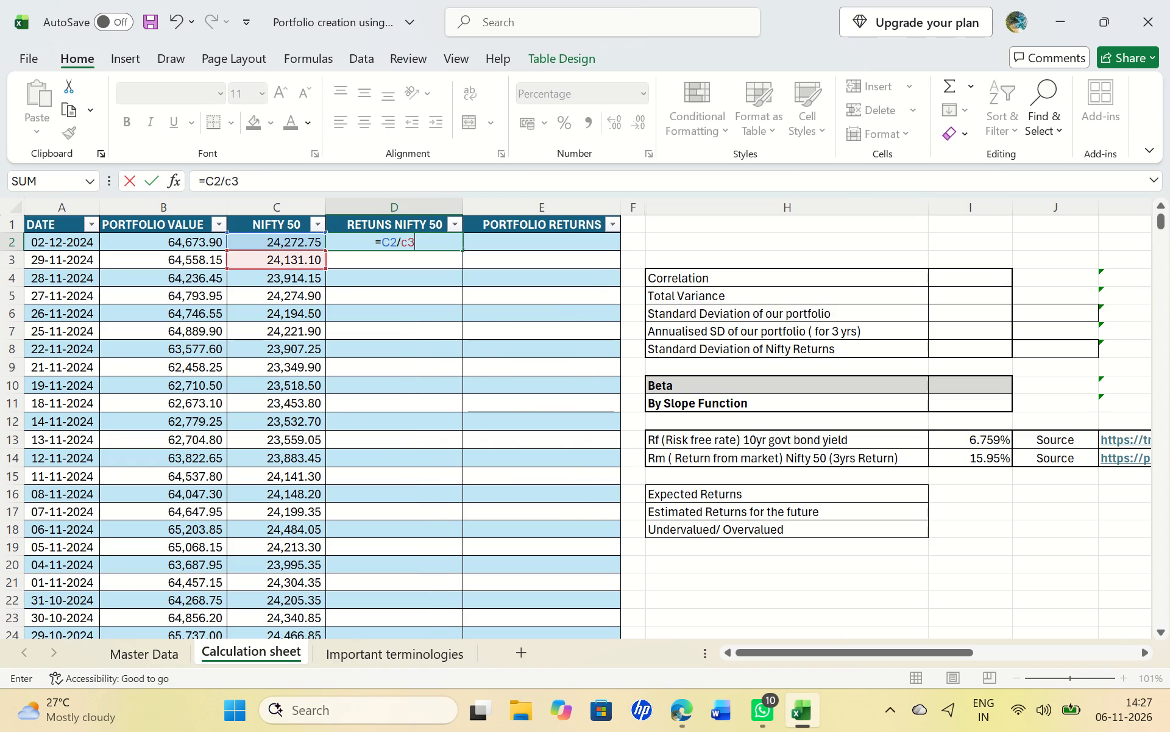
double_click(302, 243)
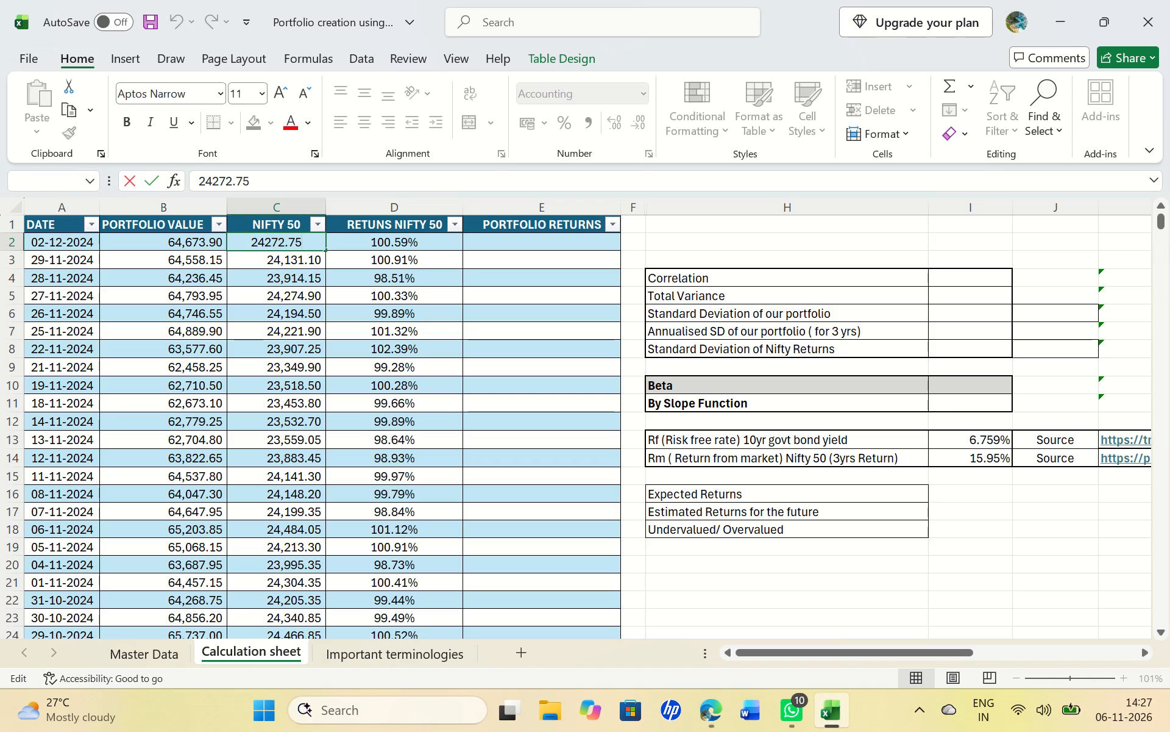
click(431, 237)
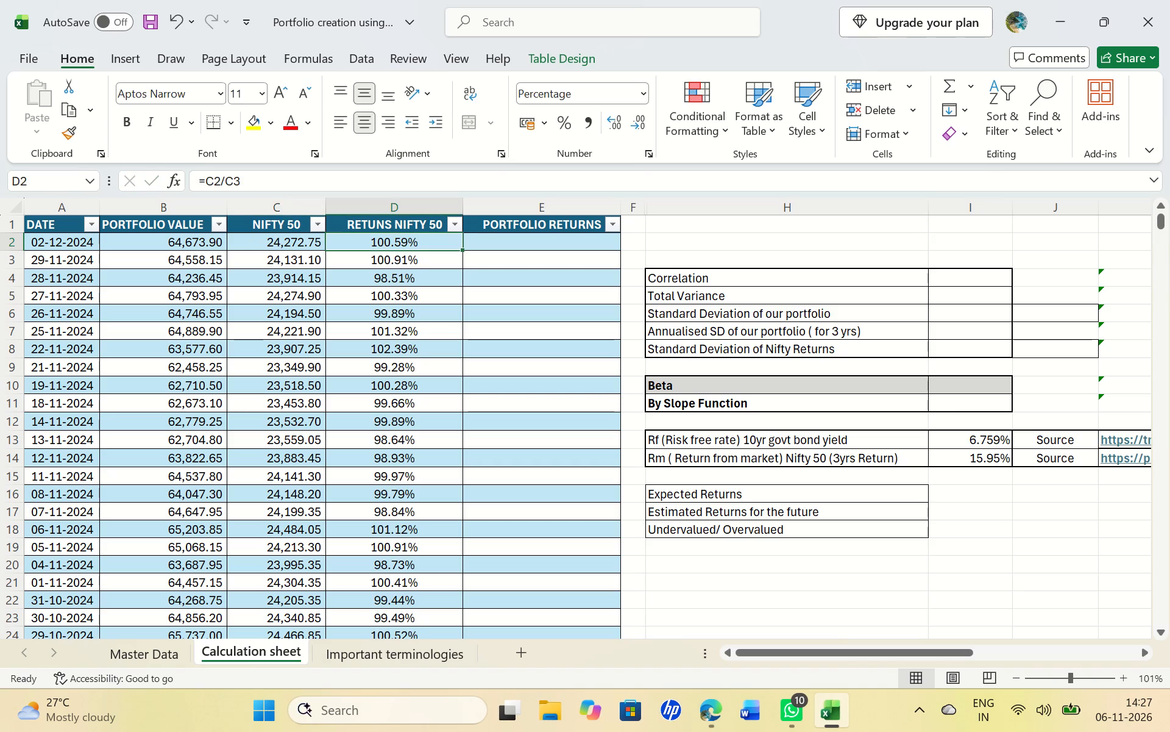
click(449, 226)
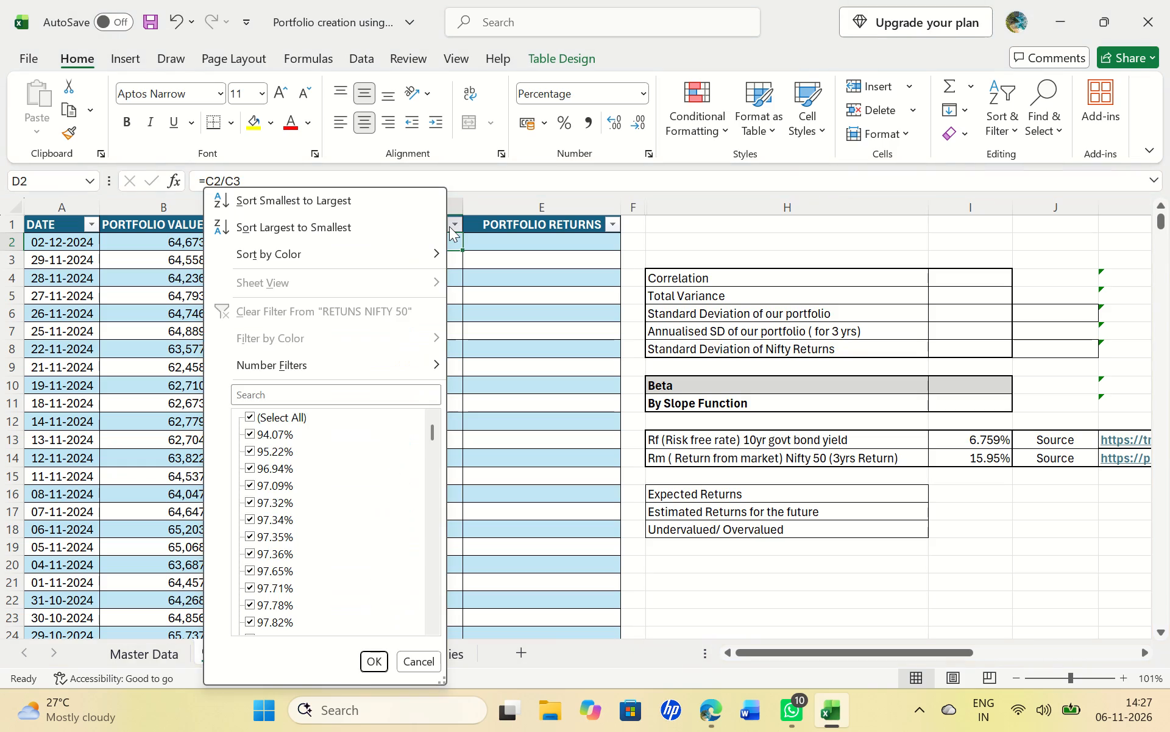
click(425, 655)
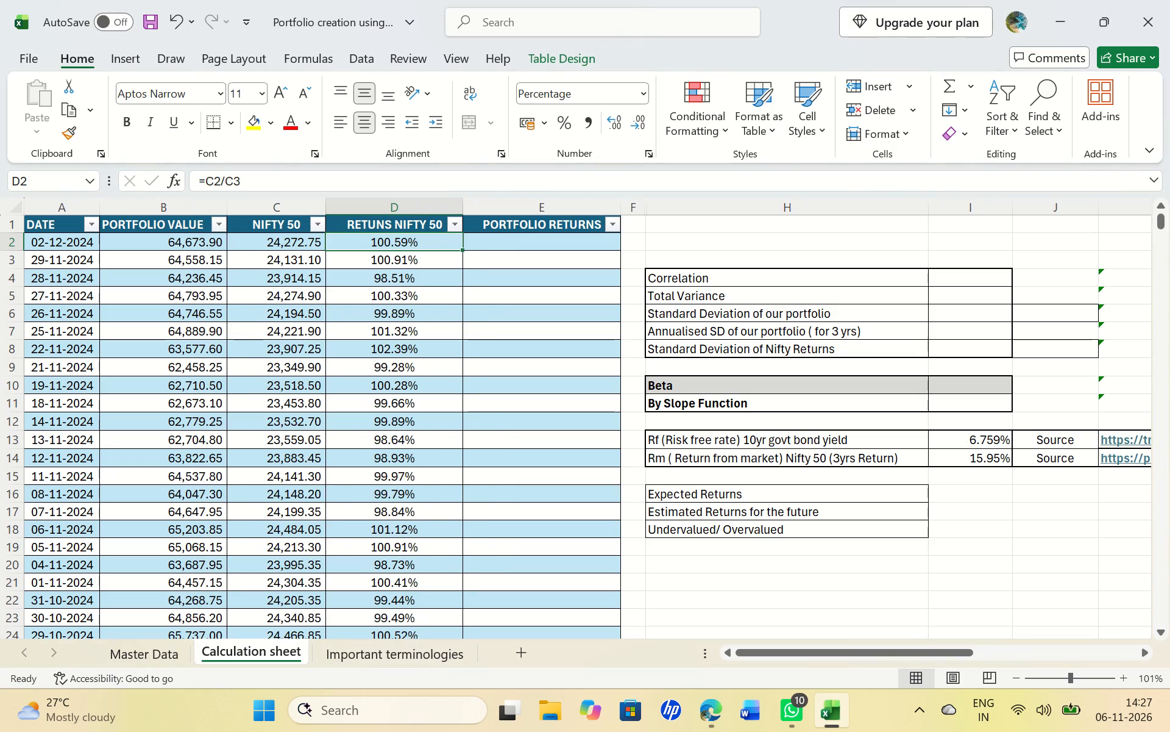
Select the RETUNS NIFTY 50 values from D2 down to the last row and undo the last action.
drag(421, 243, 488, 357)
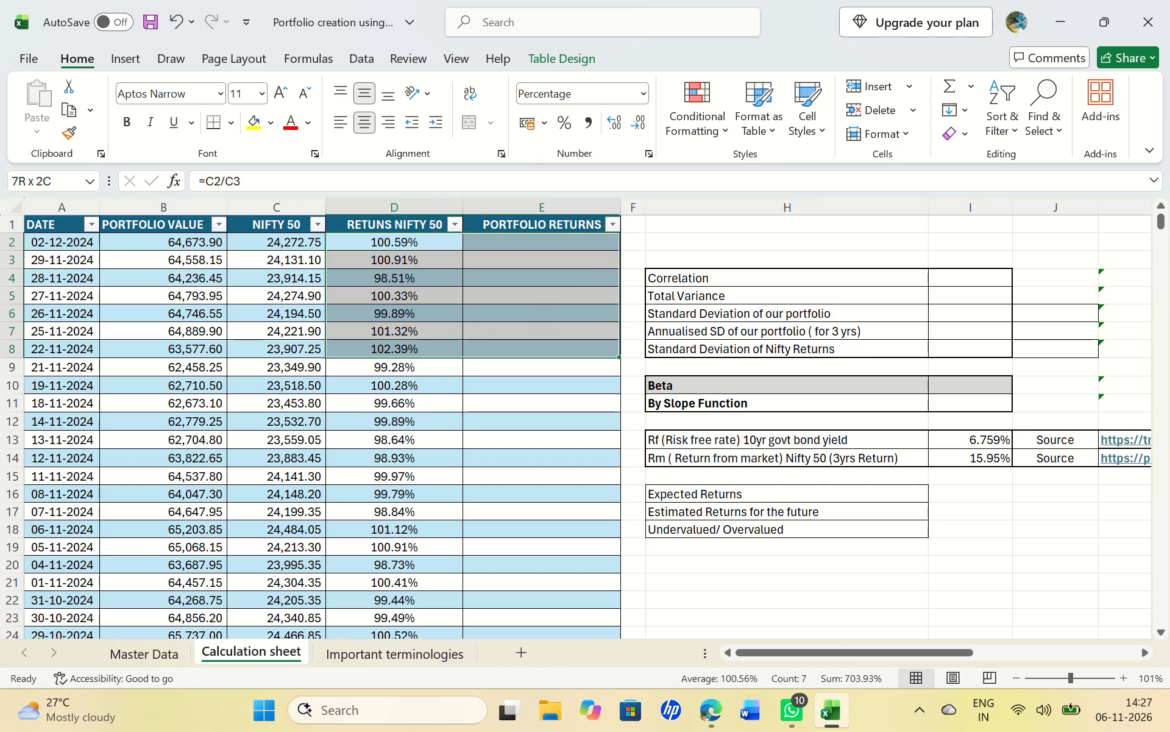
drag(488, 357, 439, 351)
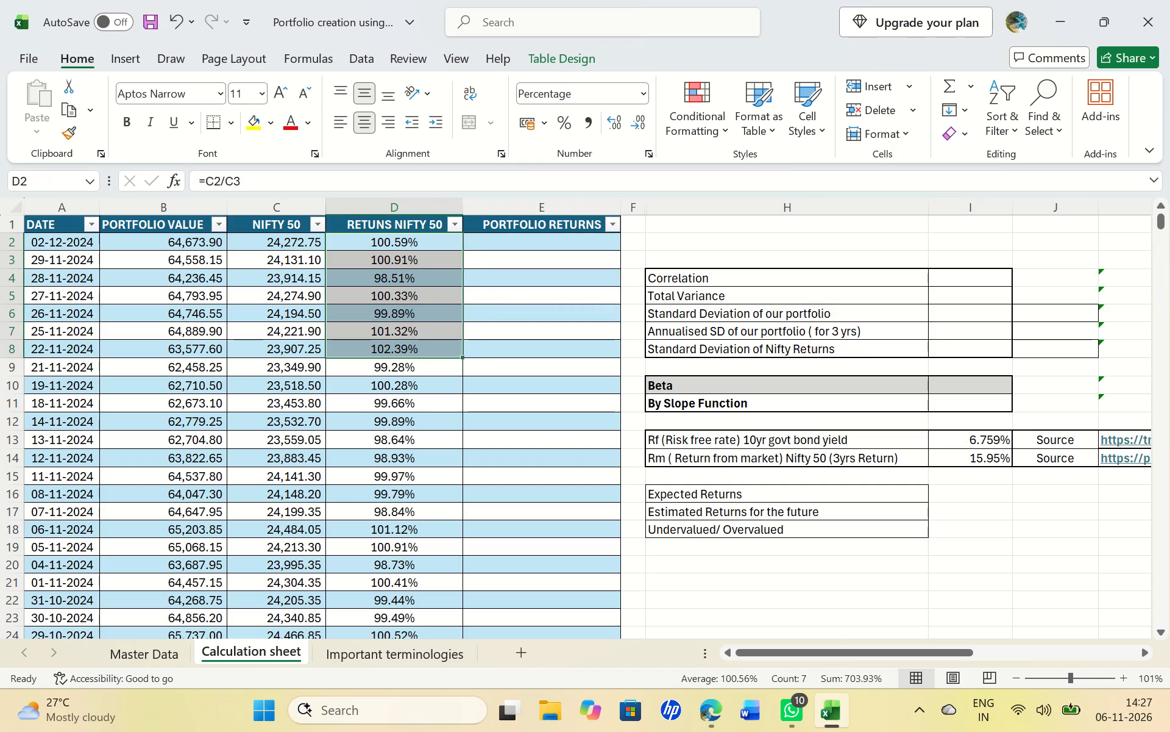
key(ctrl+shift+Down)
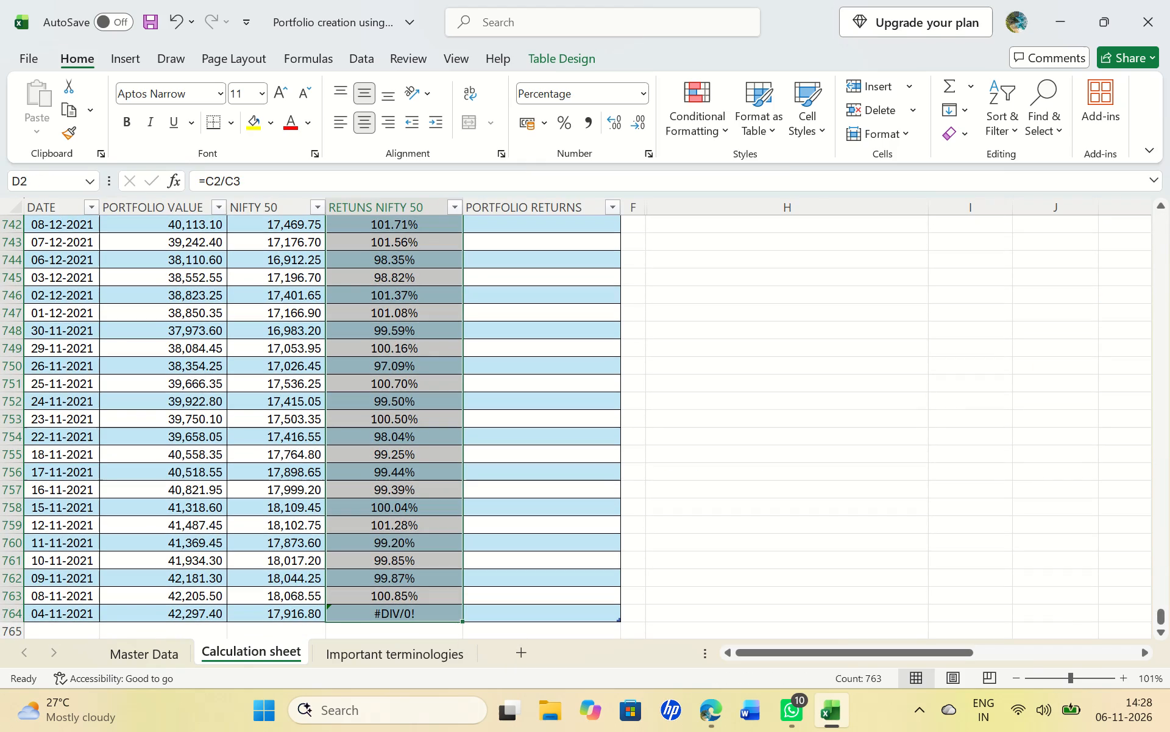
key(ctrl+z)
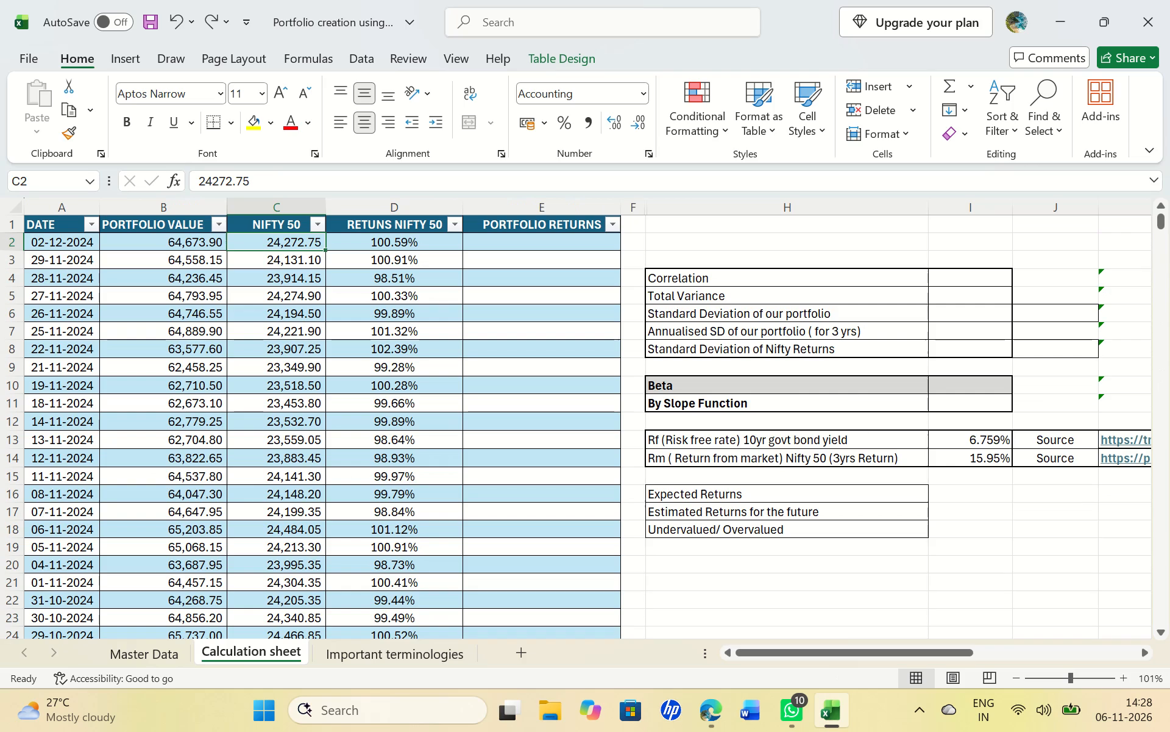
Try to clear the whole RETUNS NIFTY 50 column, from the header in D1 down to the last row.
double_click(424, 252)
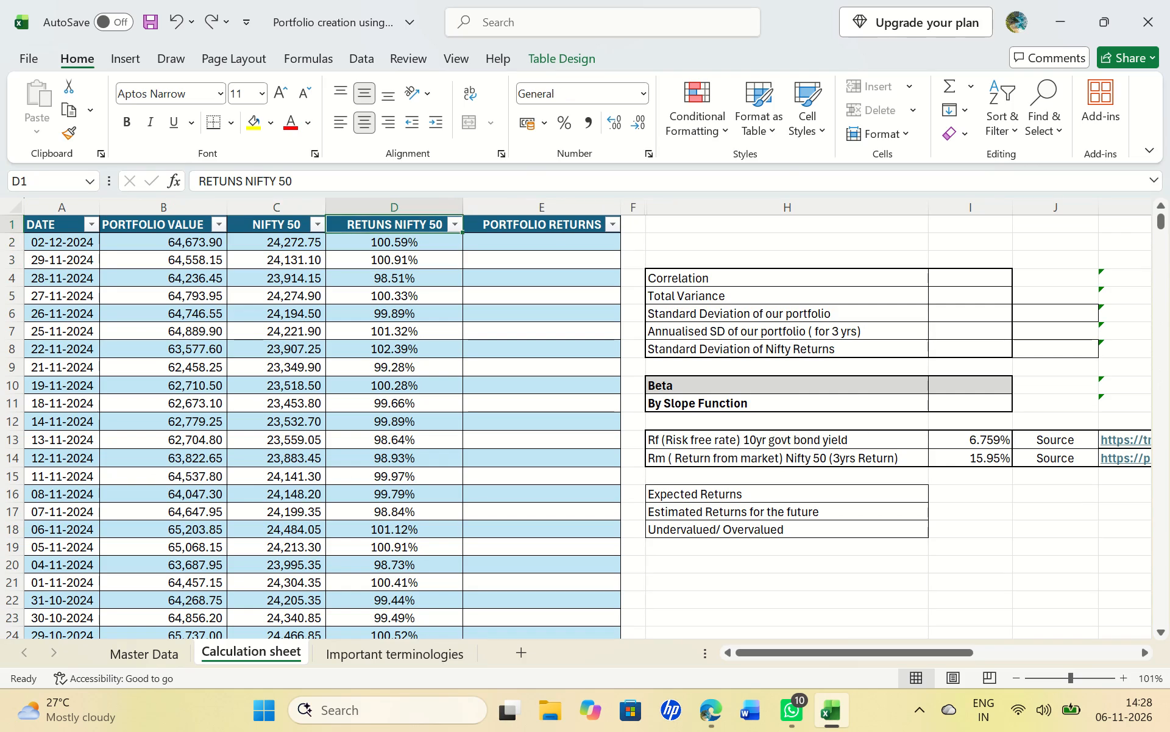
key(ctrl+shift+Down)
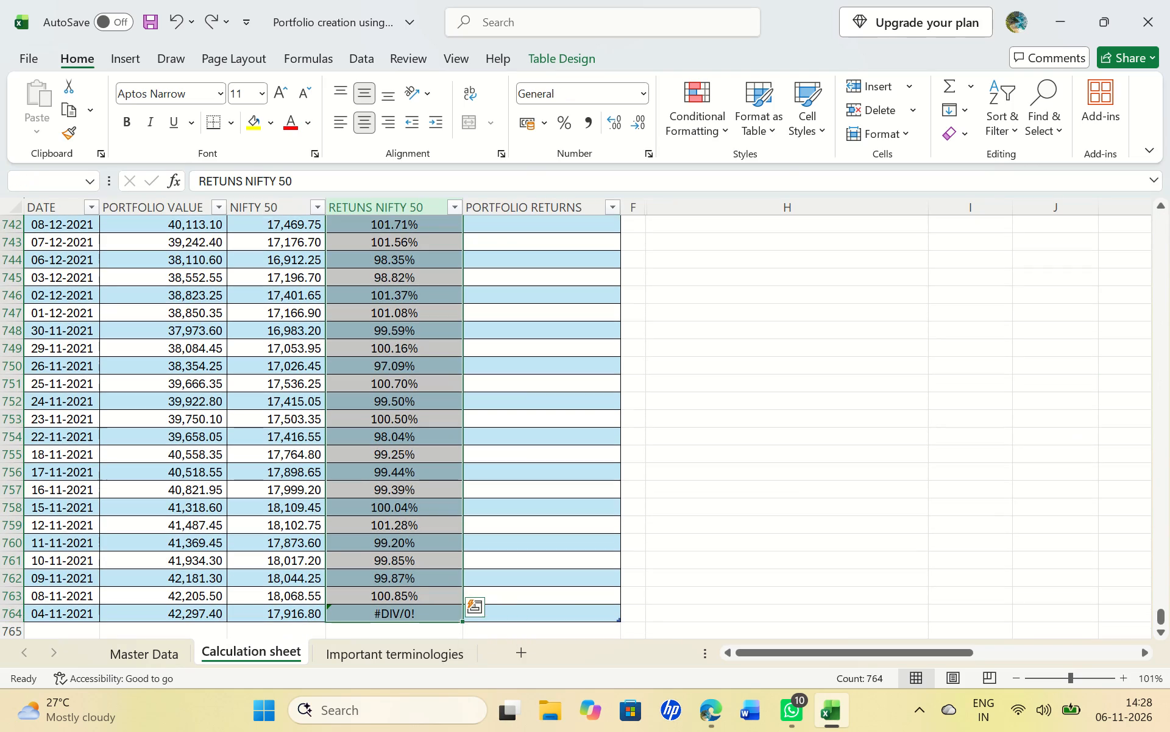
key(BackSpace)
key(BackSpace)
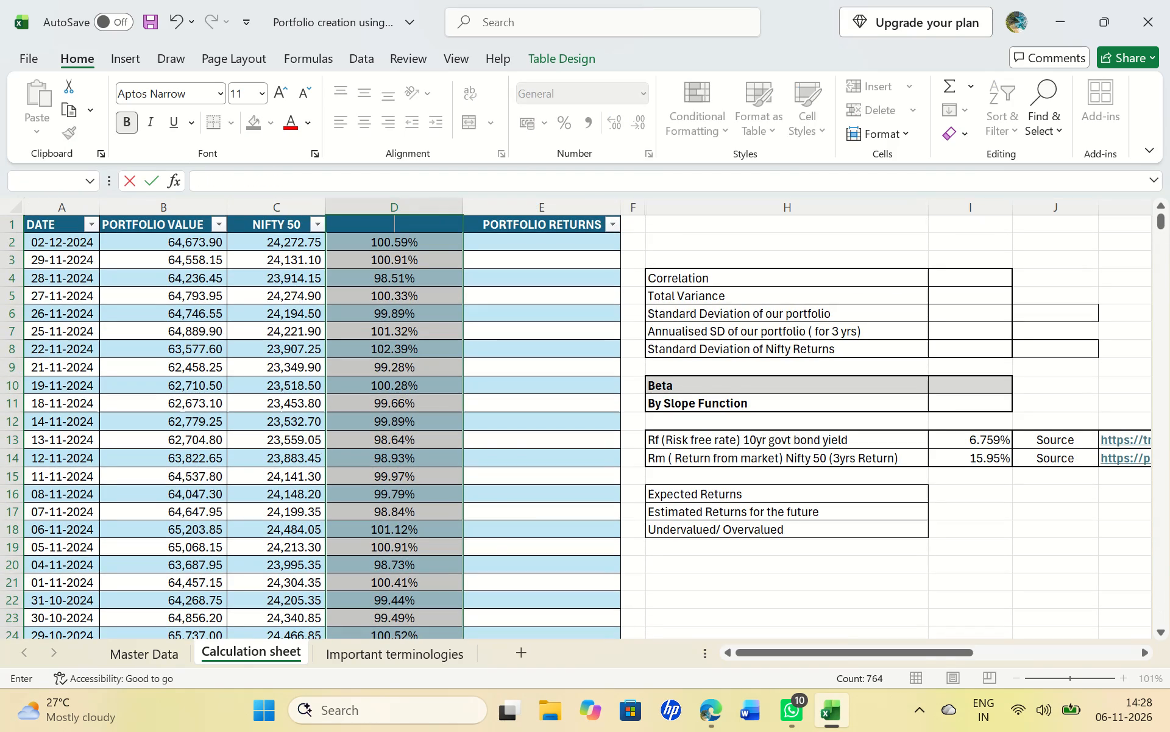
key(Down)
key(Up)
key(Down)
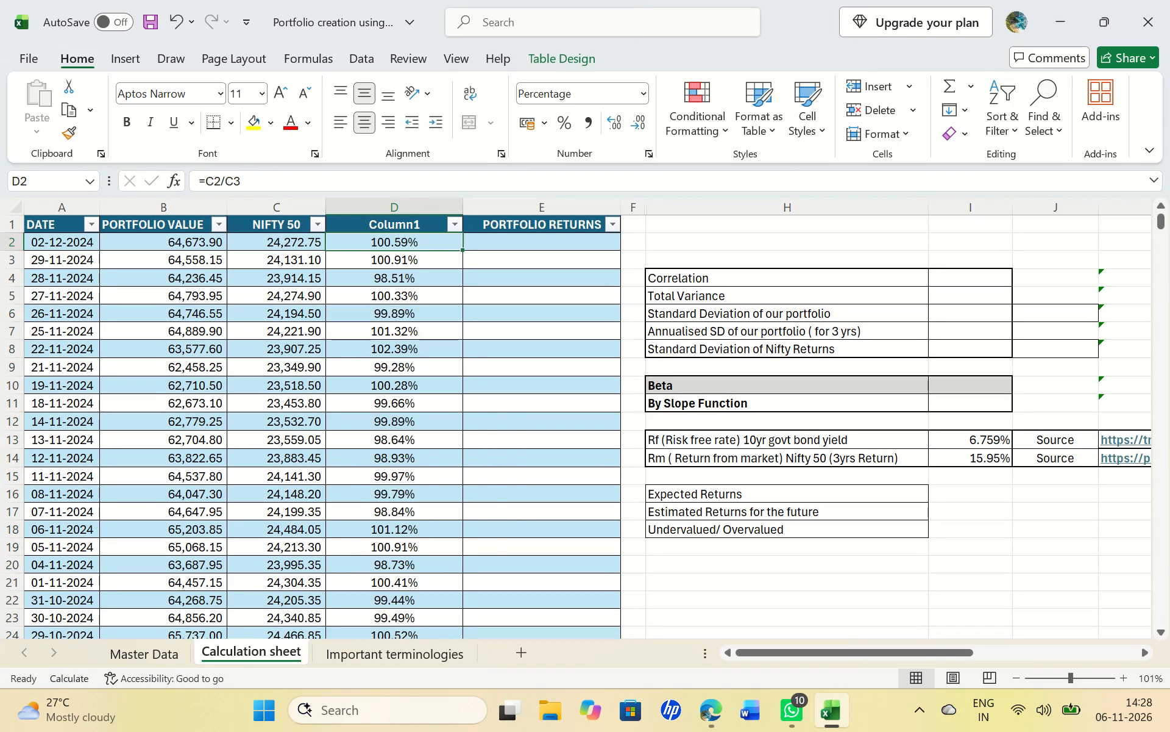
Close the portfolio workbook.
click(1169, 1)
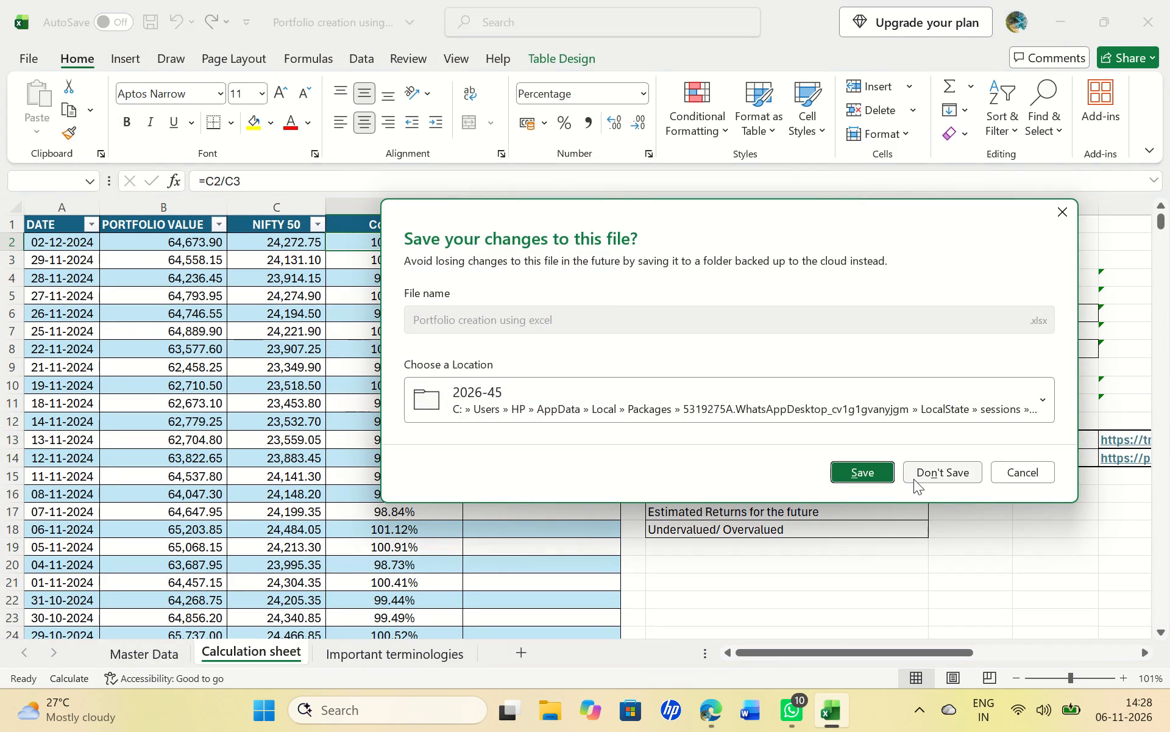
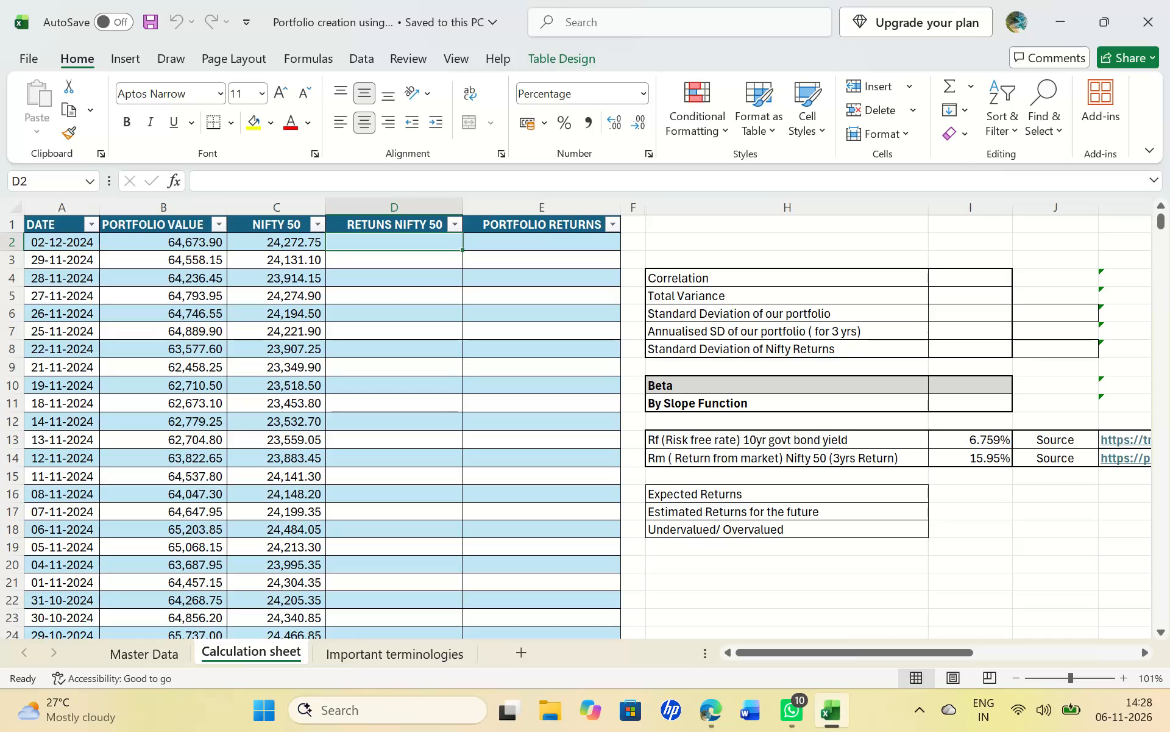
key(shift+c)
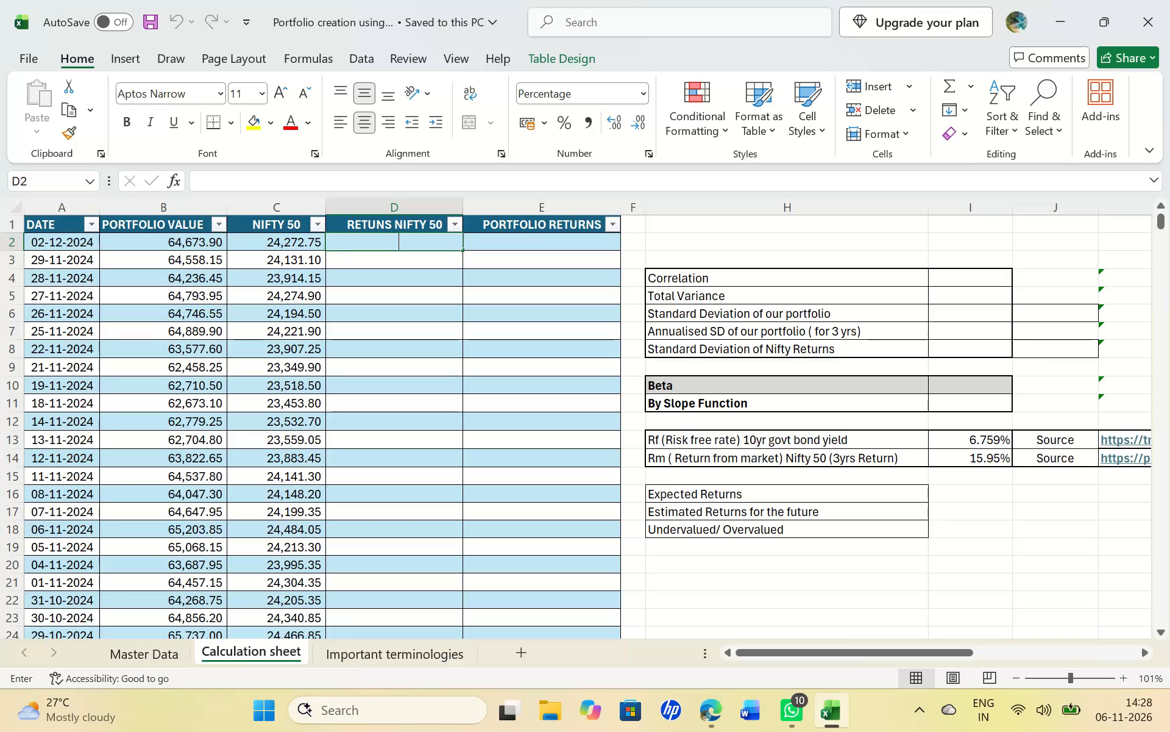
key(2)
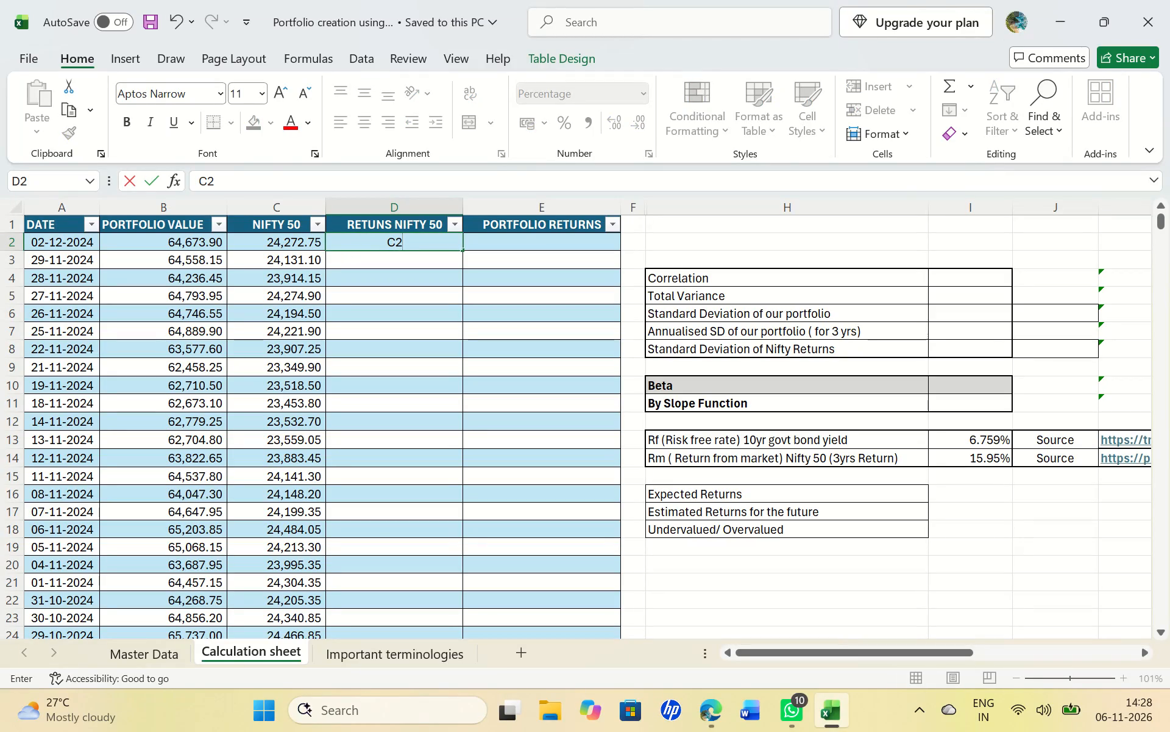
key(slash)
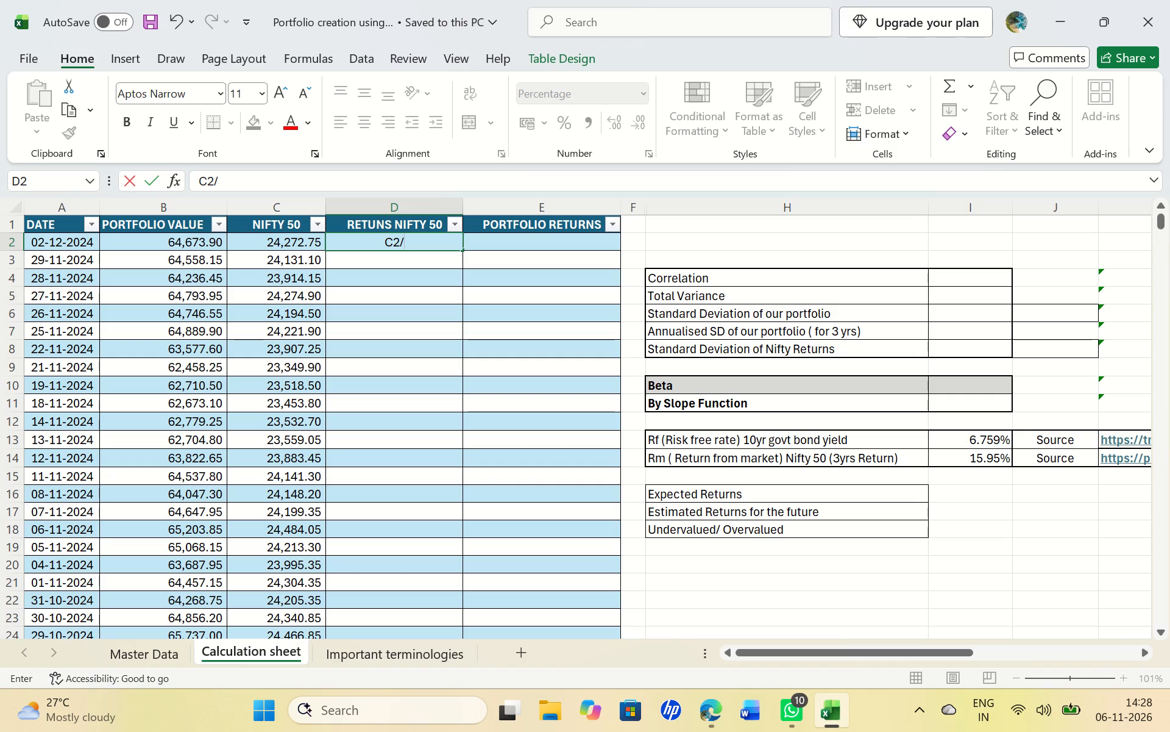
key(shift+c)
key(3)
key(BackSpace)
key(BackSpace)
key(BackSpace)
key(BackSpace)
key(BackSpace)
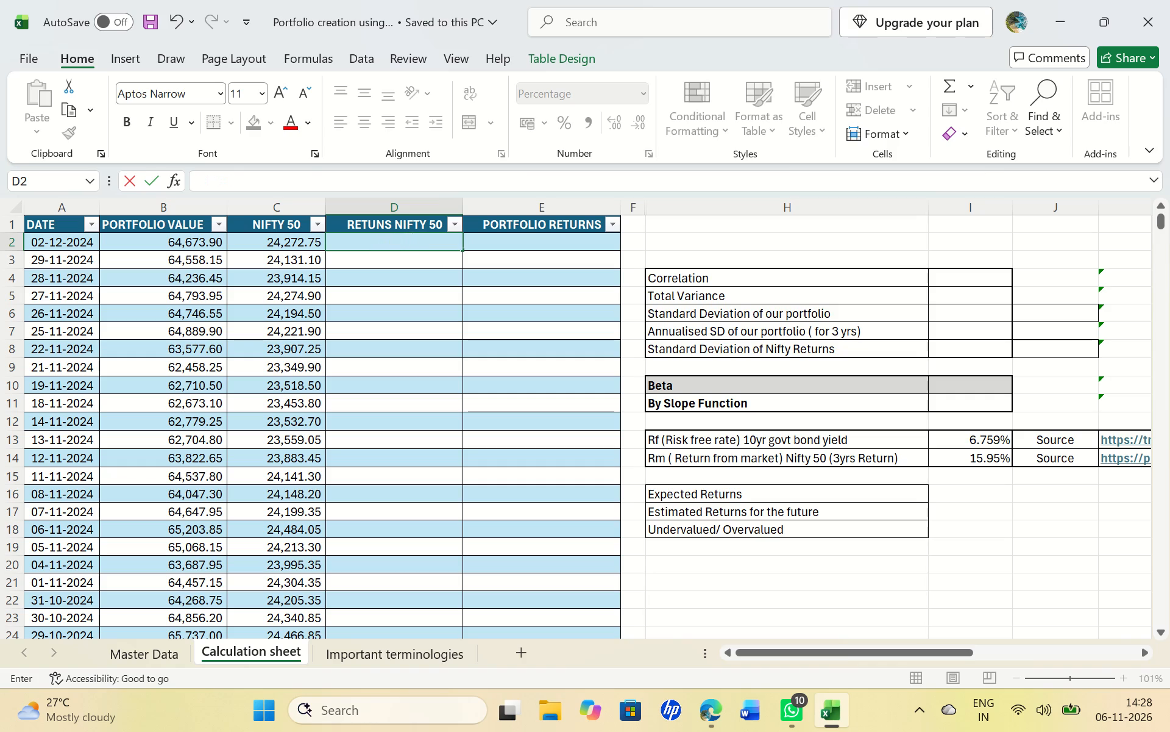
Enter the formula =C2/C3 in D2 to calculate the RETUNS NIFTY 50 column on the Calculation sheet.
key(equal)
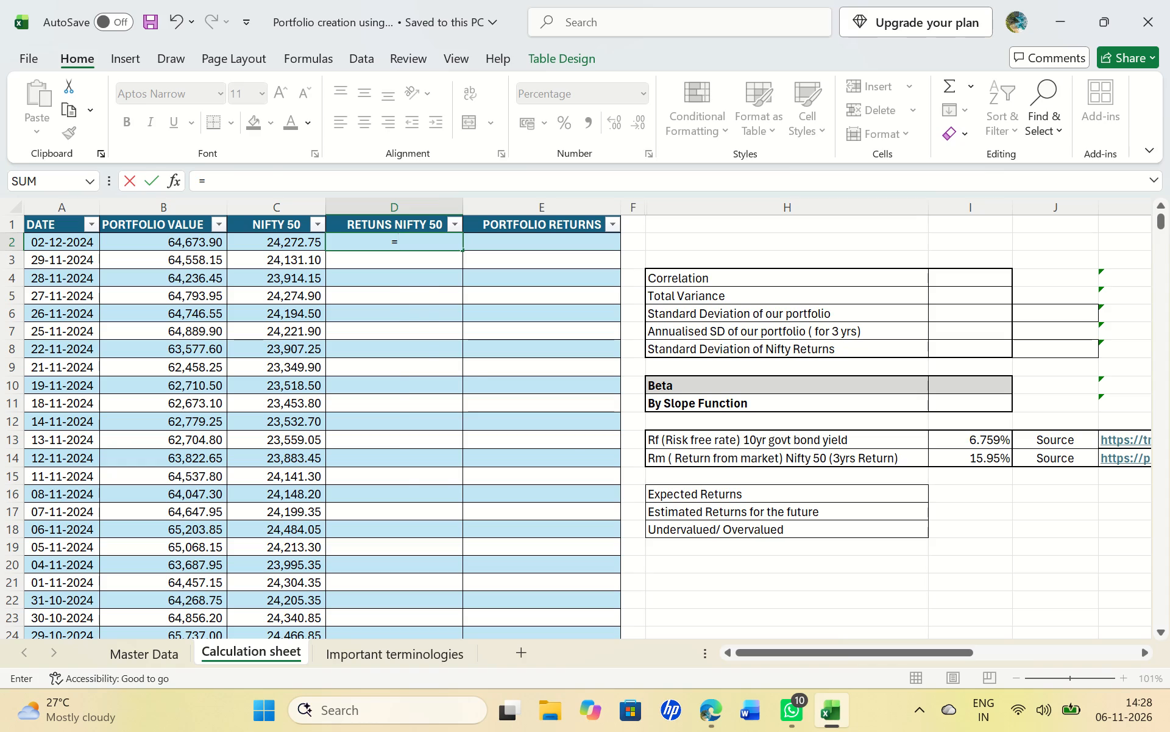
key(c)
key(BackSpace)
key(shift+c)
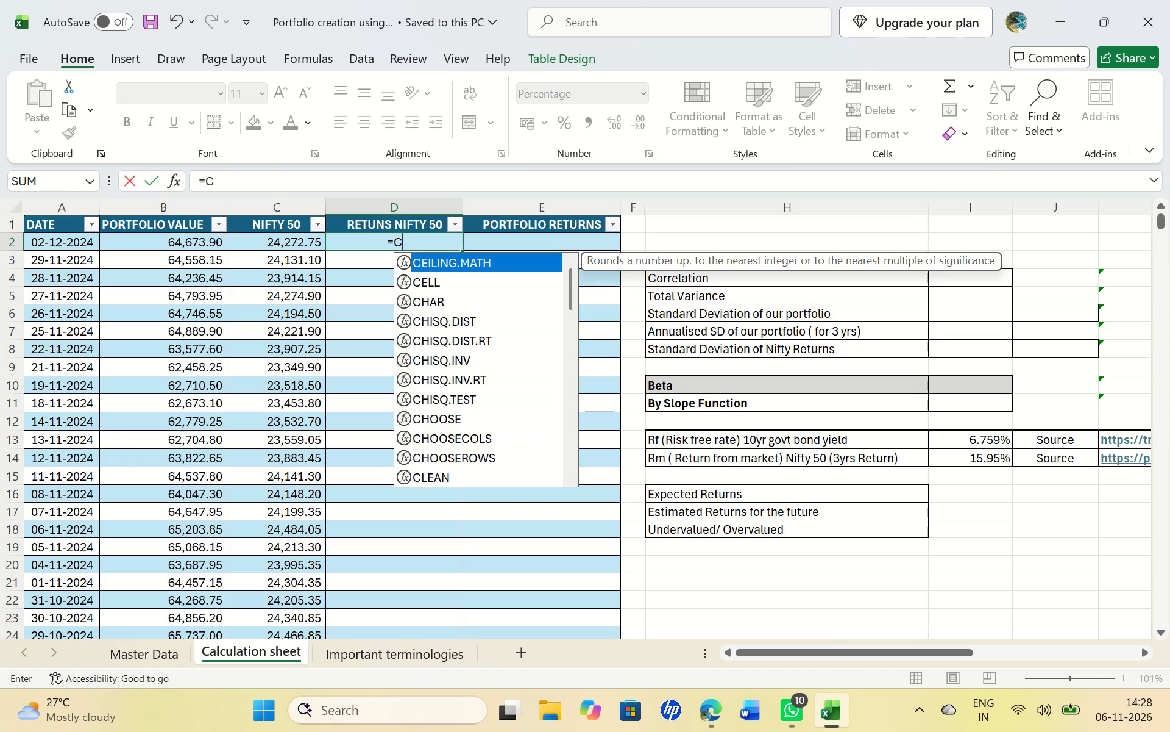
key(2)
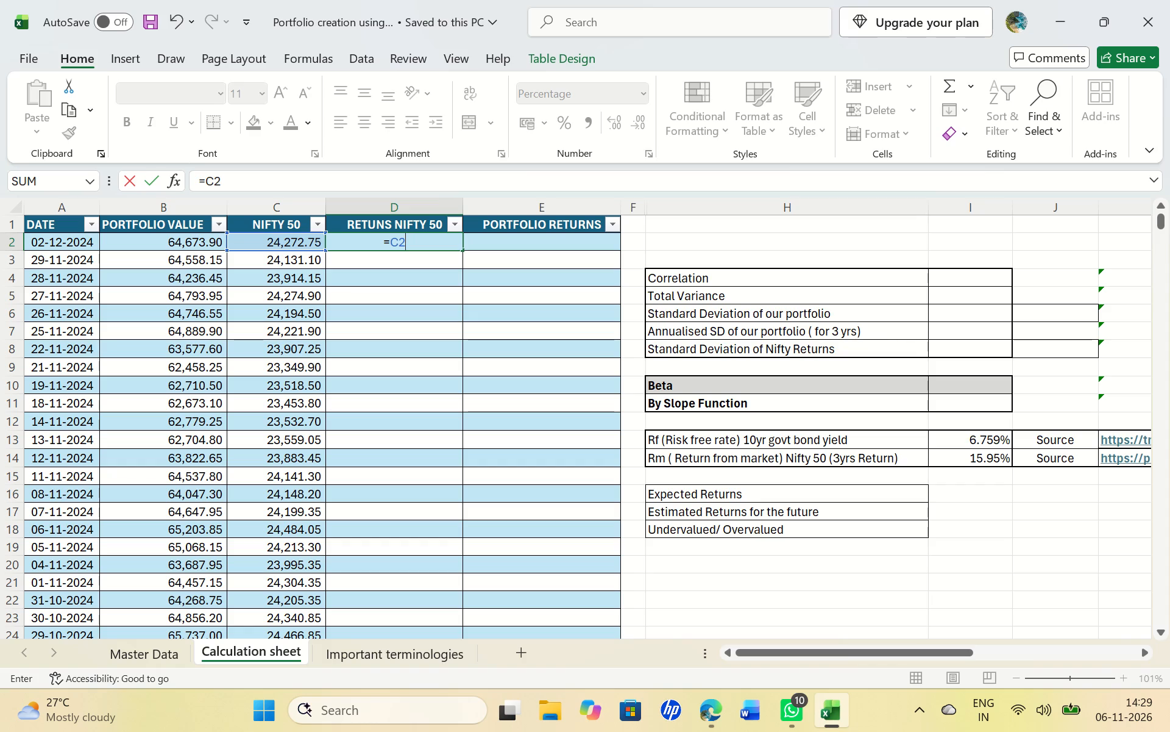
key(slash)
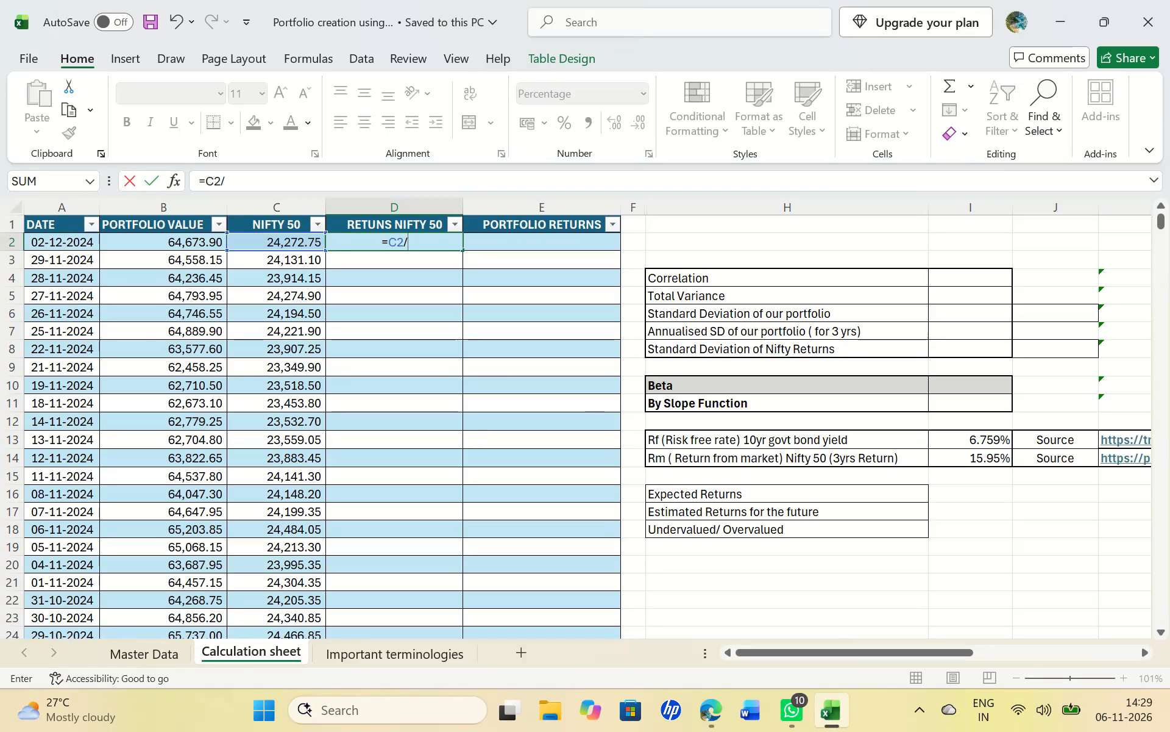
key(shift+c)
key(3)
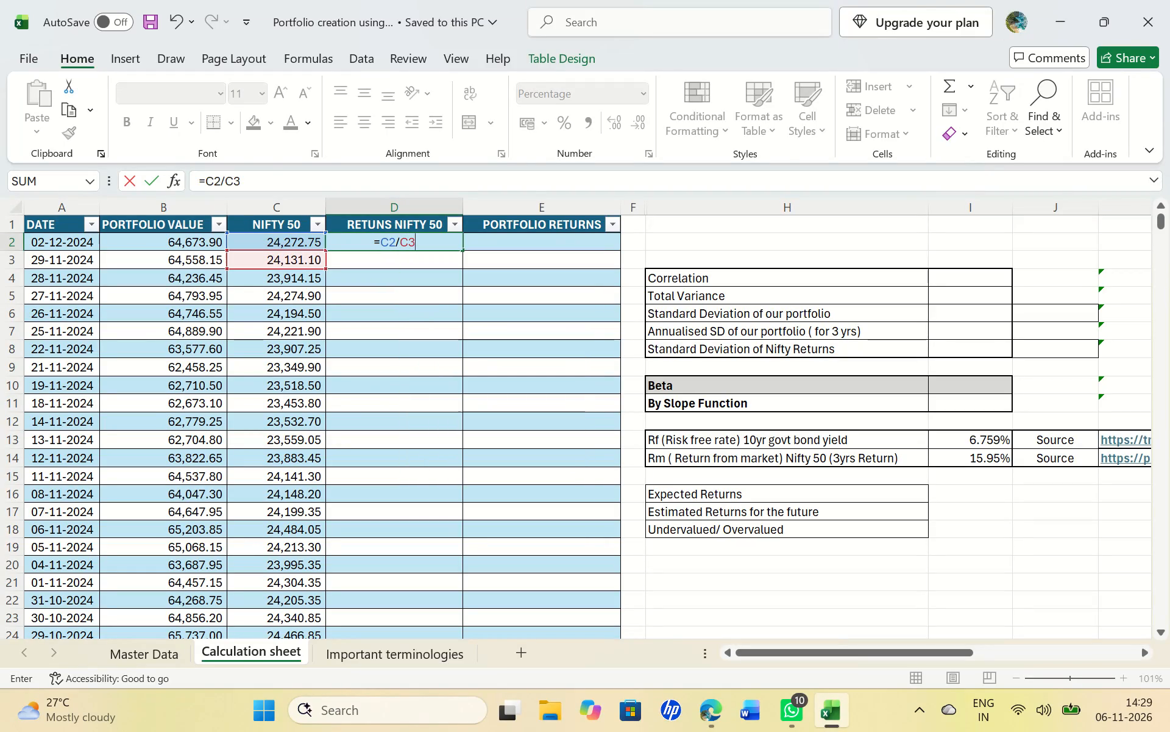
key(Return)
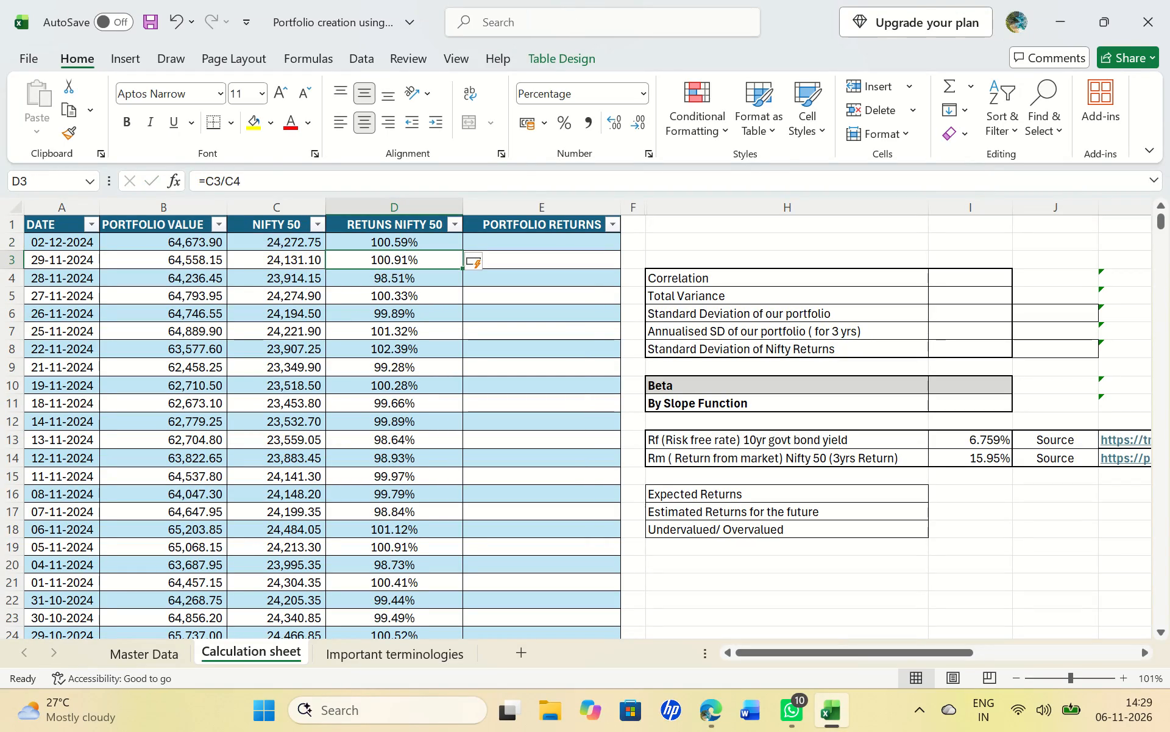
key(Return)
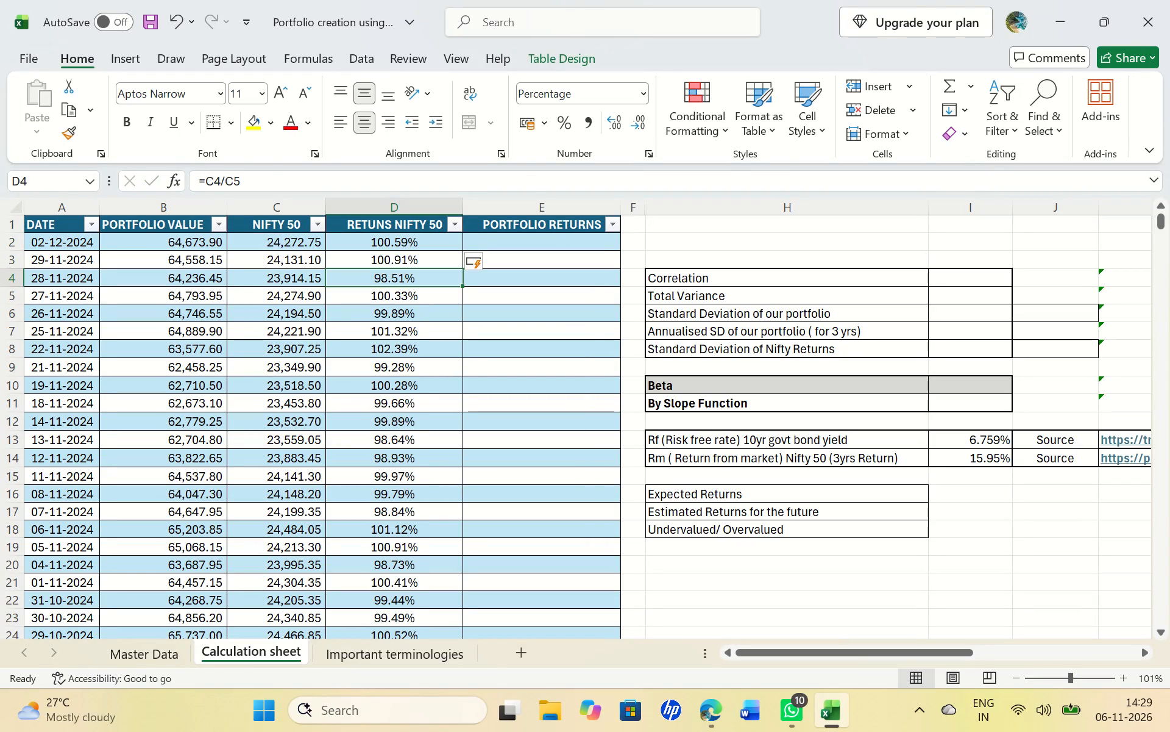
key(Up)
key(Up)
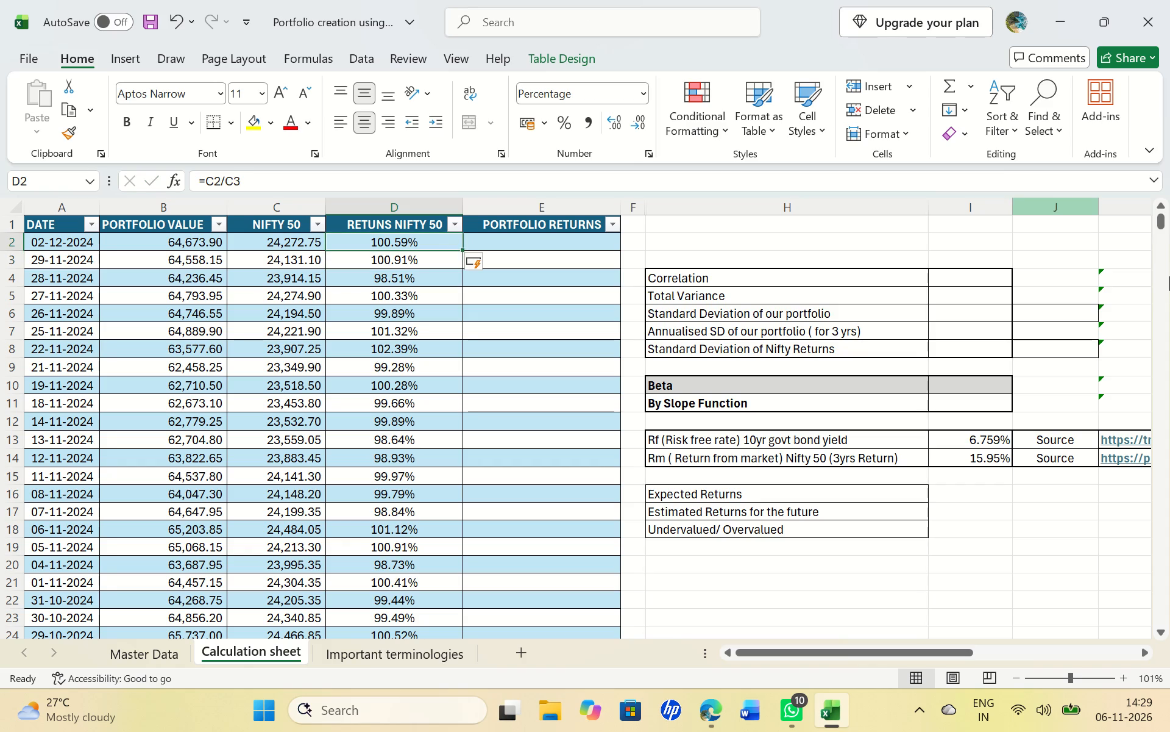
Close the portfolio workbook.
click(1157, 220)
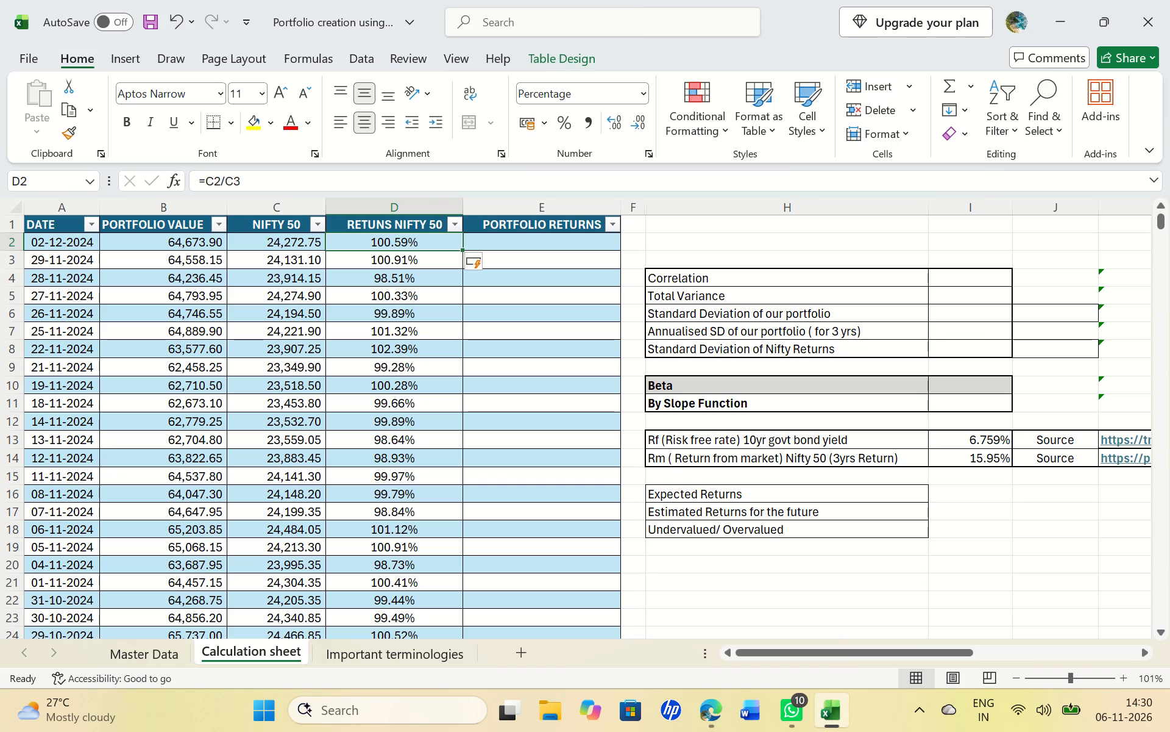
click(1168, 0)
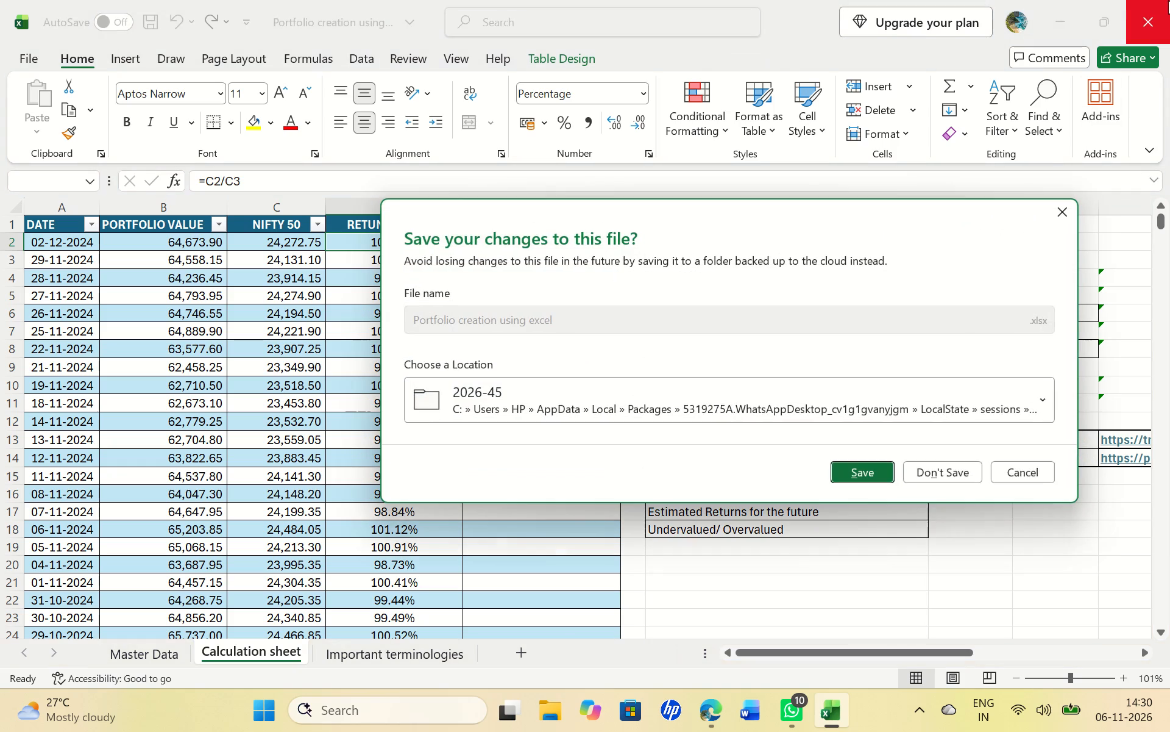
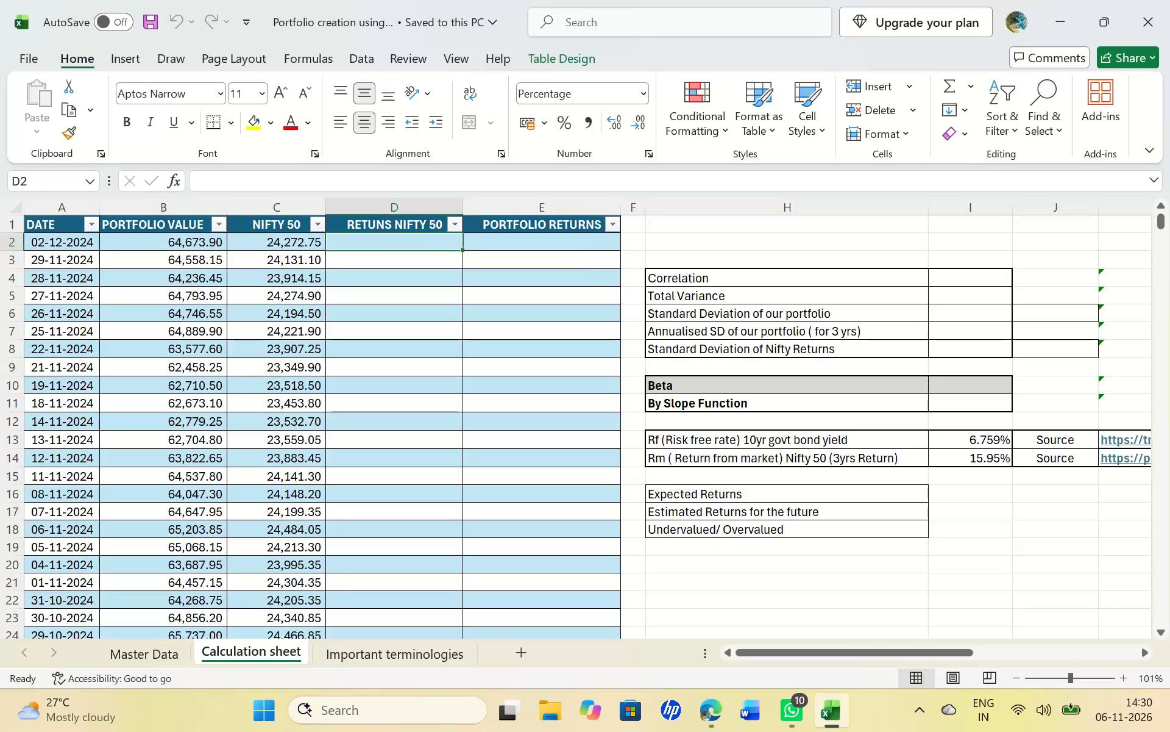
Enter the formula =C2/C3-1 in D2 to calculate the RETUNS NIFTY 50 column on the Calculation sheet.
key(equal)
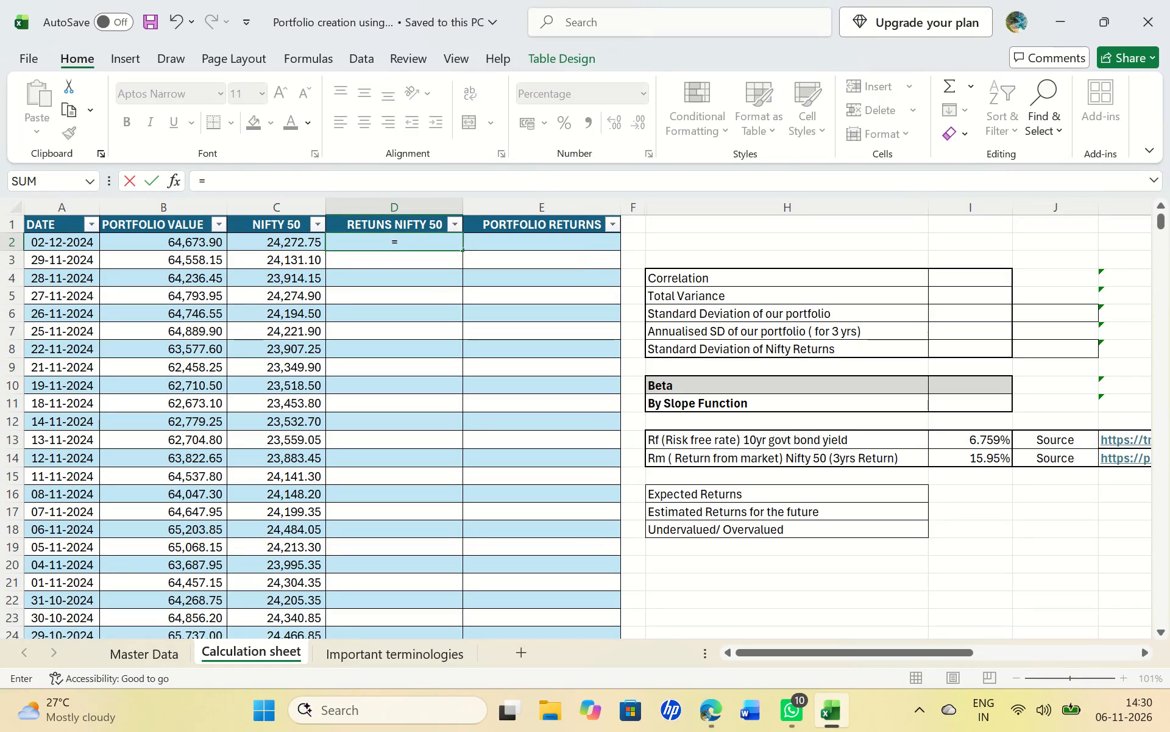
key(shift+c)
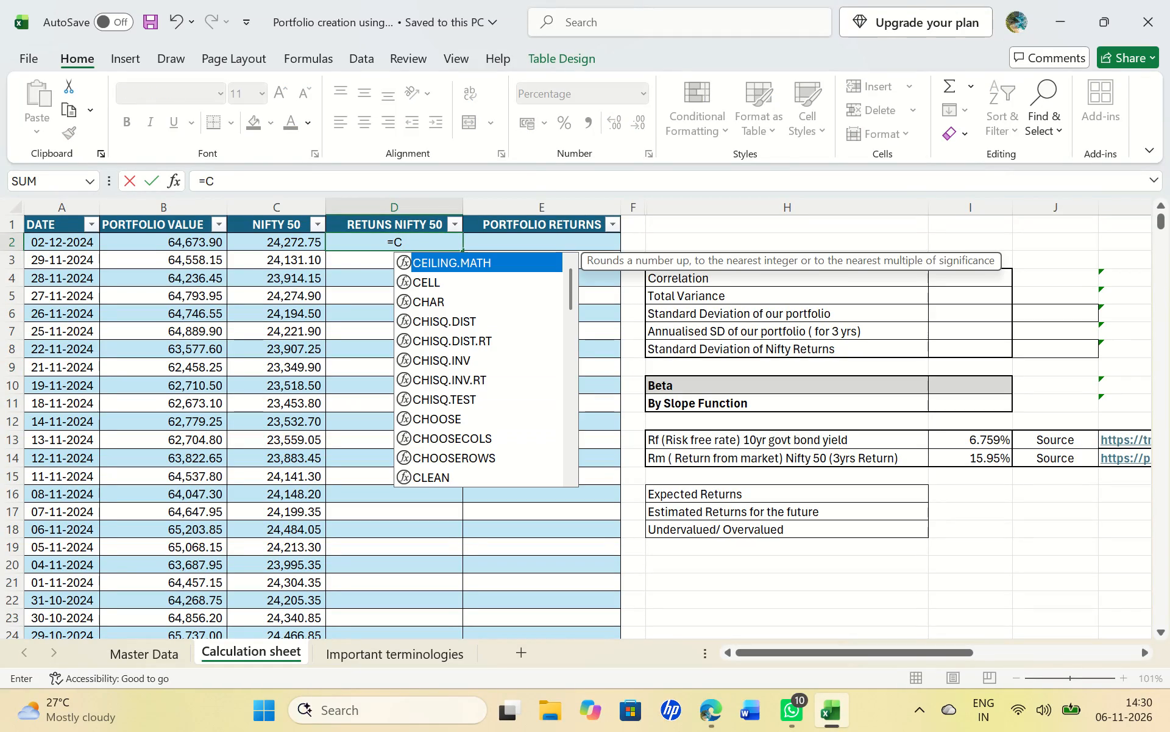
key(2)
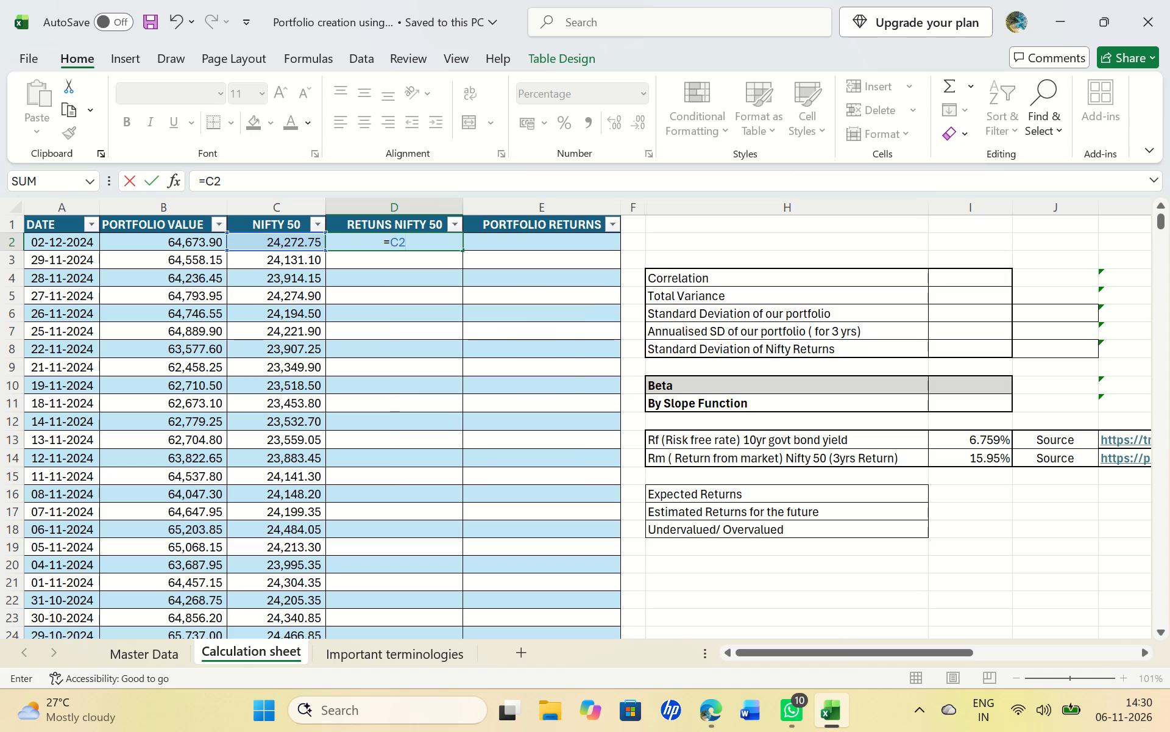
key(slash)
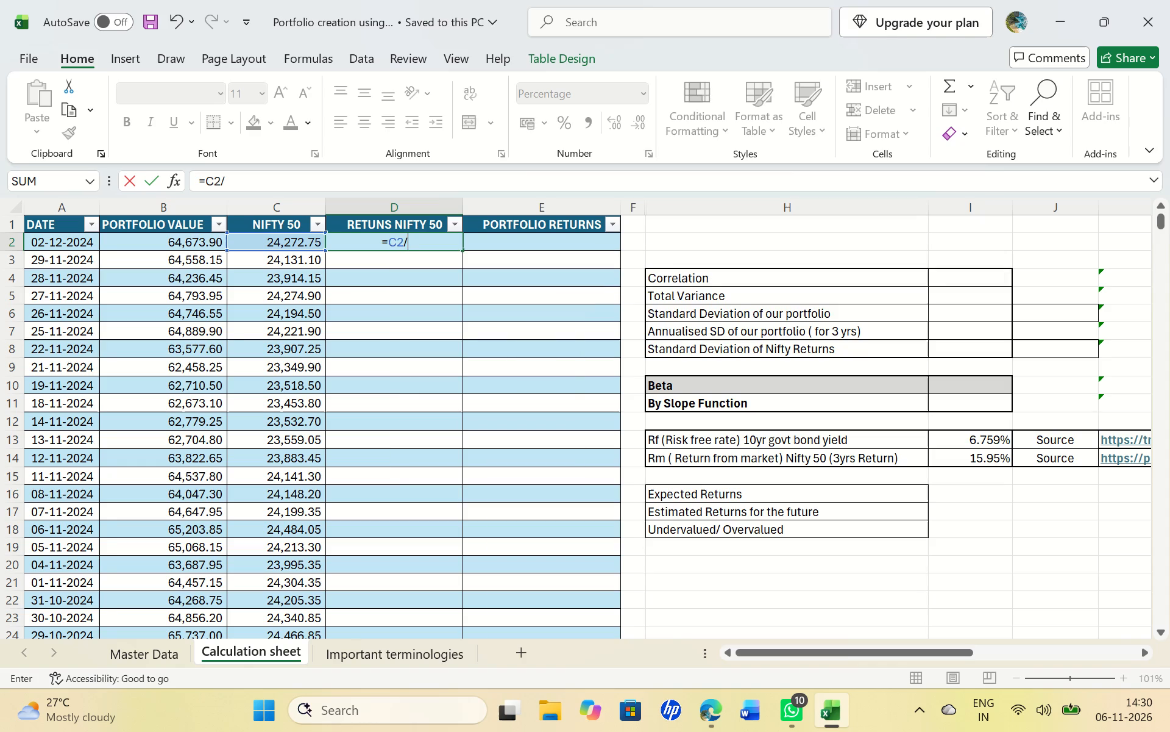
text(C3)
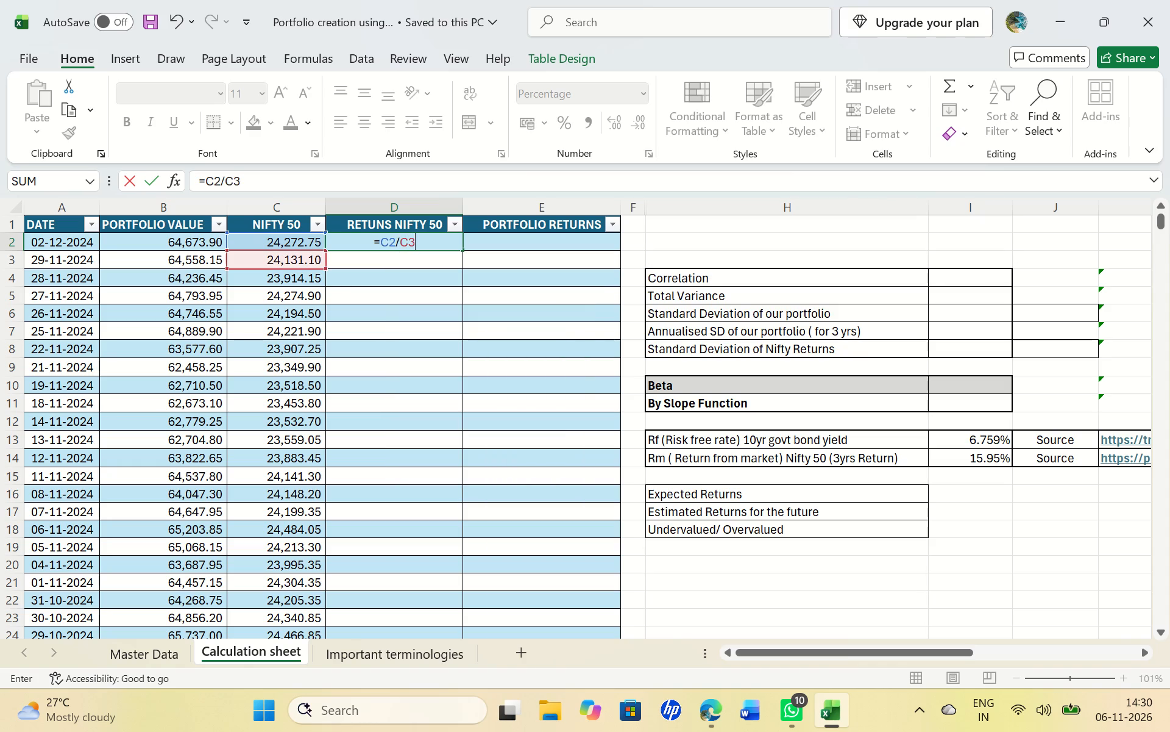
key(minus)
key(1)
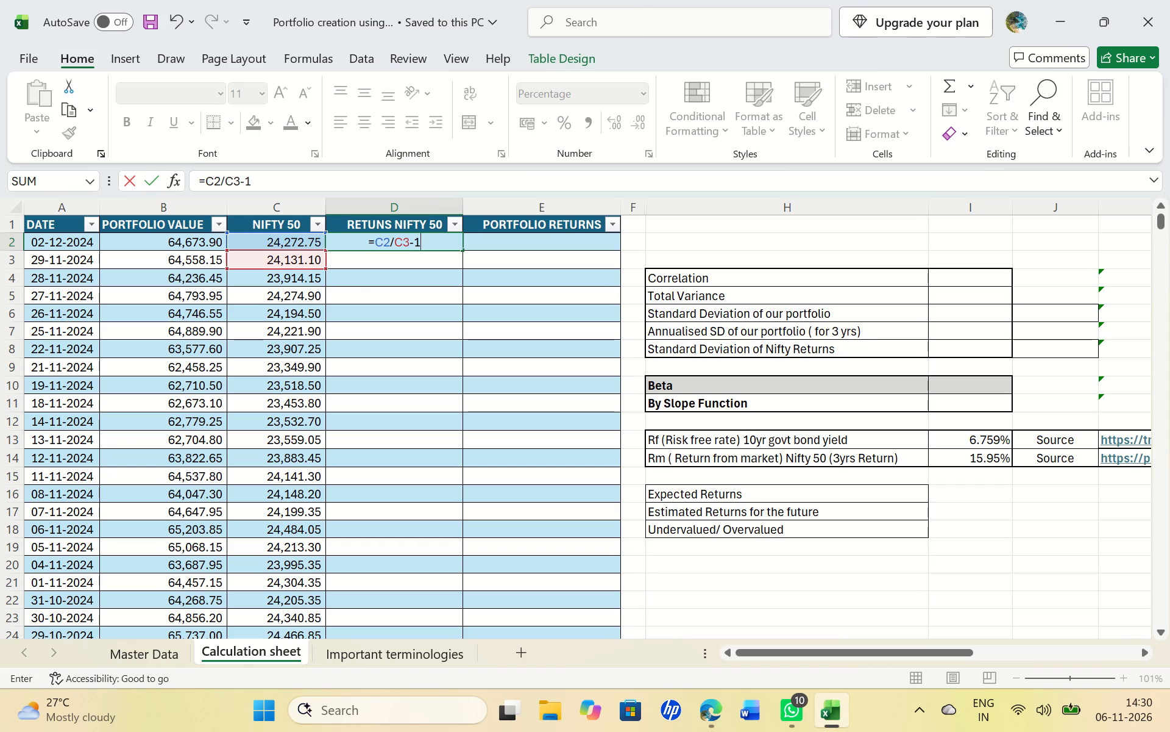
key(Return)
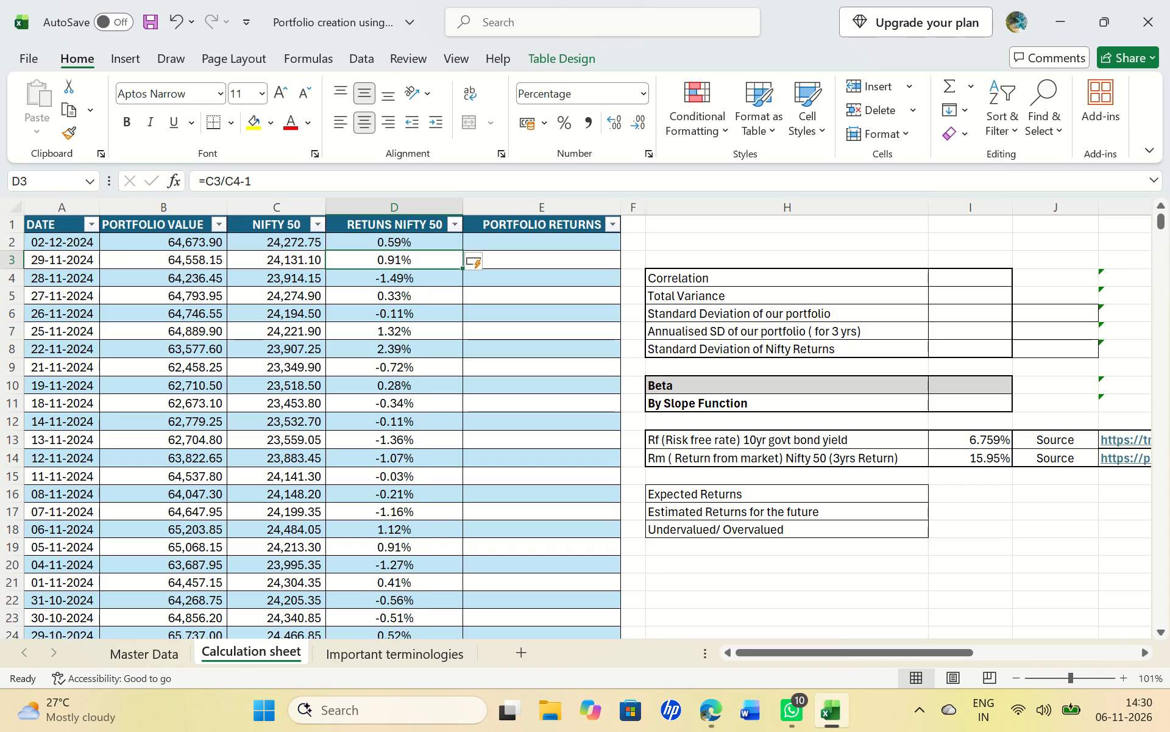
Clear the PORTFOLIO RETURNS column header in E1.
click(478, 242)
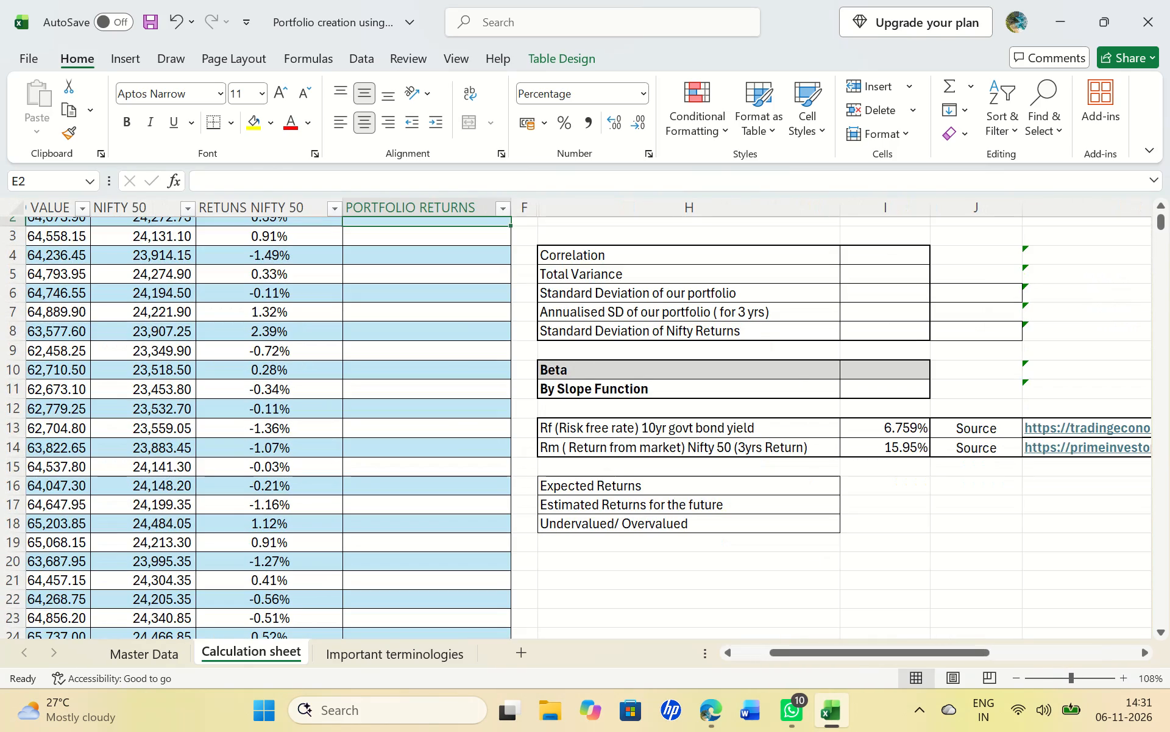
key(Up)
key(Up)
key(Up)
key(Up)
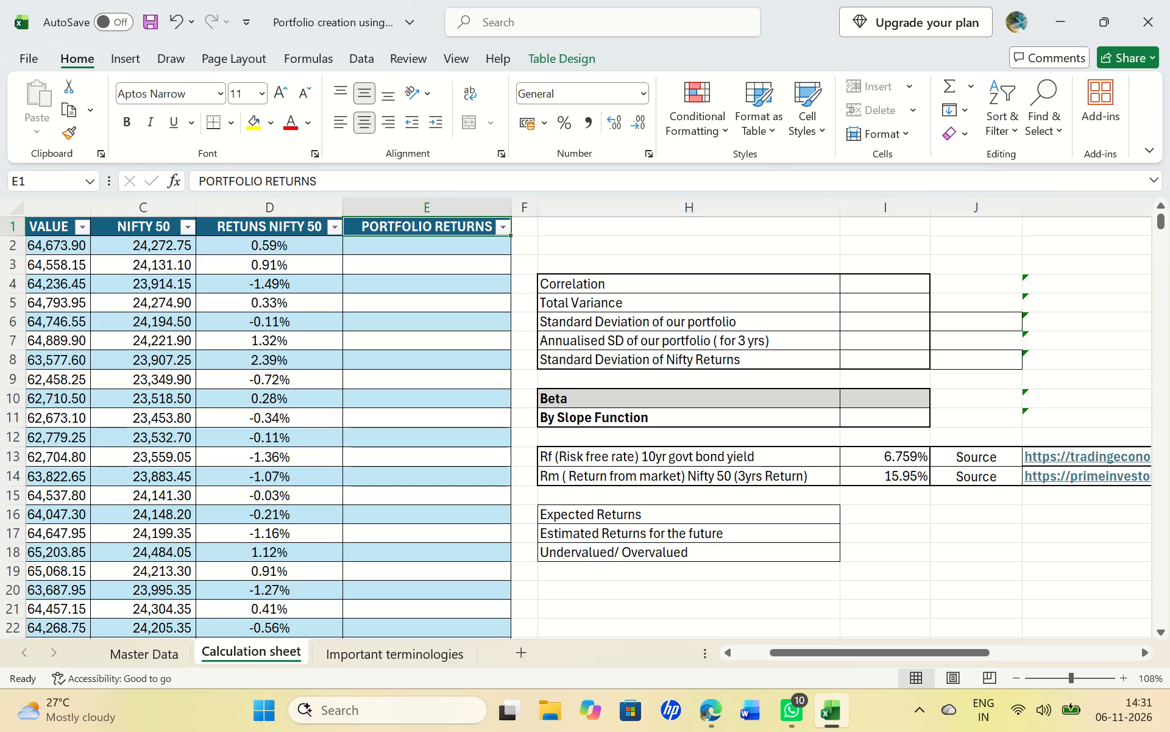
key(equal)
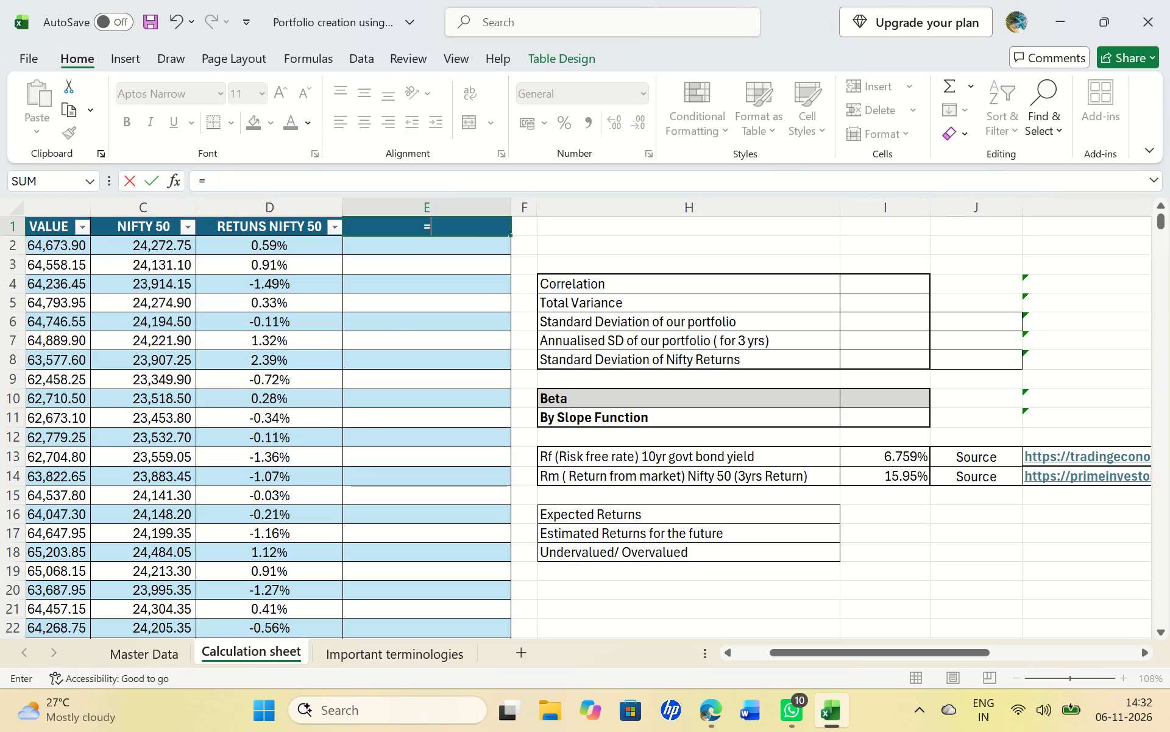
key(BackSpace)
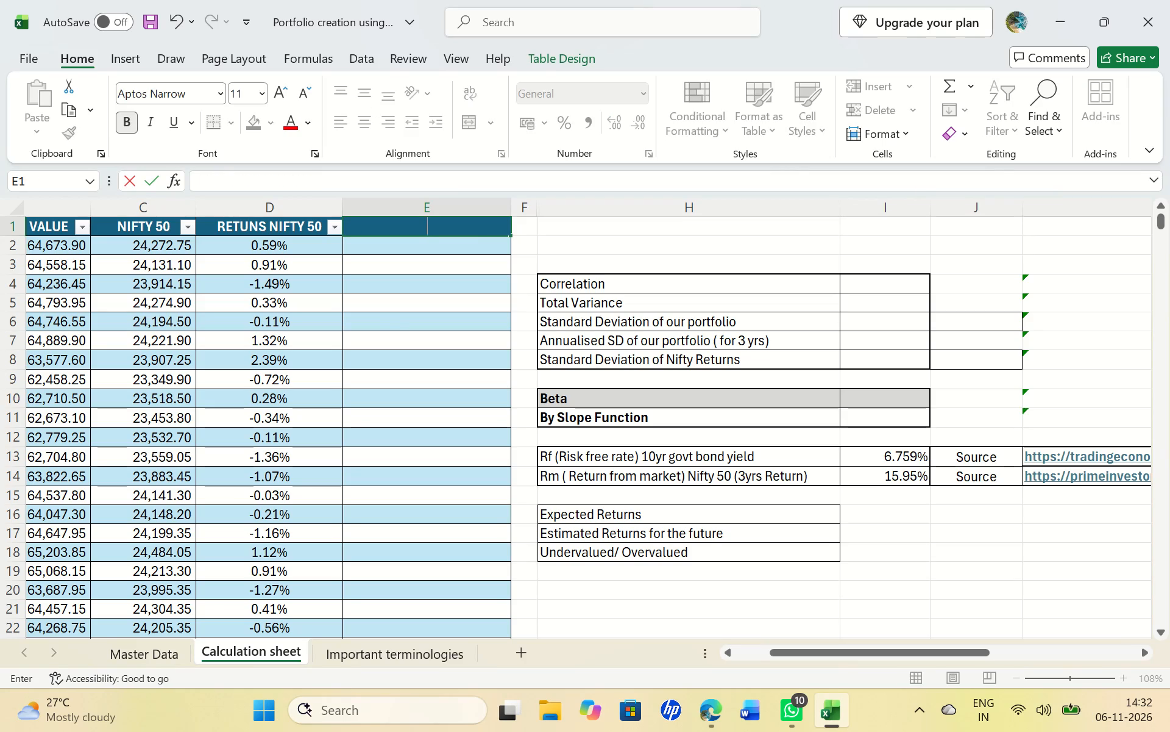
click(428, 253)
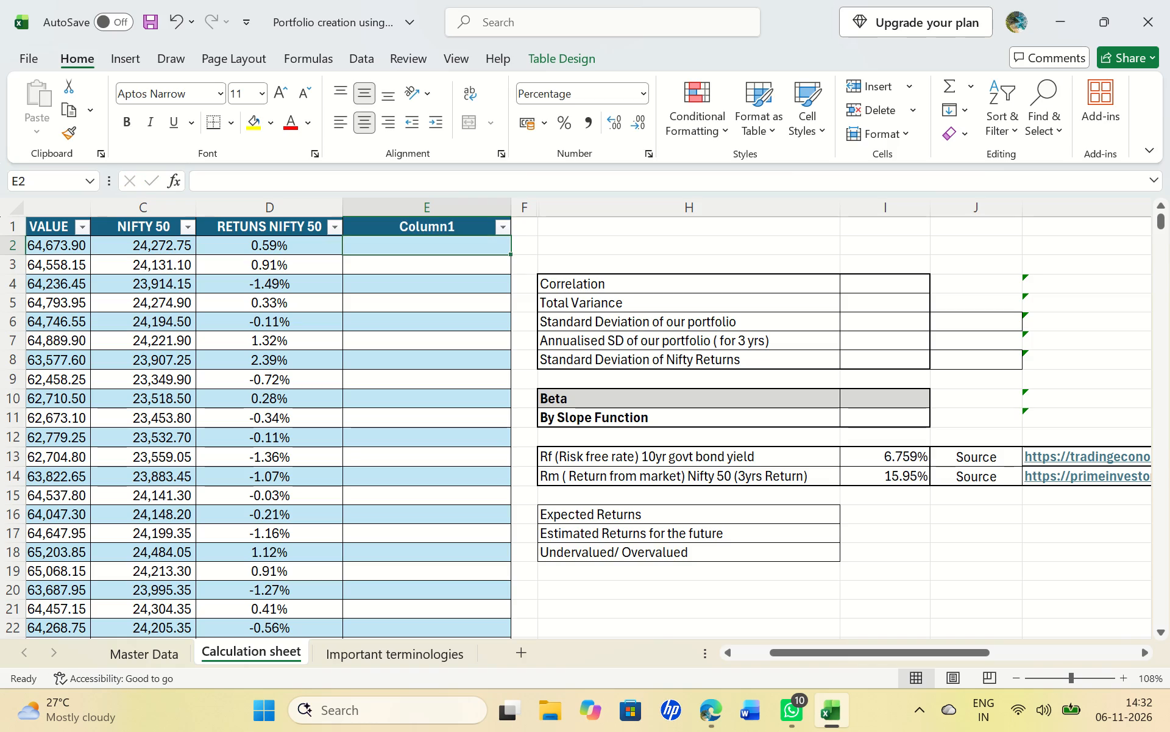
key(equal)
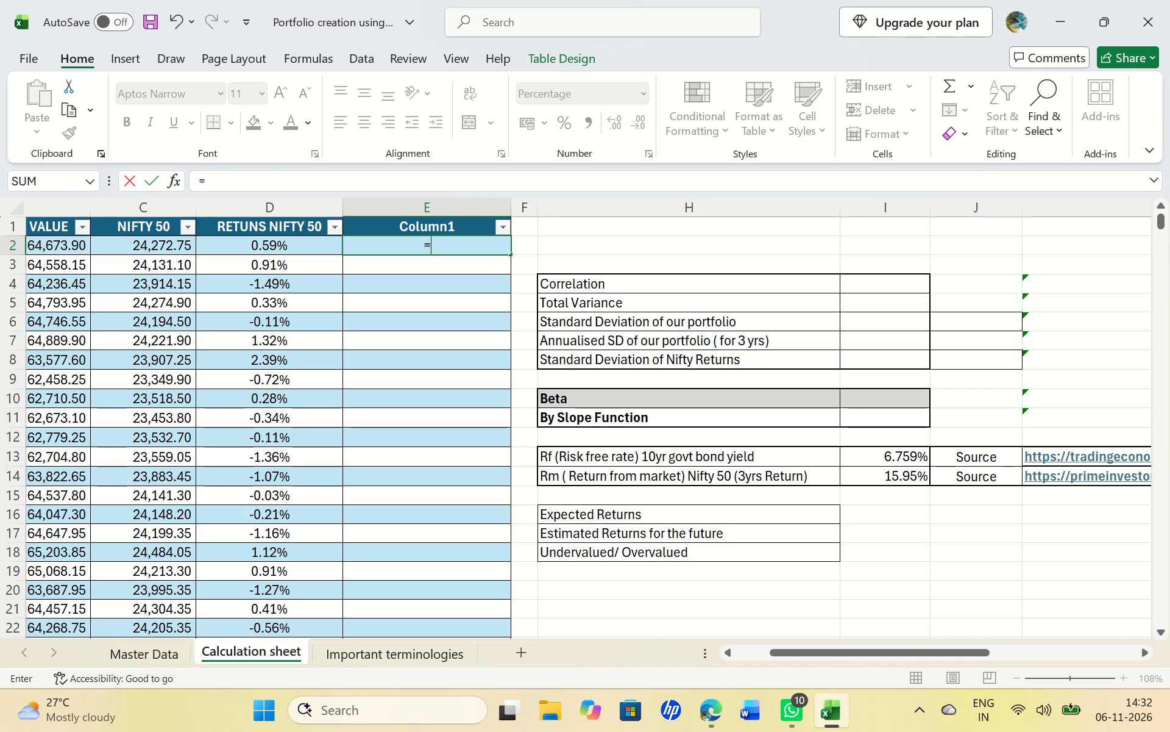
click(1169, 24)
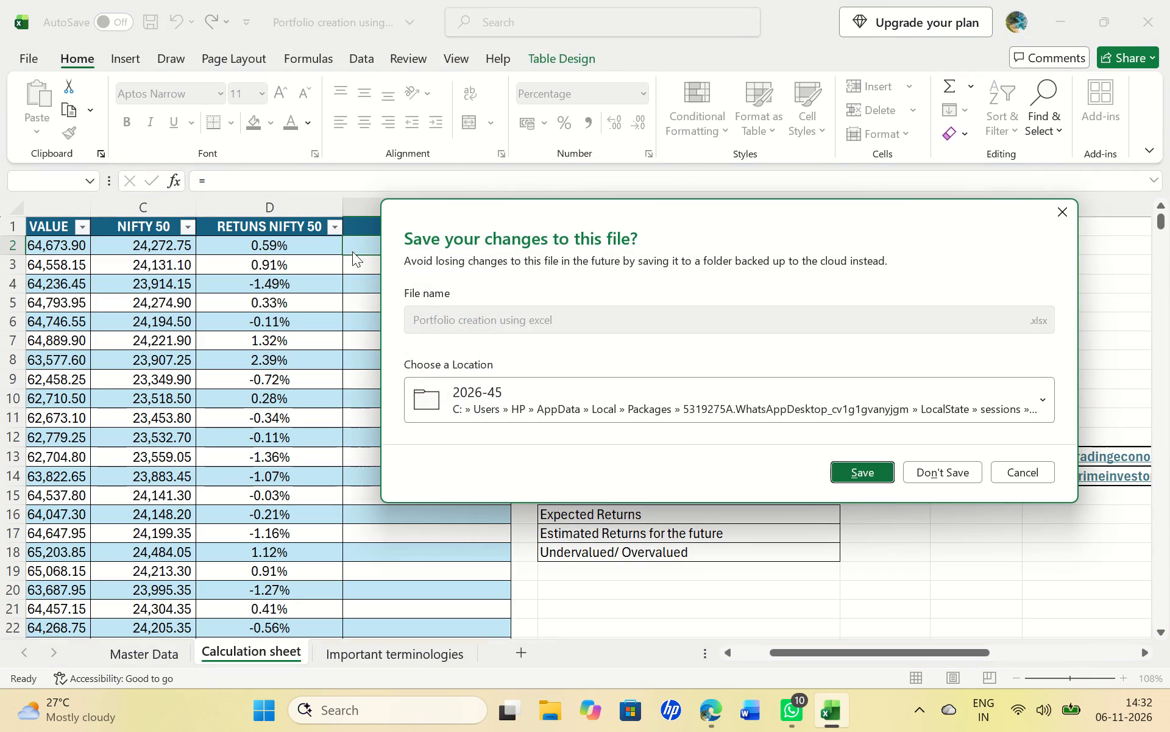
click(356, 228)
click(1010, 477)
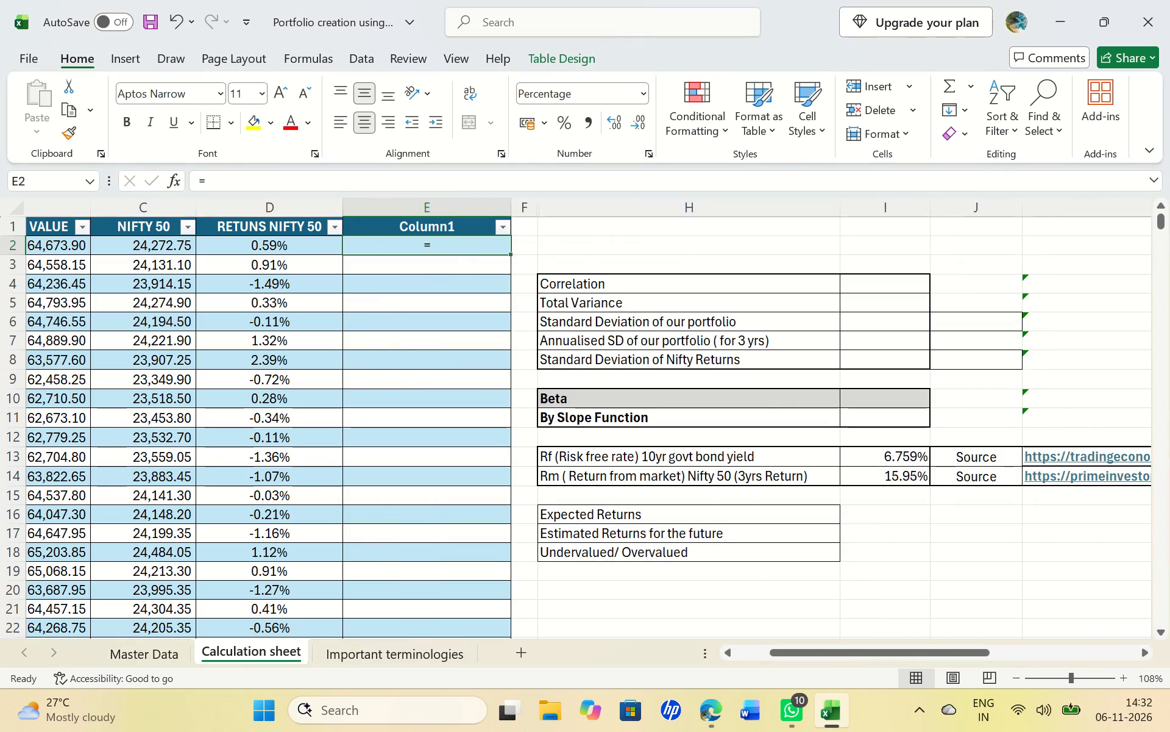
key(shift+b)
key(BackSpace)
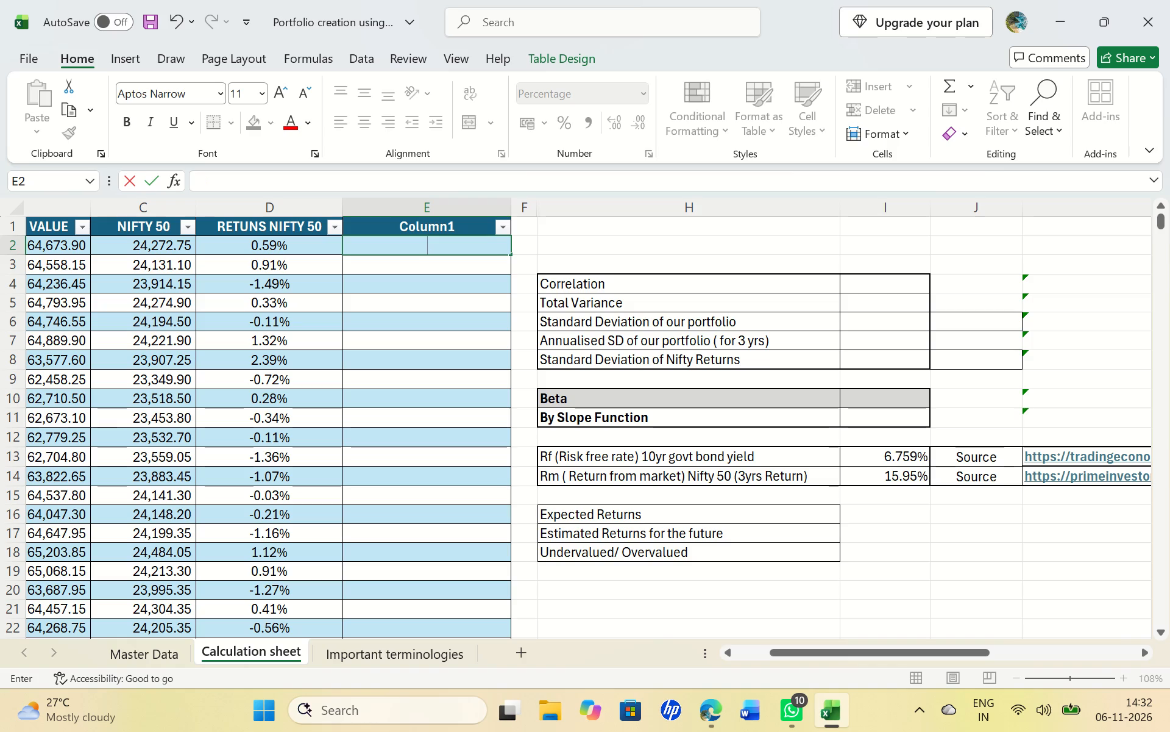
Enter the formula =B2/B3-1 in E2 to calculate the portfolio returns column.
key(equal)
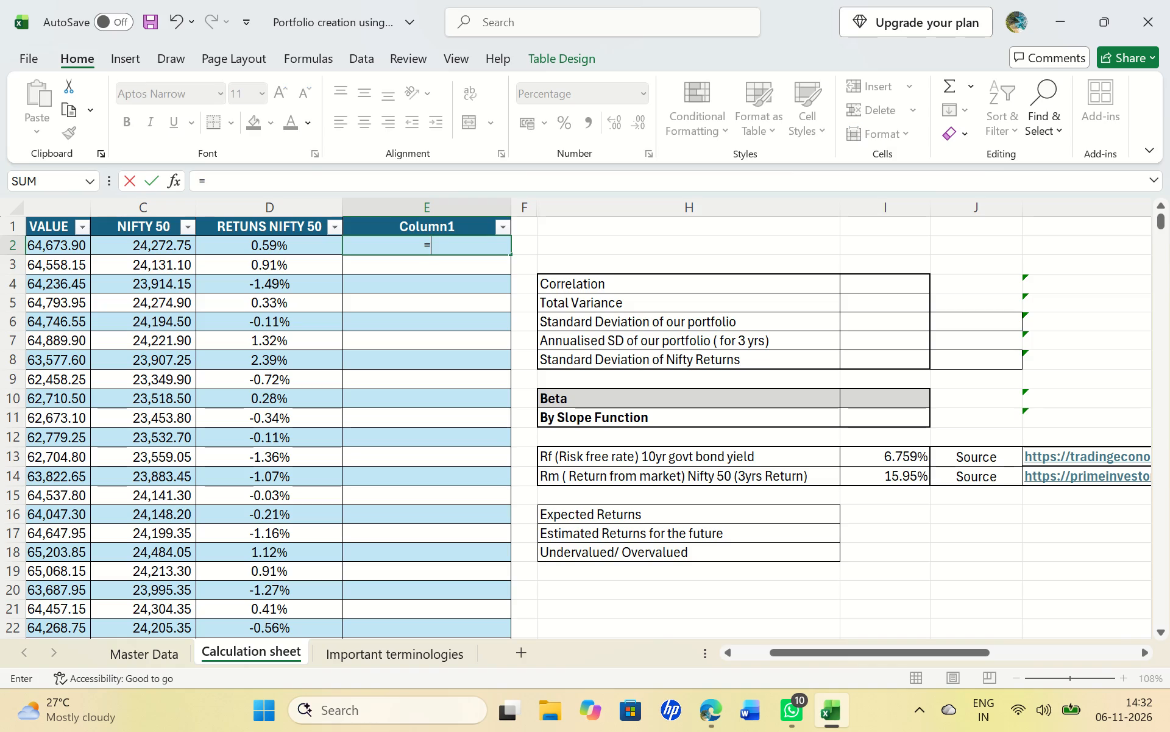
key(shift+b)
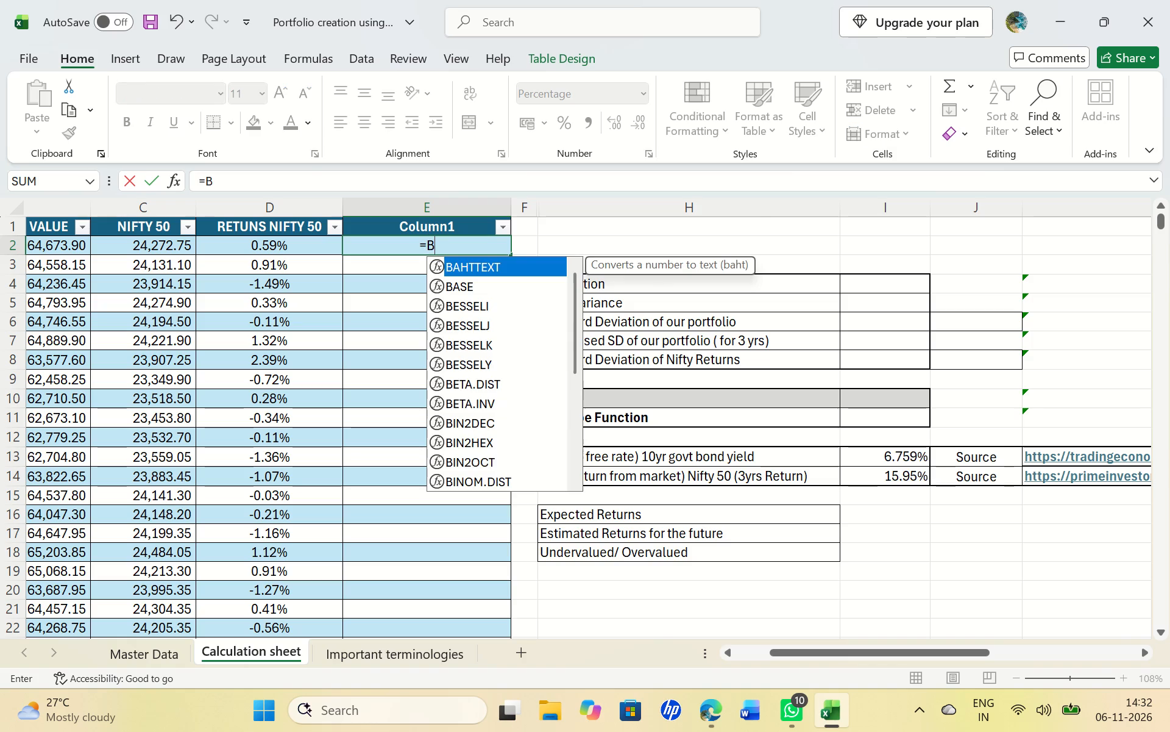
key(shift+at)
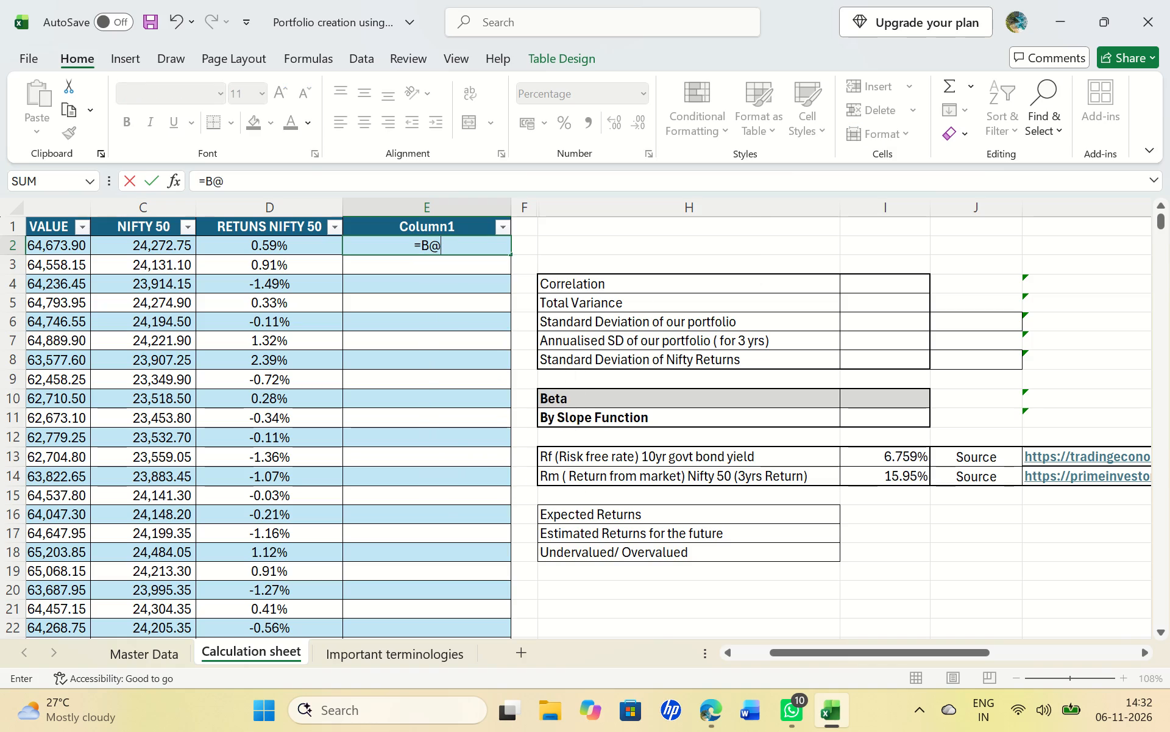
key(BackSpace)
key(2)
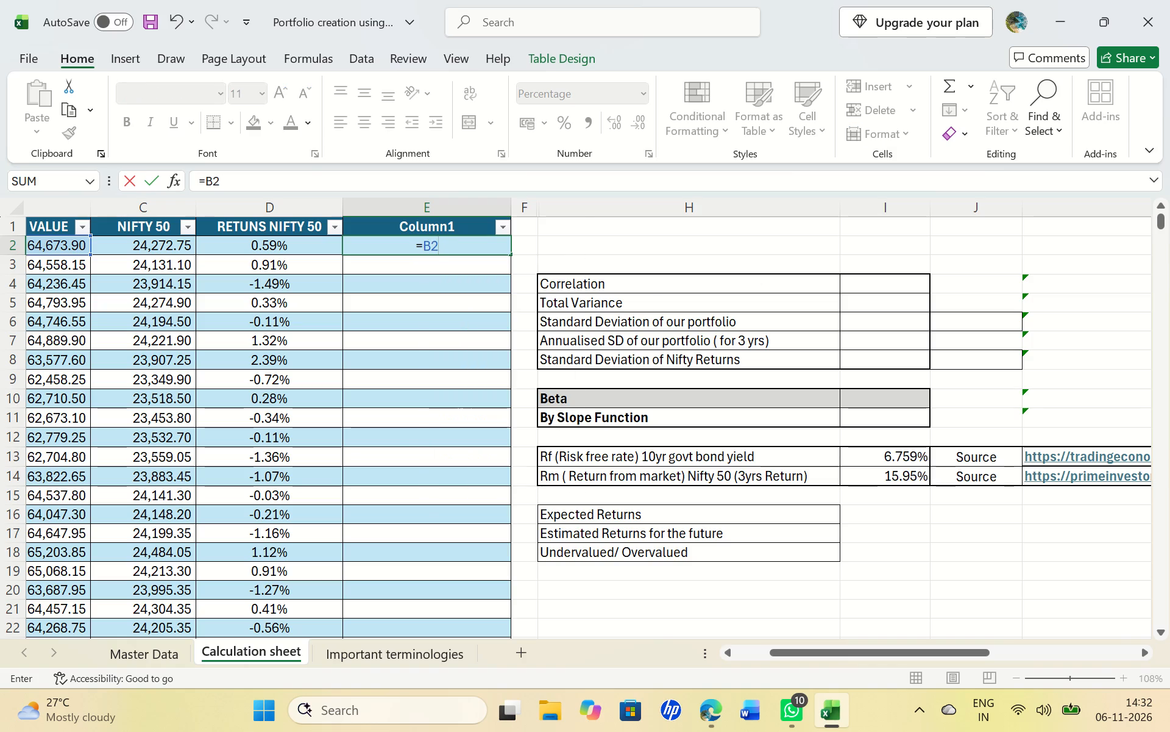
key(slash)
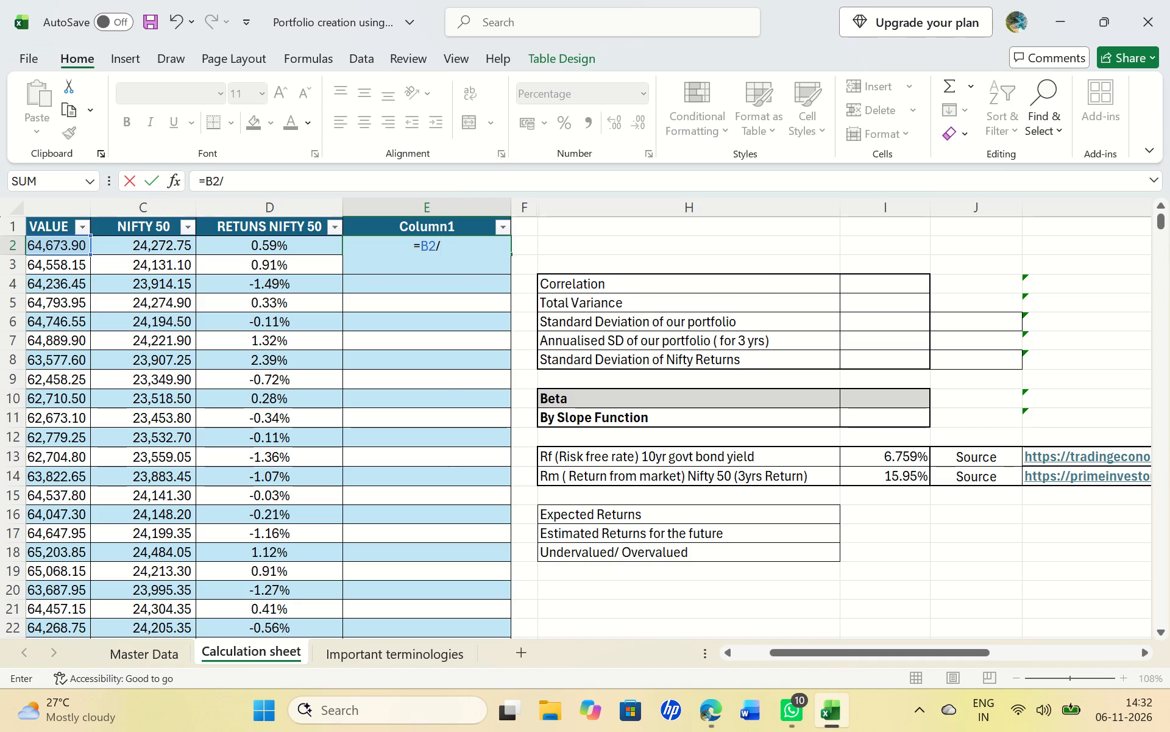
key(shift+b)
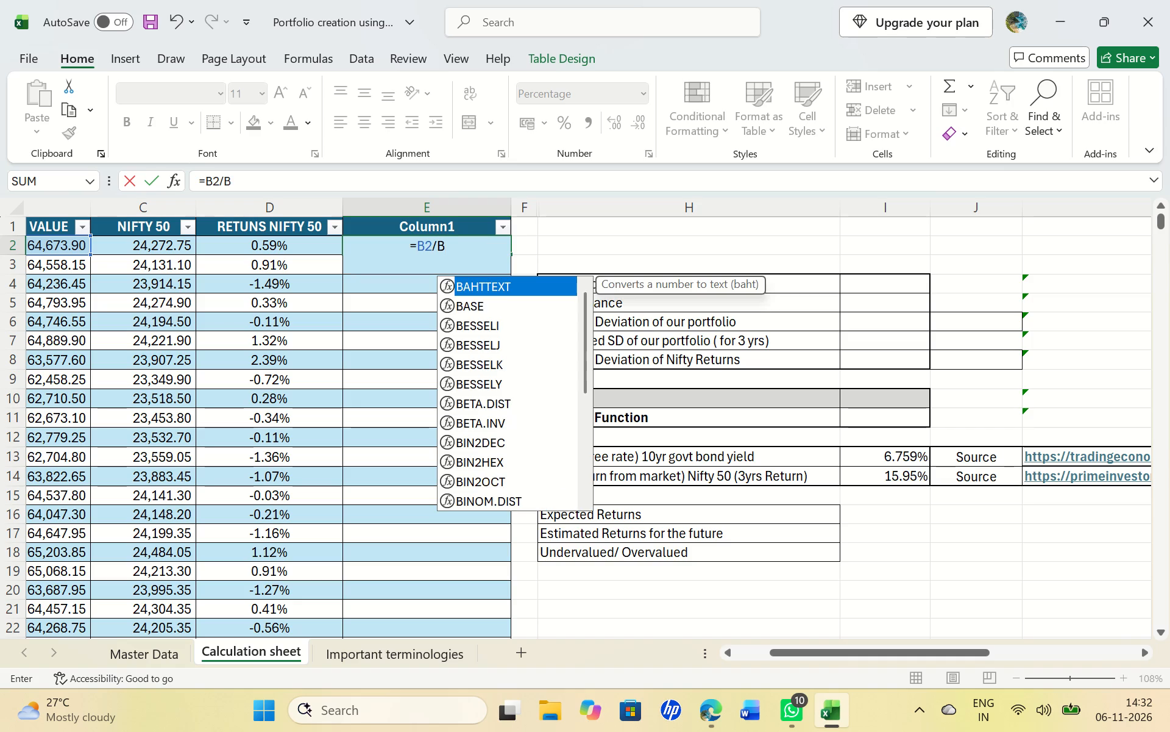
key(3)
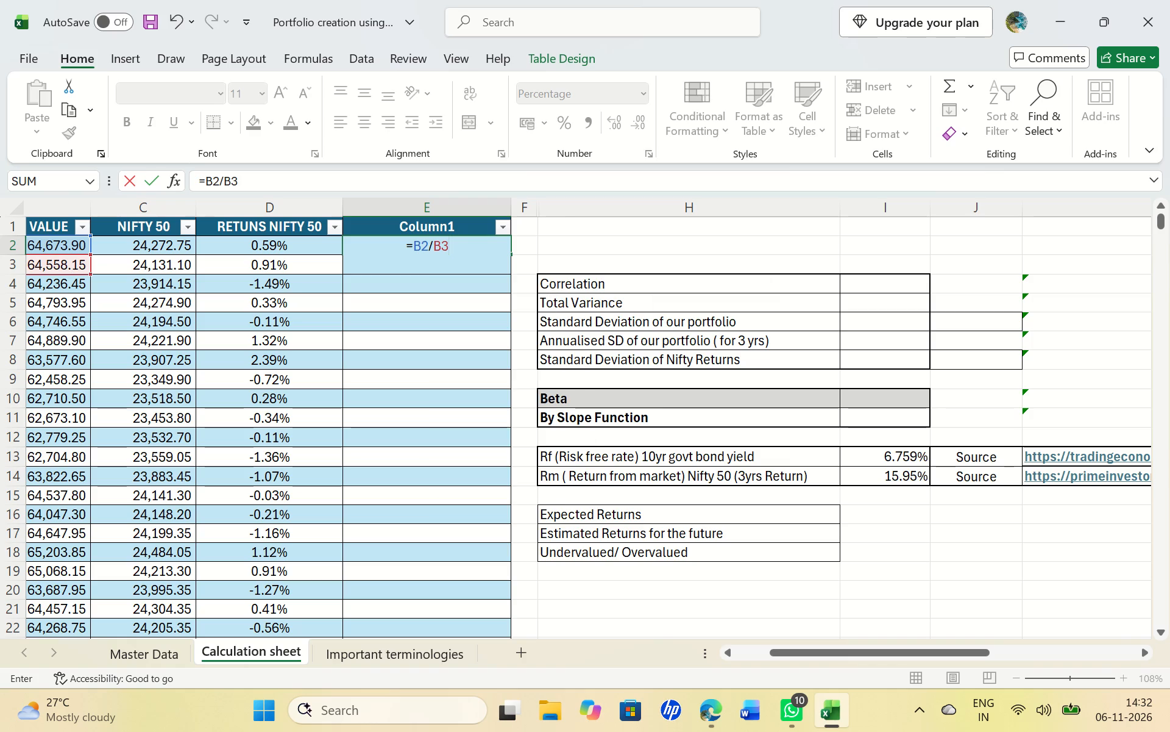
key(minus)
key(1)
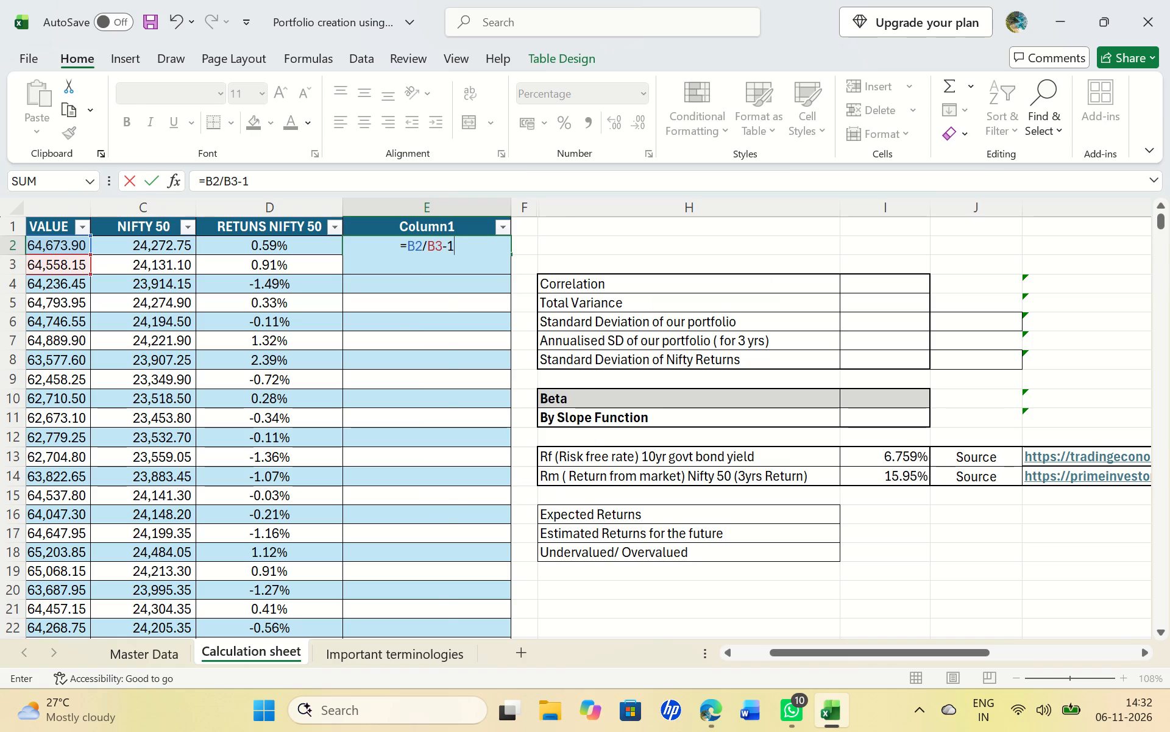
key(Return)
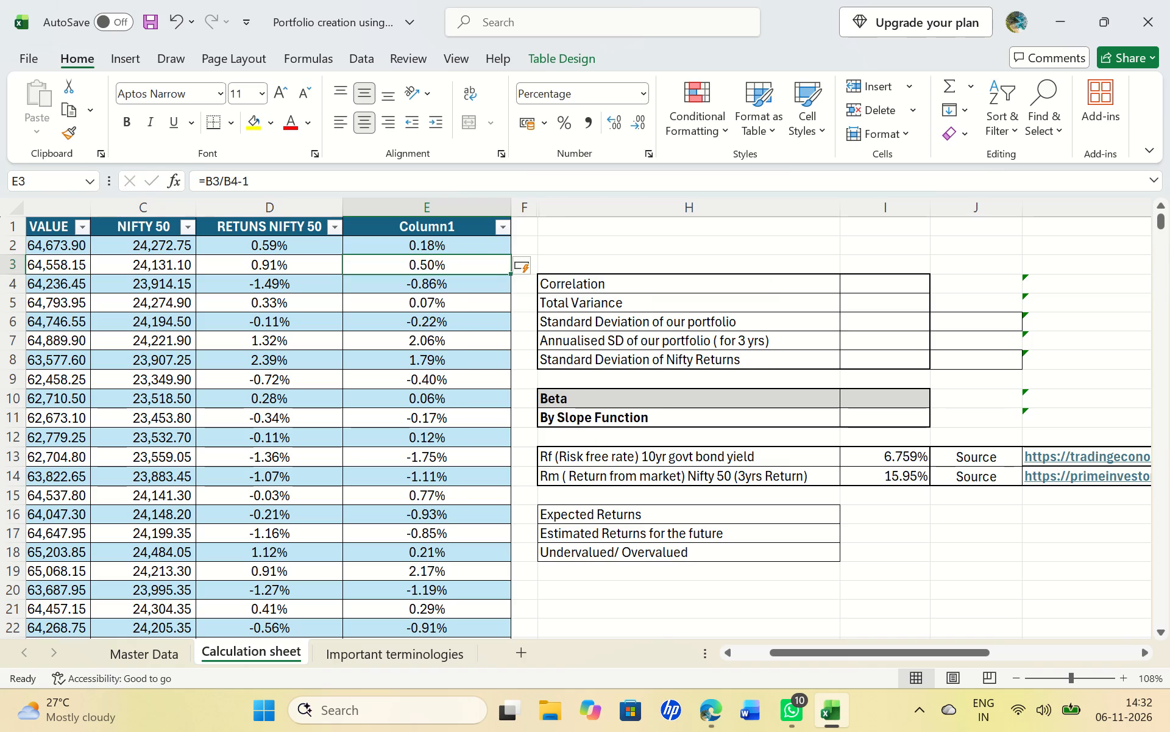
Rename the column header in E1 as PORTFOLIO RETURNS.
click(469, 232)
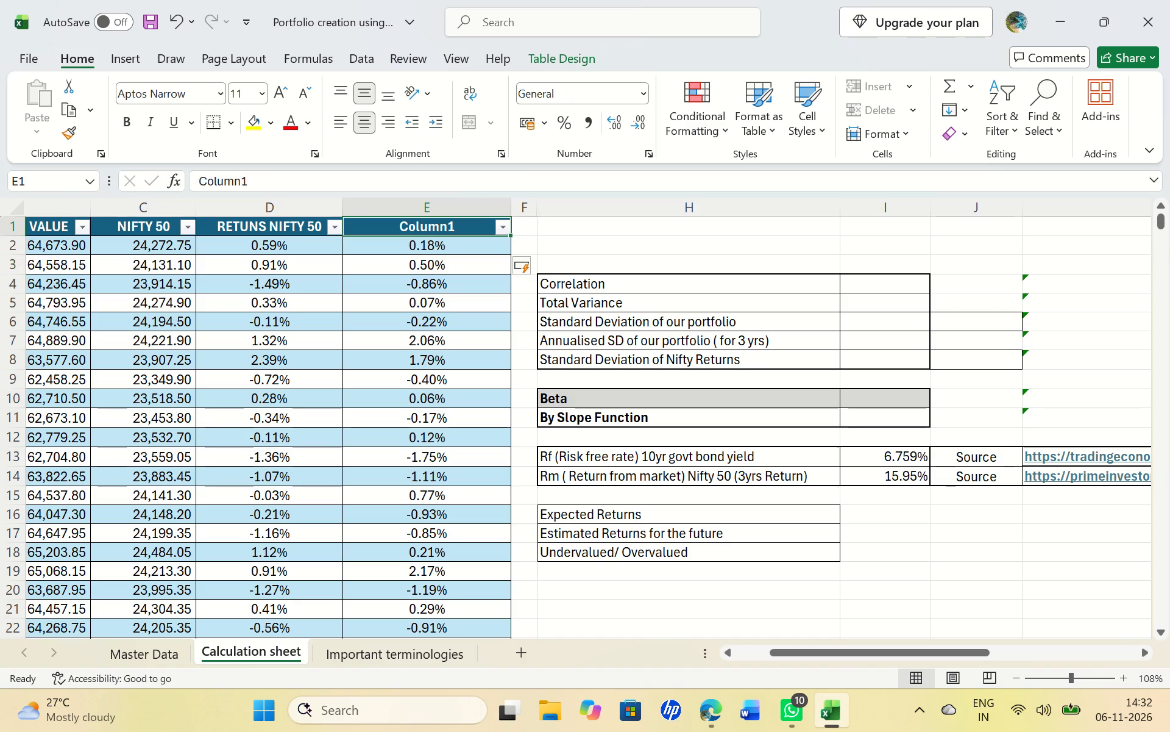
key(BackSpace)
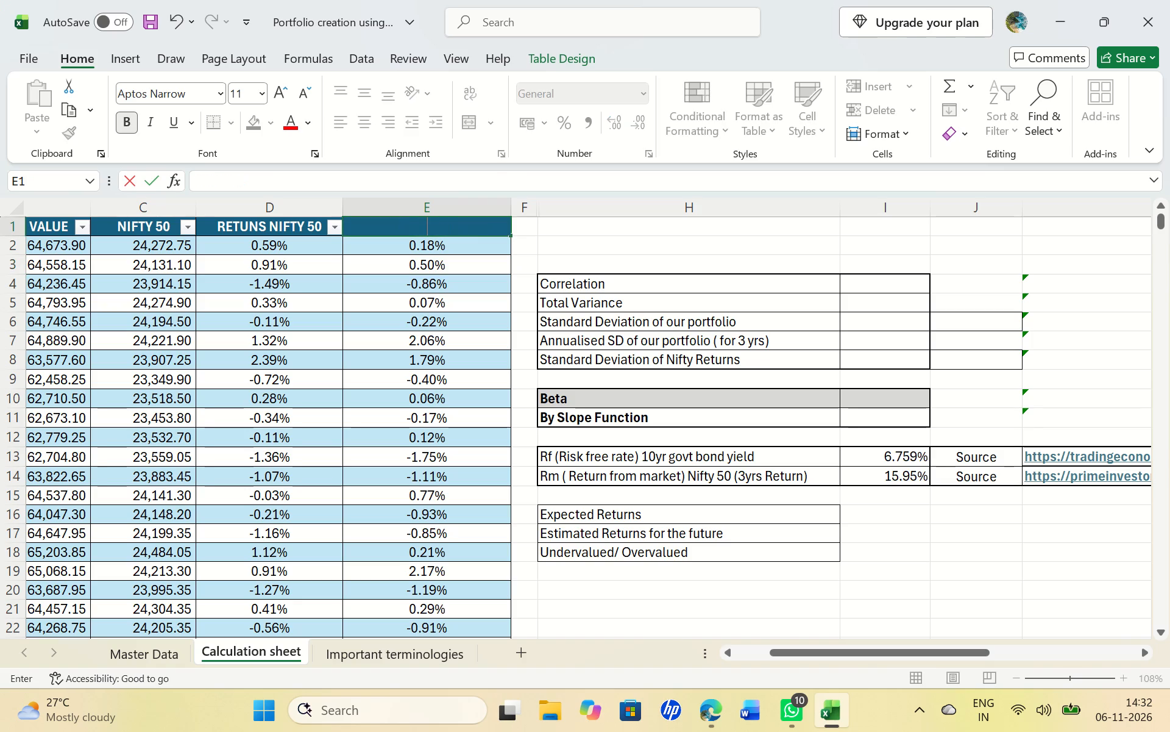
key(p)
key(o)
text(RTF)
text(OL)
text(IO)
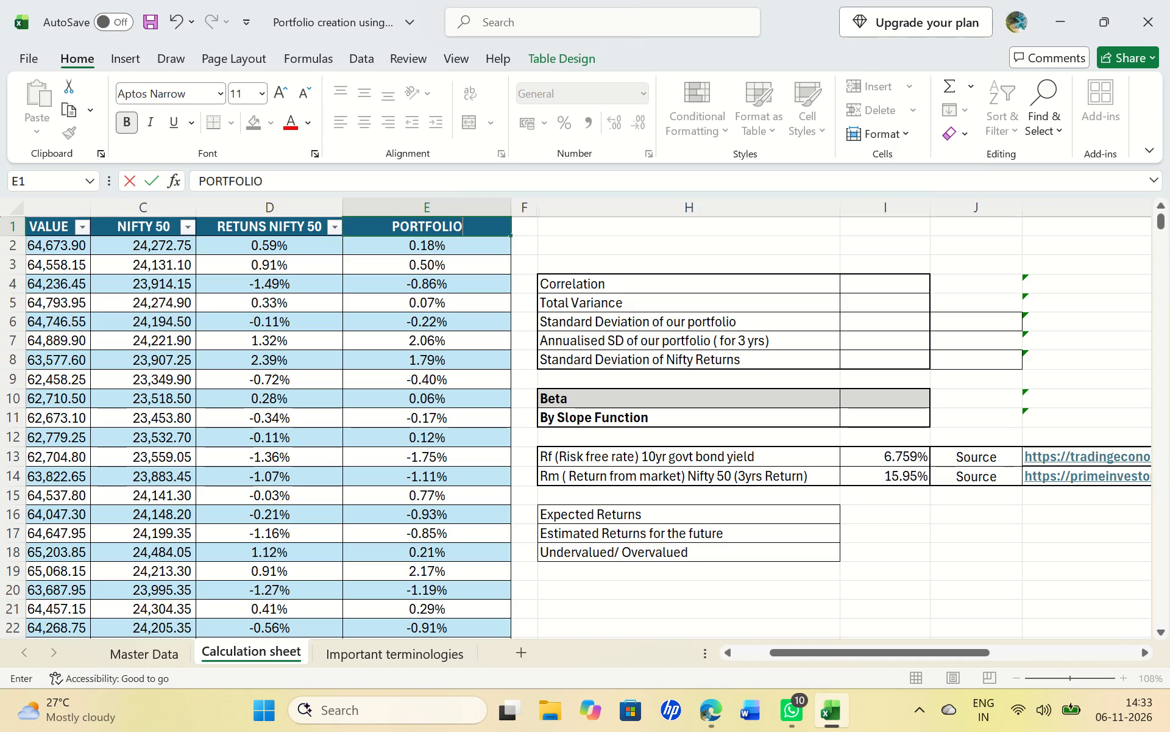
key(space)
text(RET)
text(URNS)
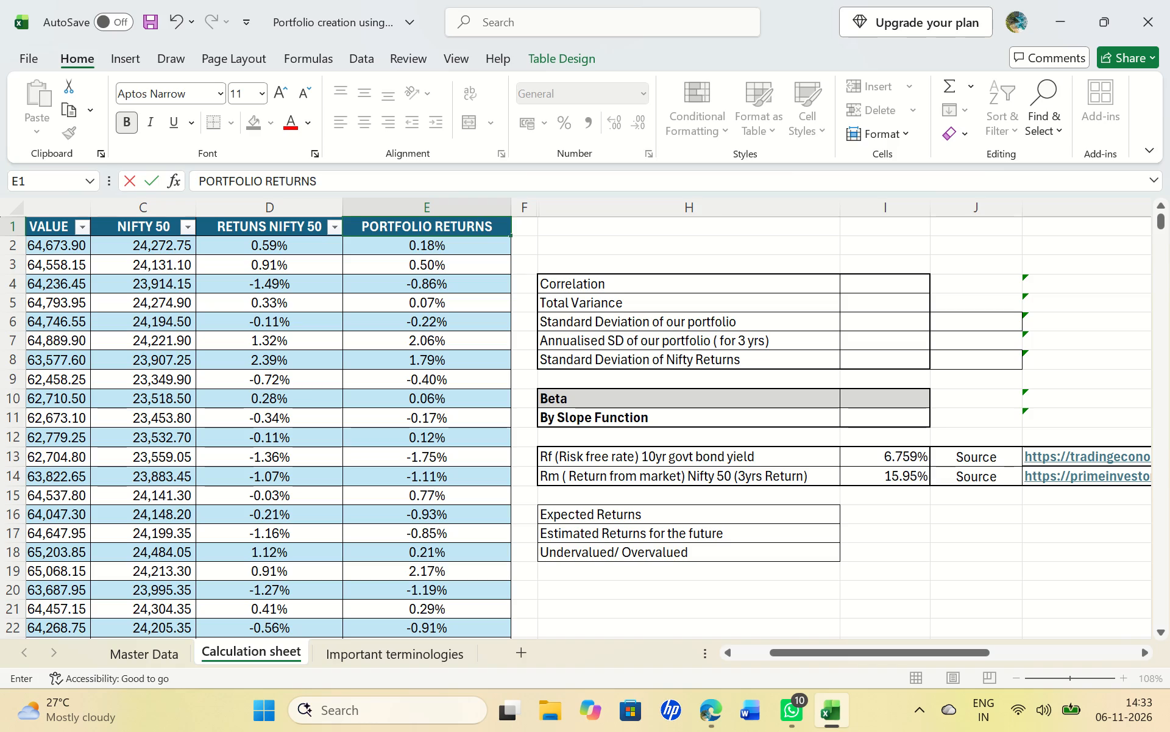
key(Return)
Start a CORREL formula in I4 for Correlation, entering E2 from the portfolio returns as its first argument.
key(Right)
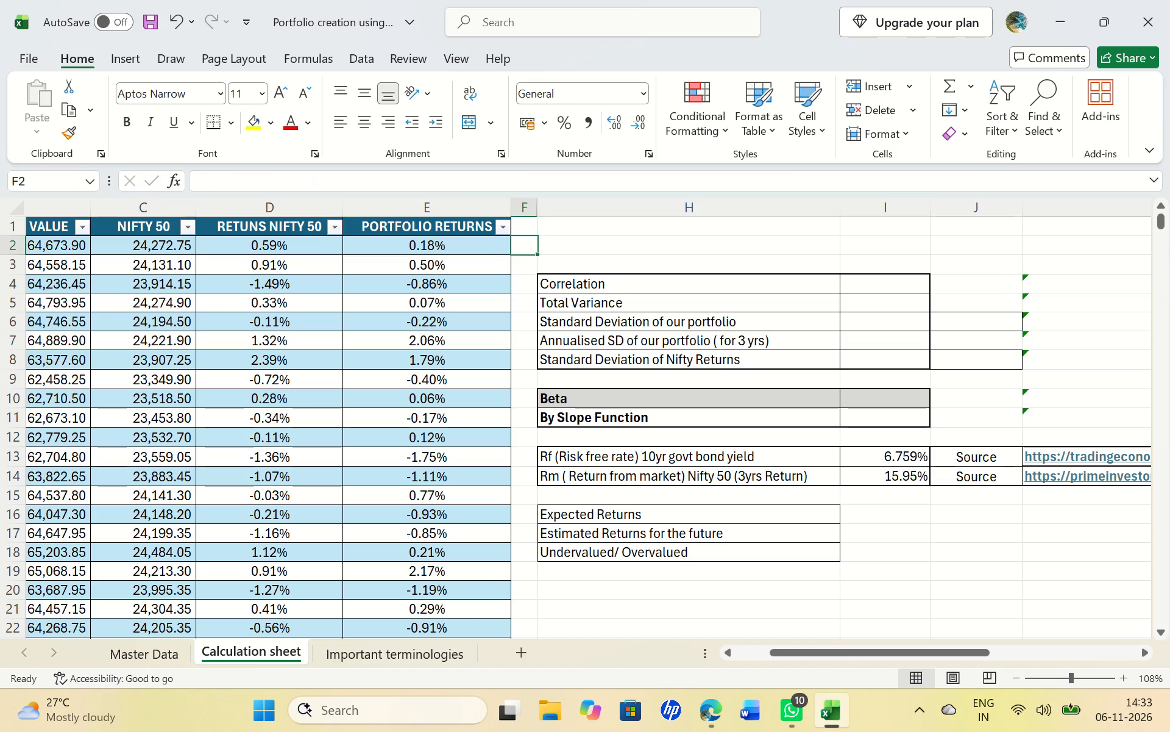
key(Right)
key(Right)
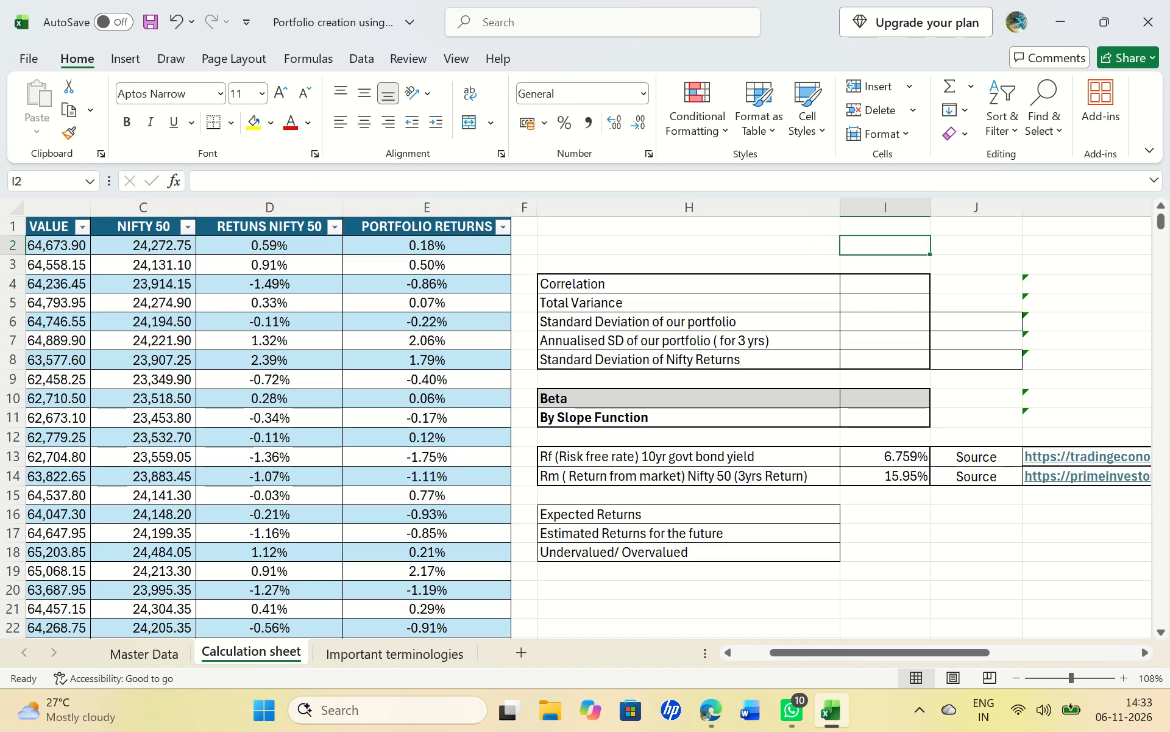
key(Down)
key(Down)
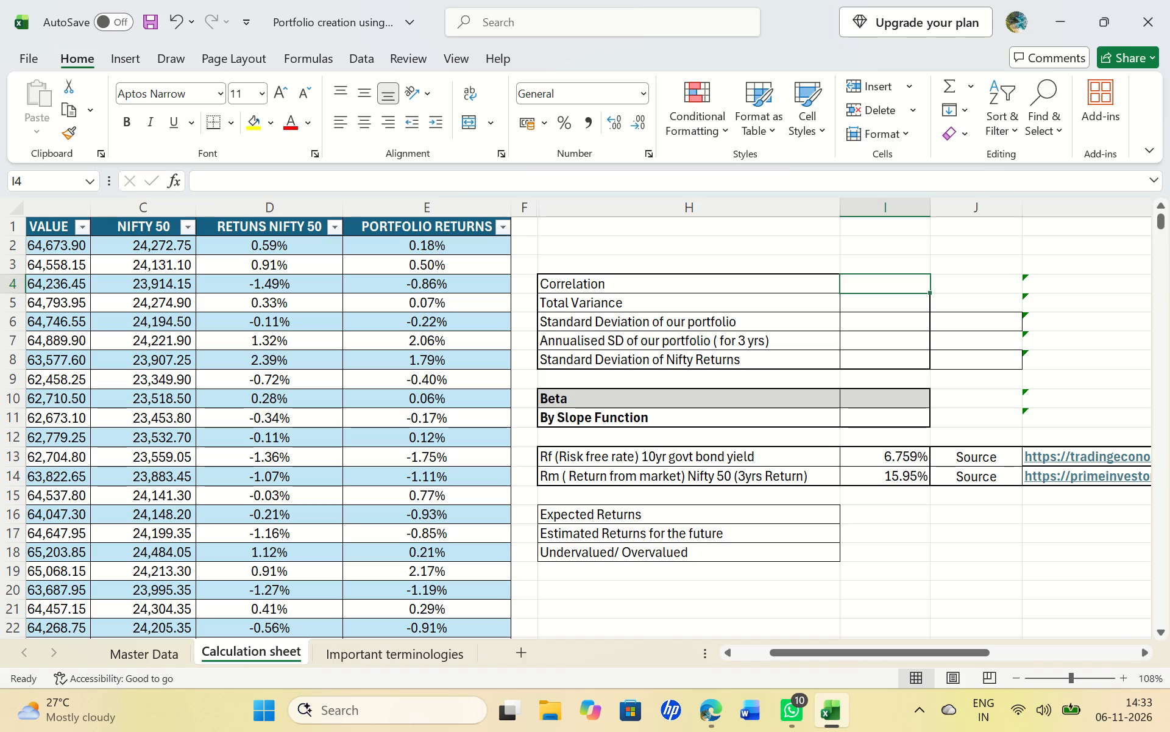
key(equal)
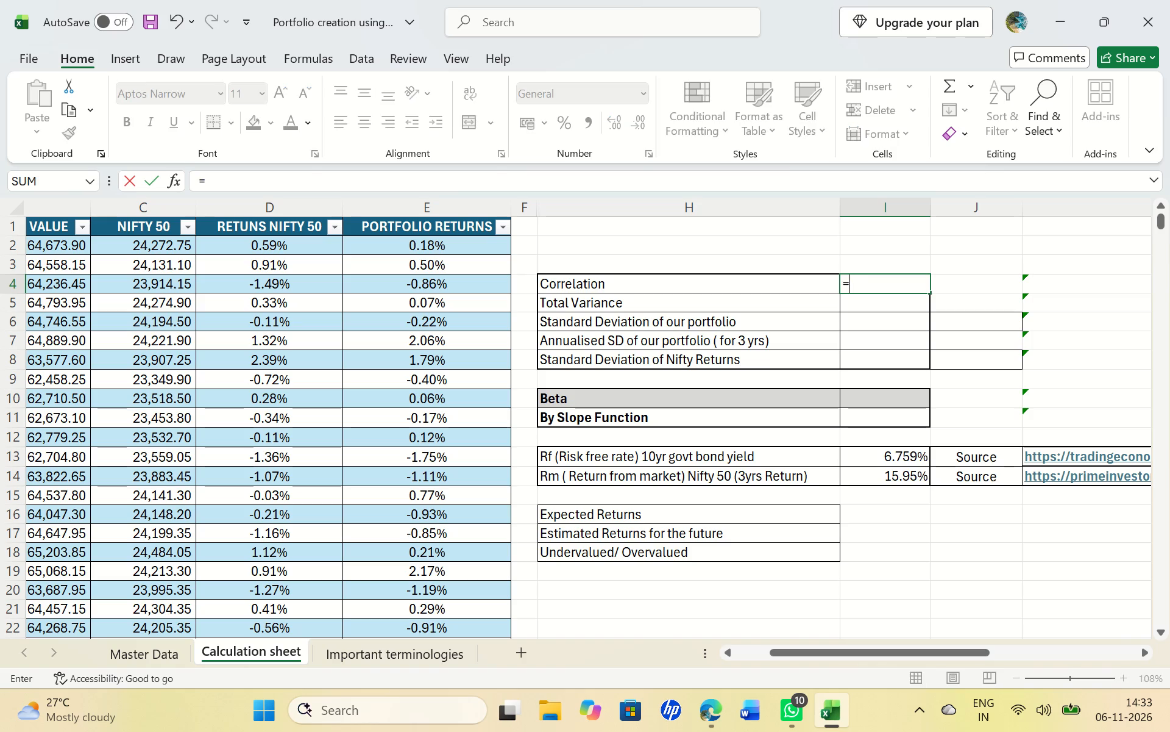
text(CO)
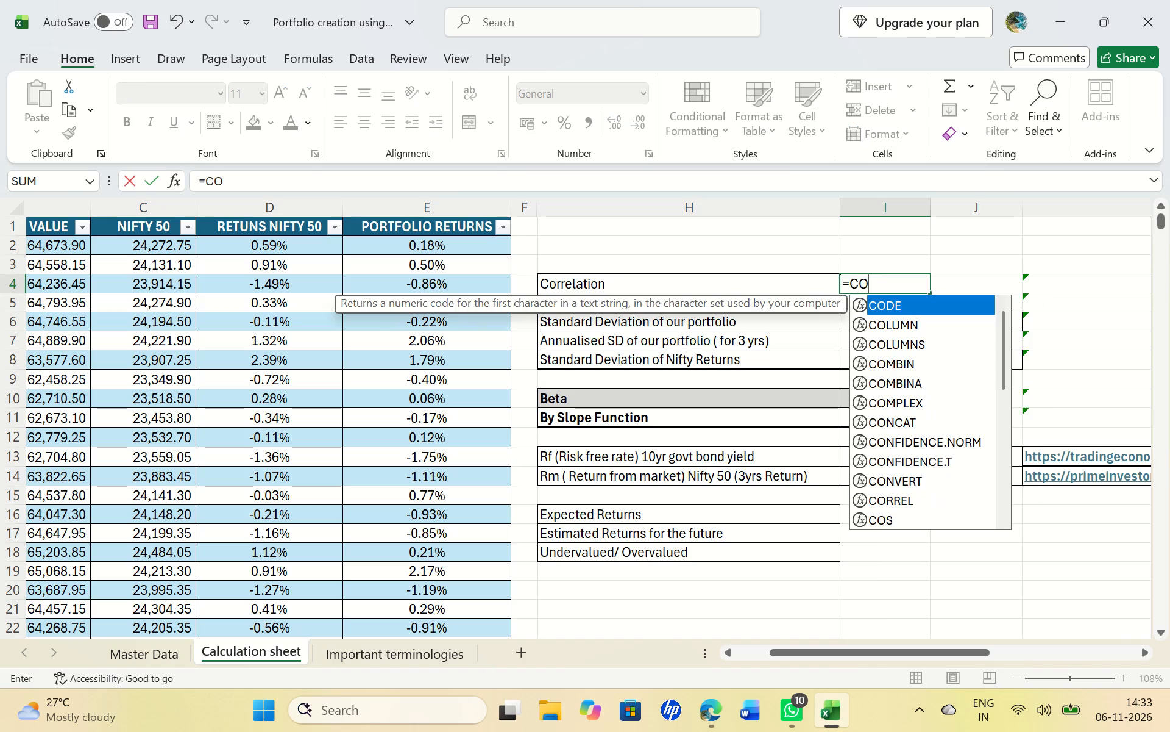
key(r)
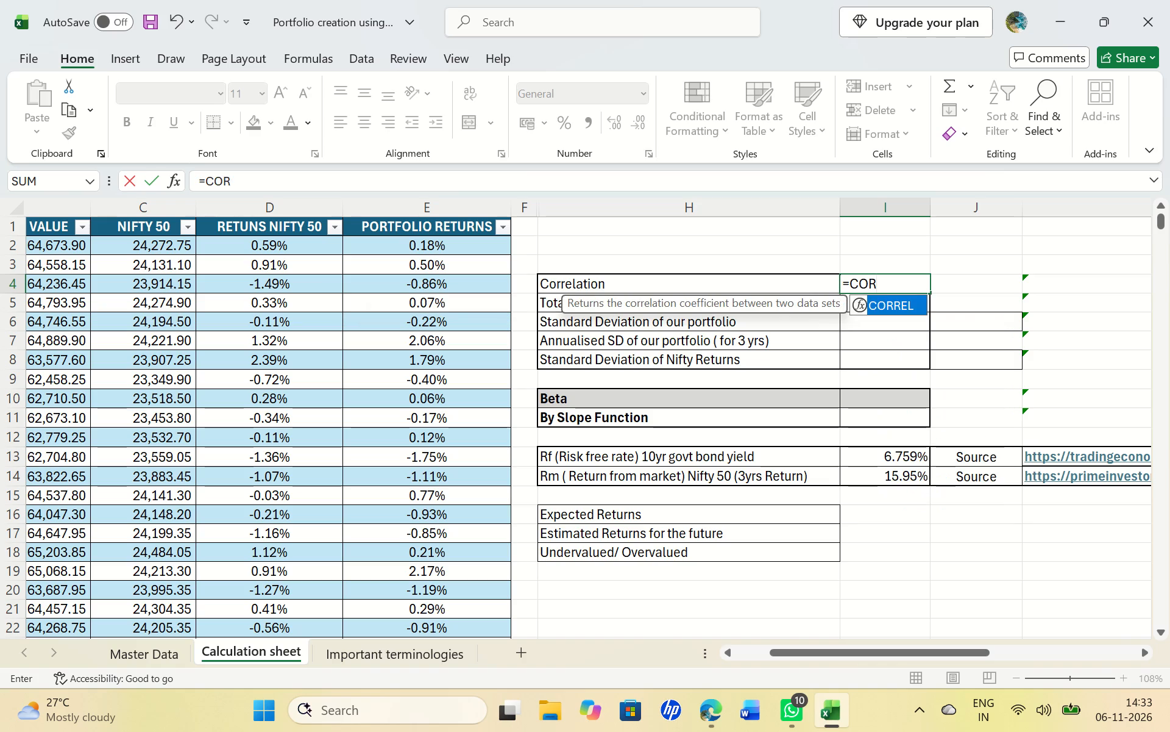
double_click(885, 306)
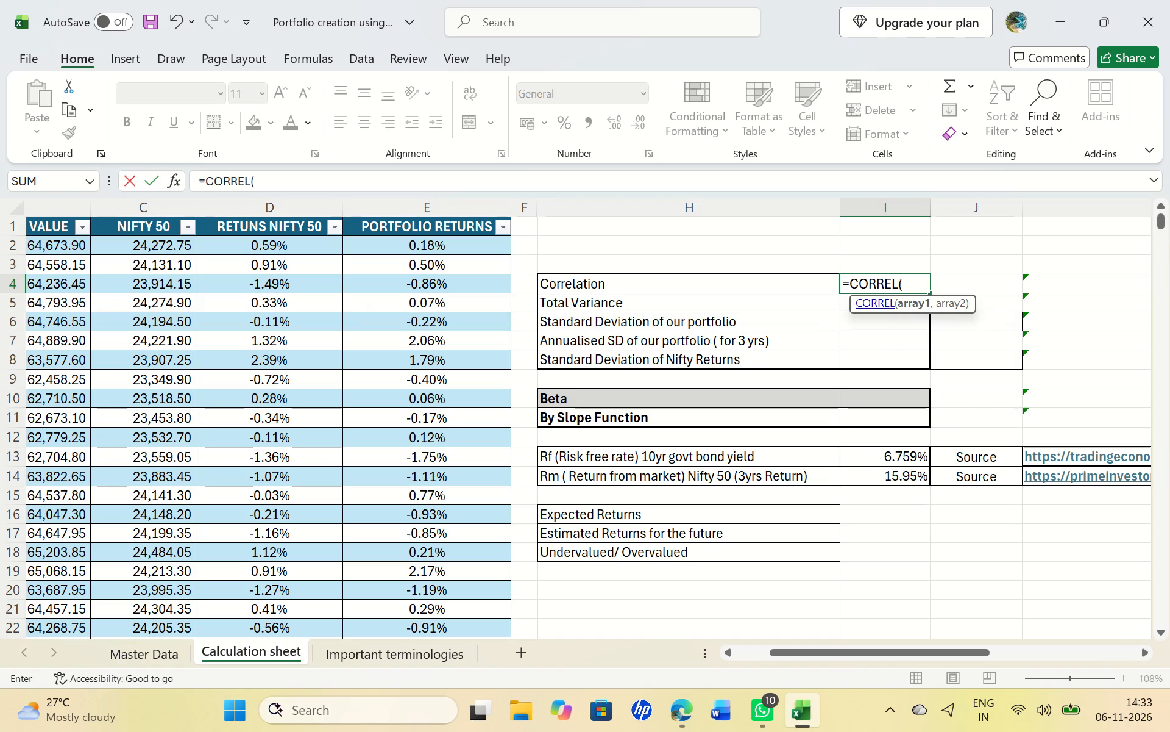
double_click(452, 249)
key(comma)
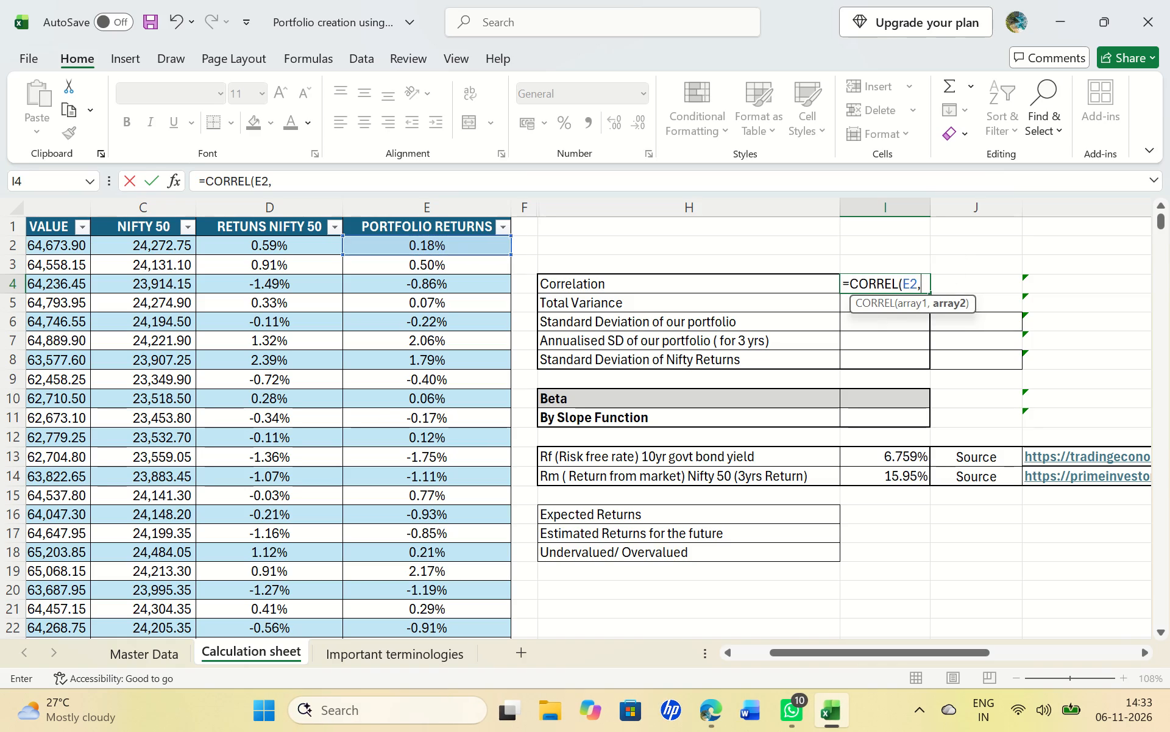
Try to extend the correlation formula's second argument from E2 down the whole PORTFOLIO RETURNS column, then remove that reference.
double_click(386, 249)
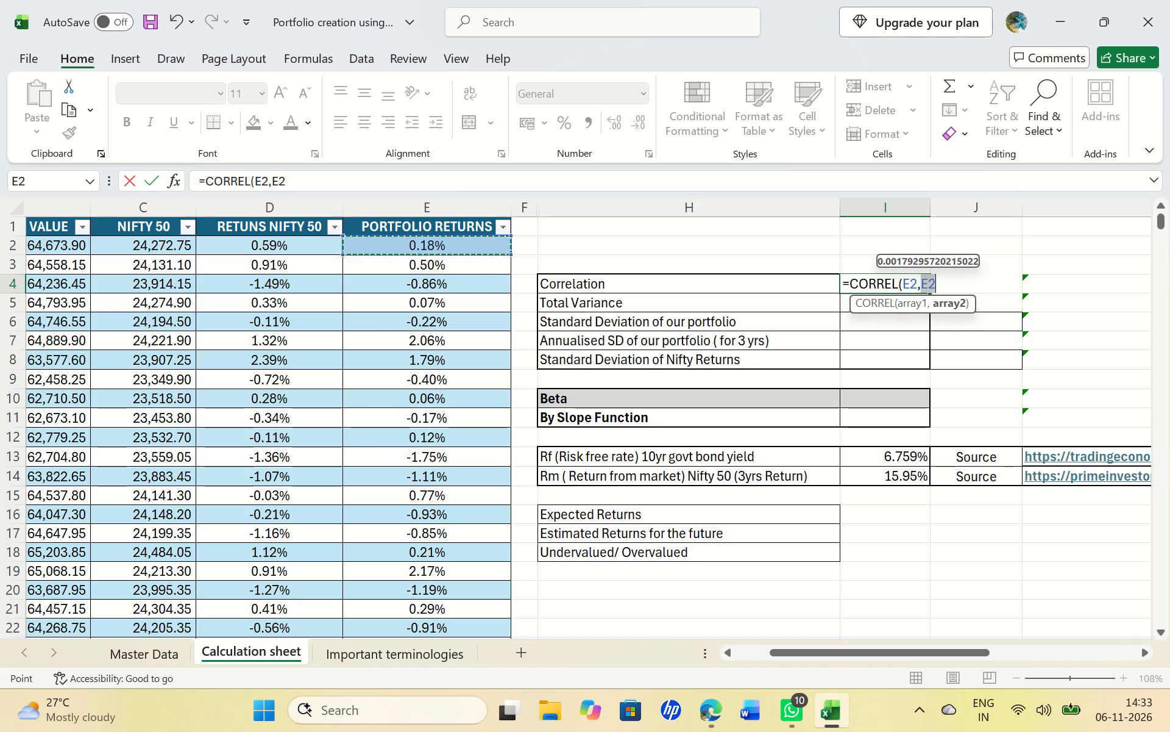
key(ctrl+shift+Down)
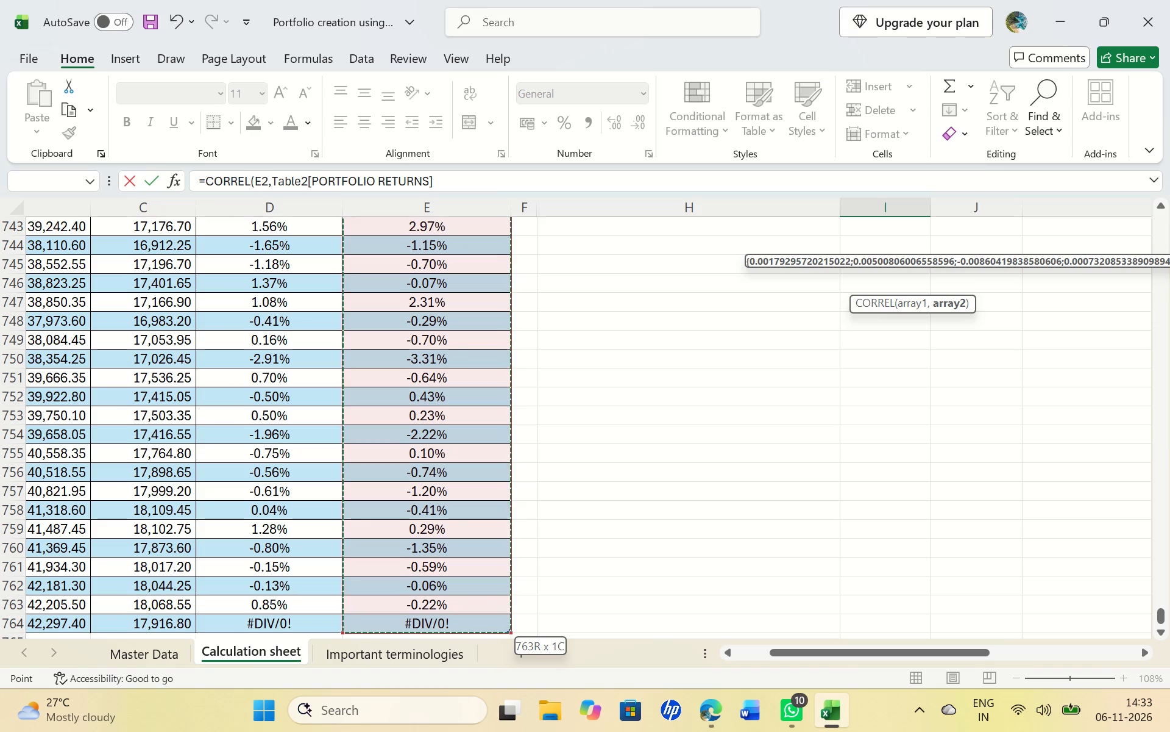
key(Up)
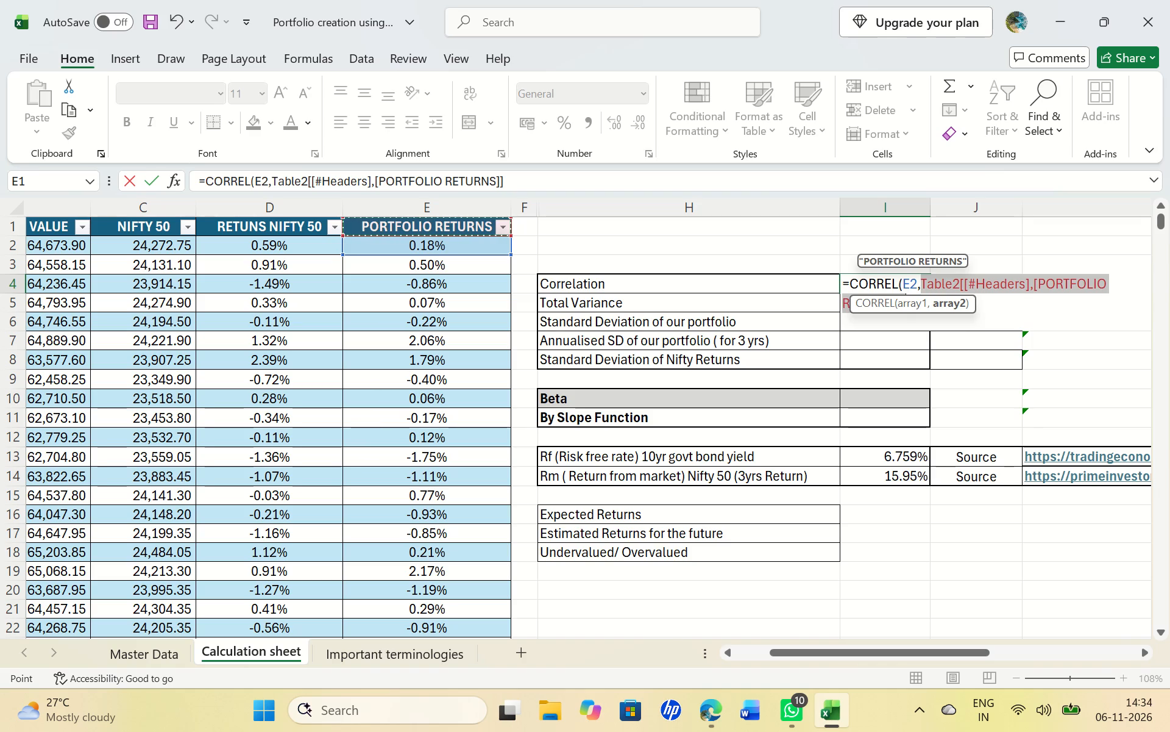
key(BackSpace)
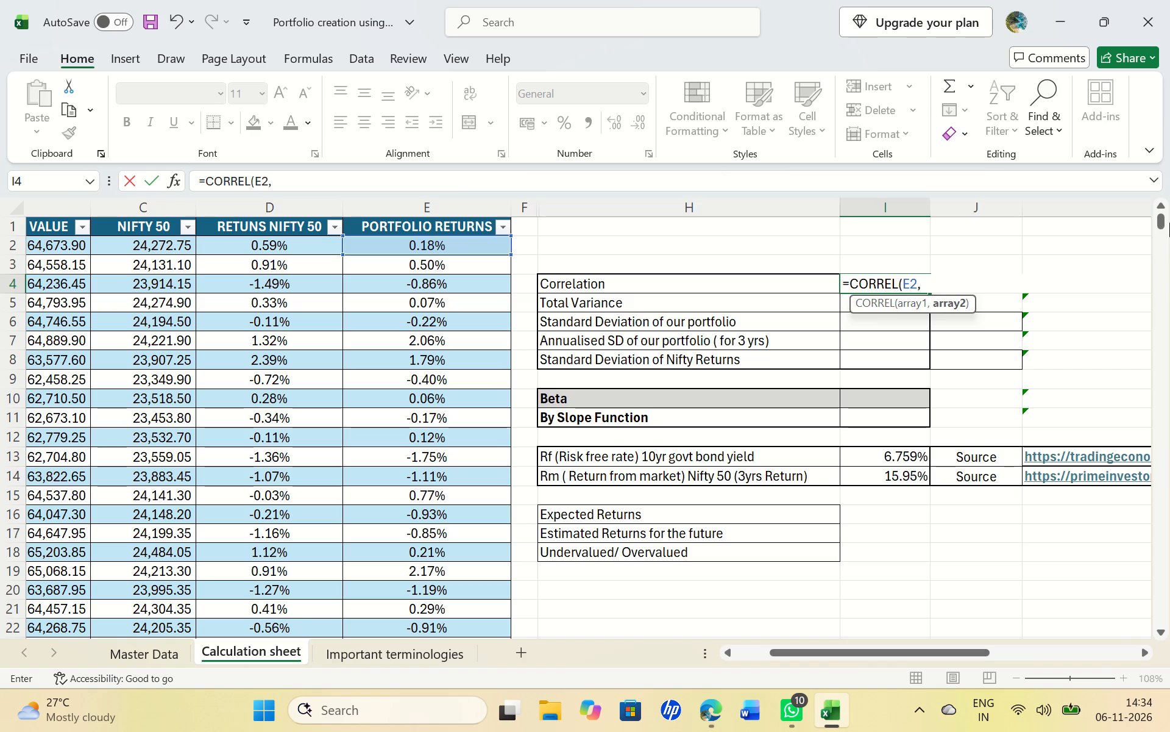
Add portfolio returns cell E252 as the next argument of the unfinished CORREL formula.
drag(1160, 220, 1165, 325)
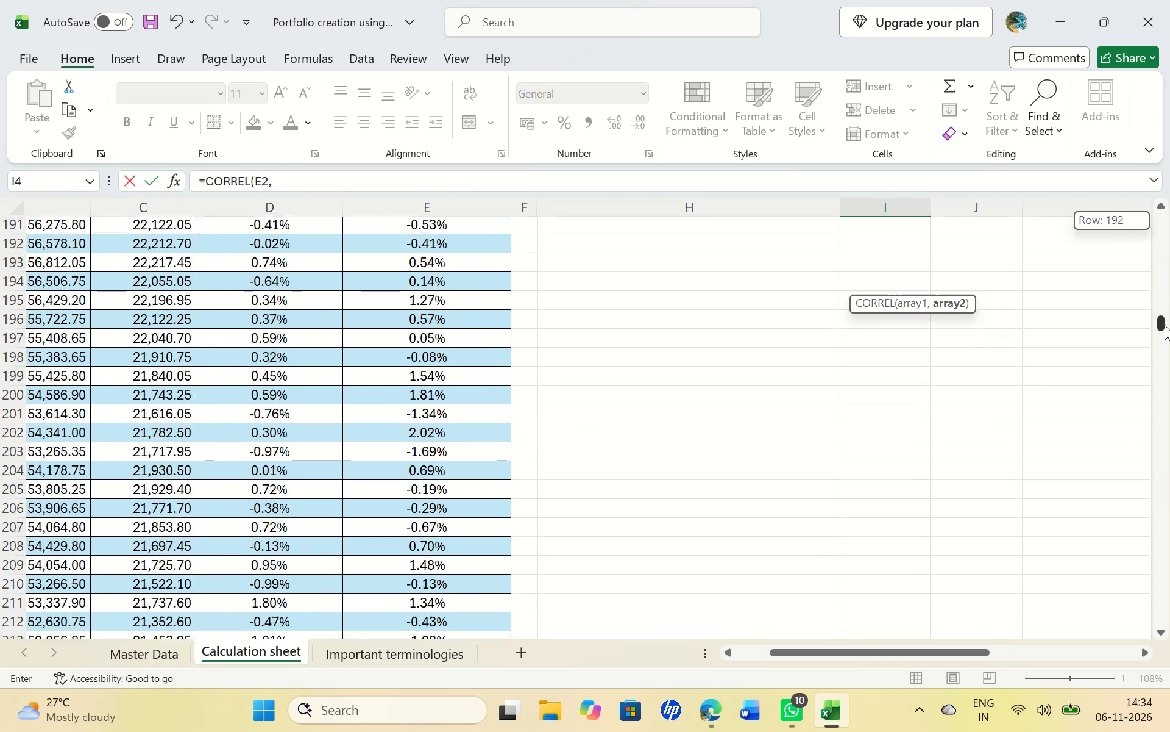
drag(1165, 325, 1165, 327)
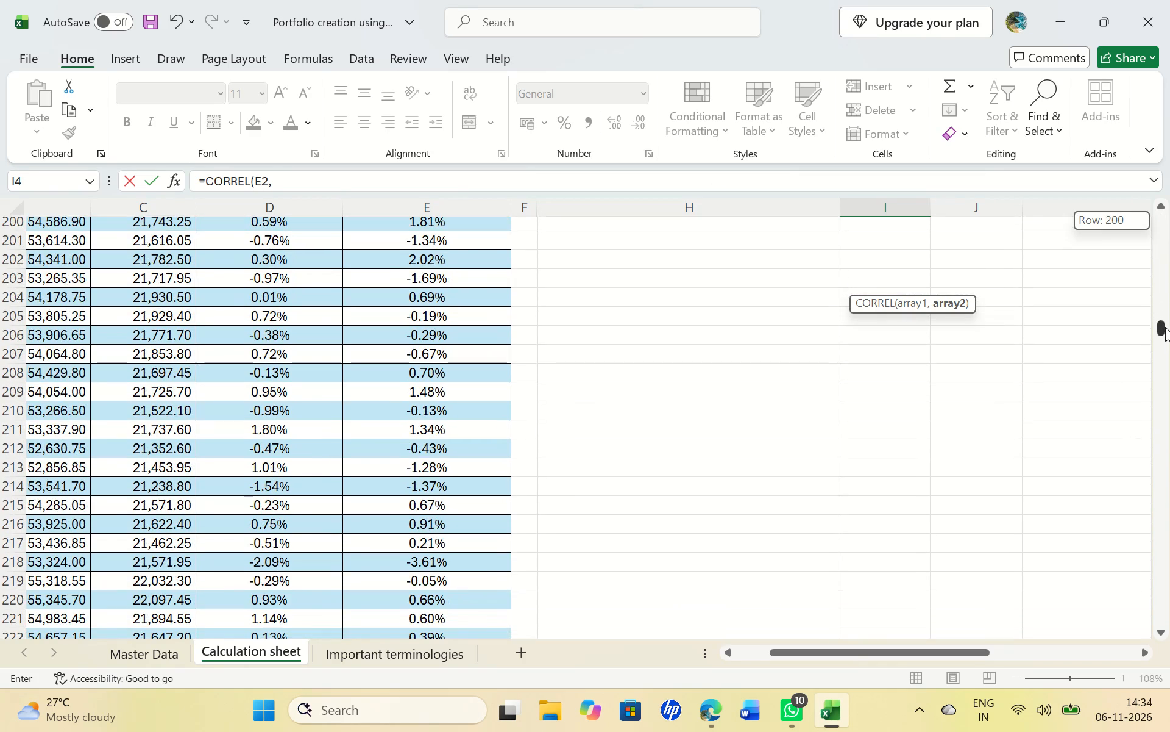
drag(1165, 327, 1166, 332)
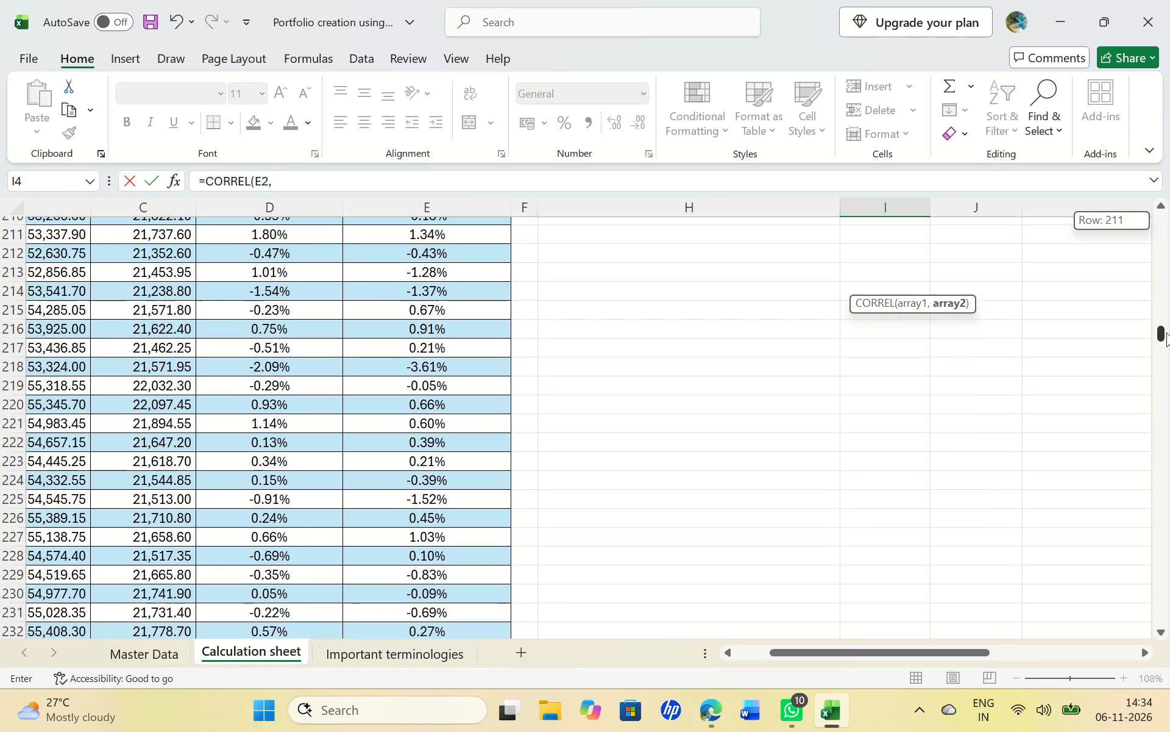
drag(1166, 332, 1168, 352)
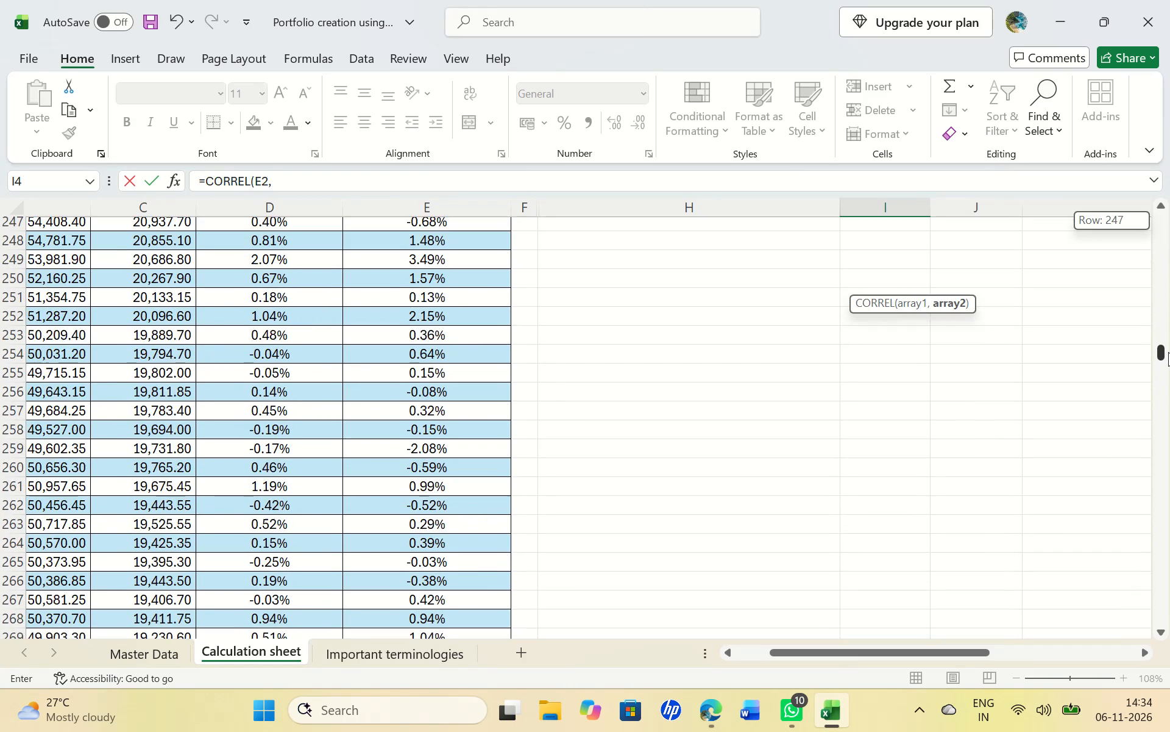
drag(1168, 352, 1166, 349)
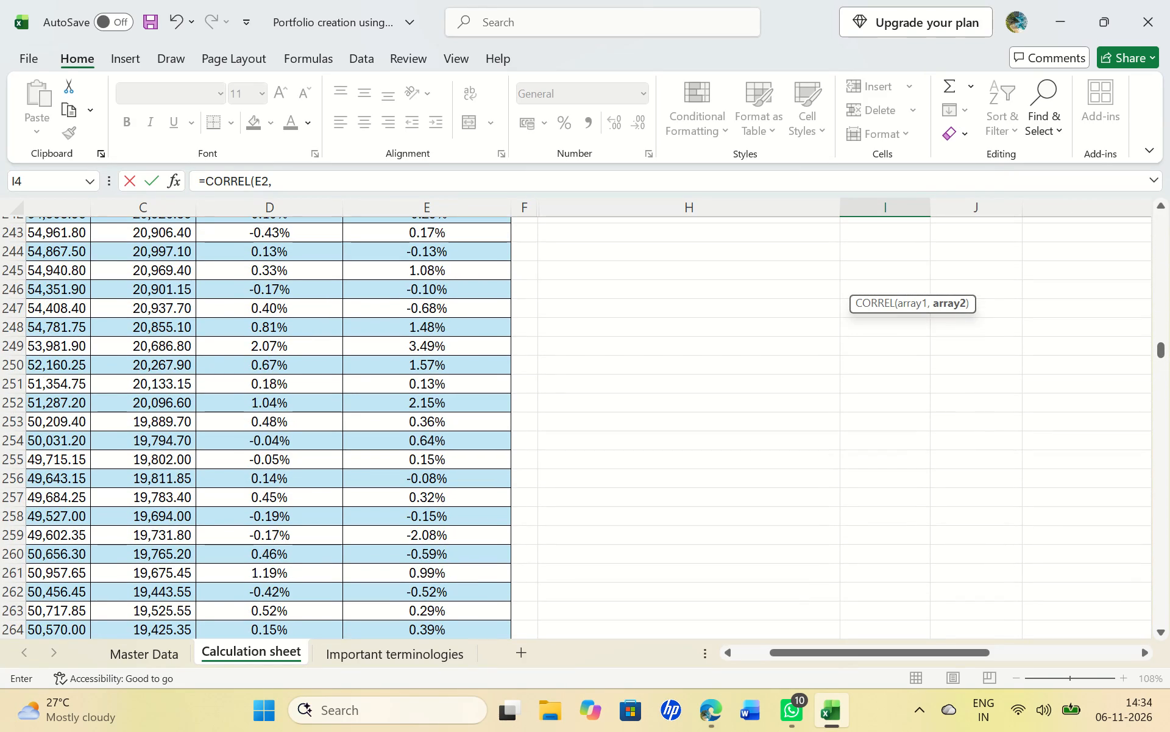
double_click(445, 404)
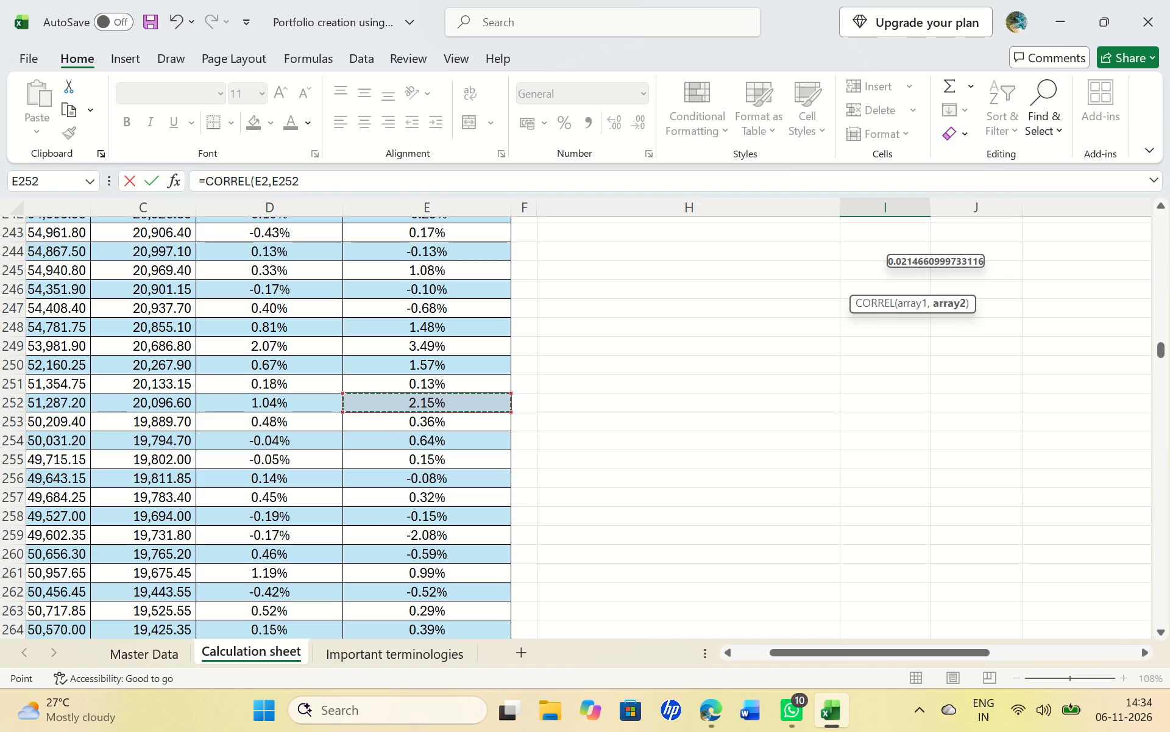
key(comma)
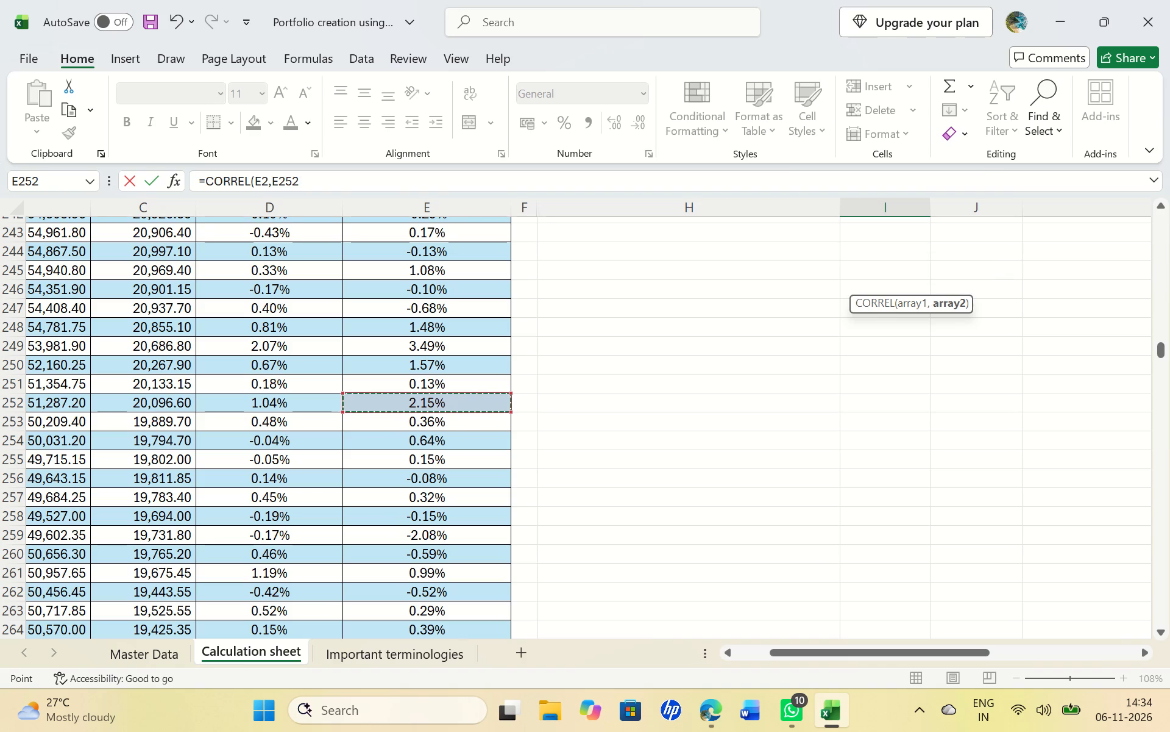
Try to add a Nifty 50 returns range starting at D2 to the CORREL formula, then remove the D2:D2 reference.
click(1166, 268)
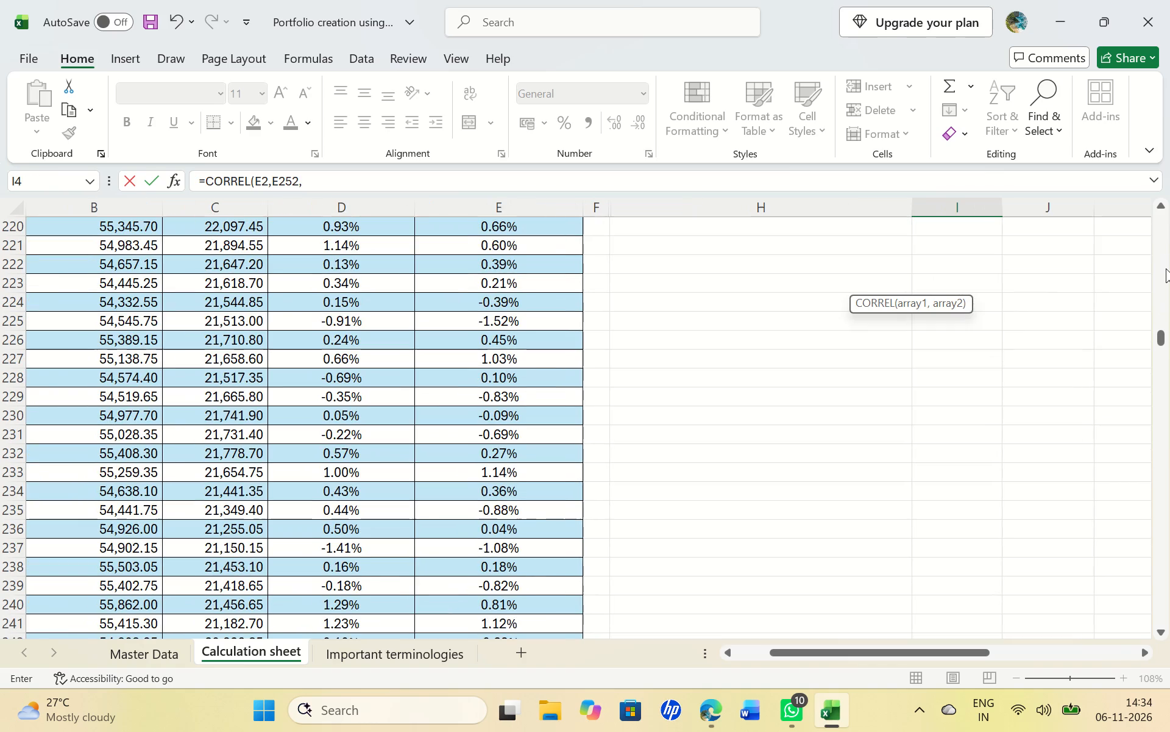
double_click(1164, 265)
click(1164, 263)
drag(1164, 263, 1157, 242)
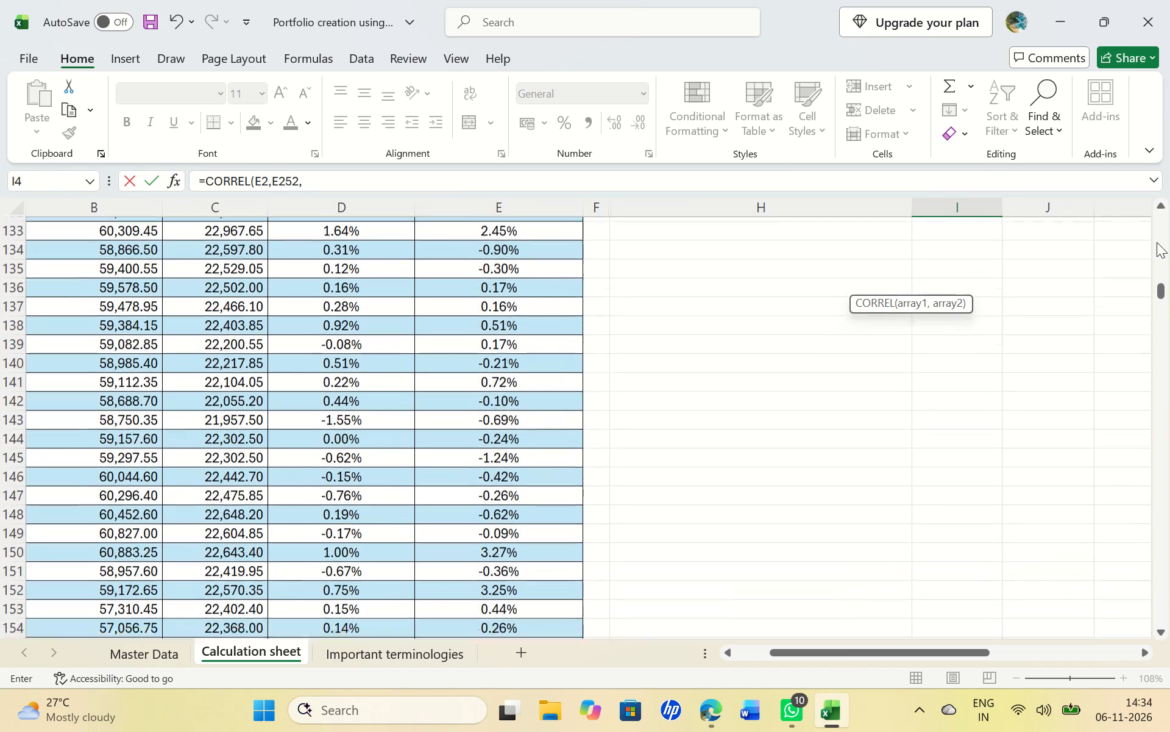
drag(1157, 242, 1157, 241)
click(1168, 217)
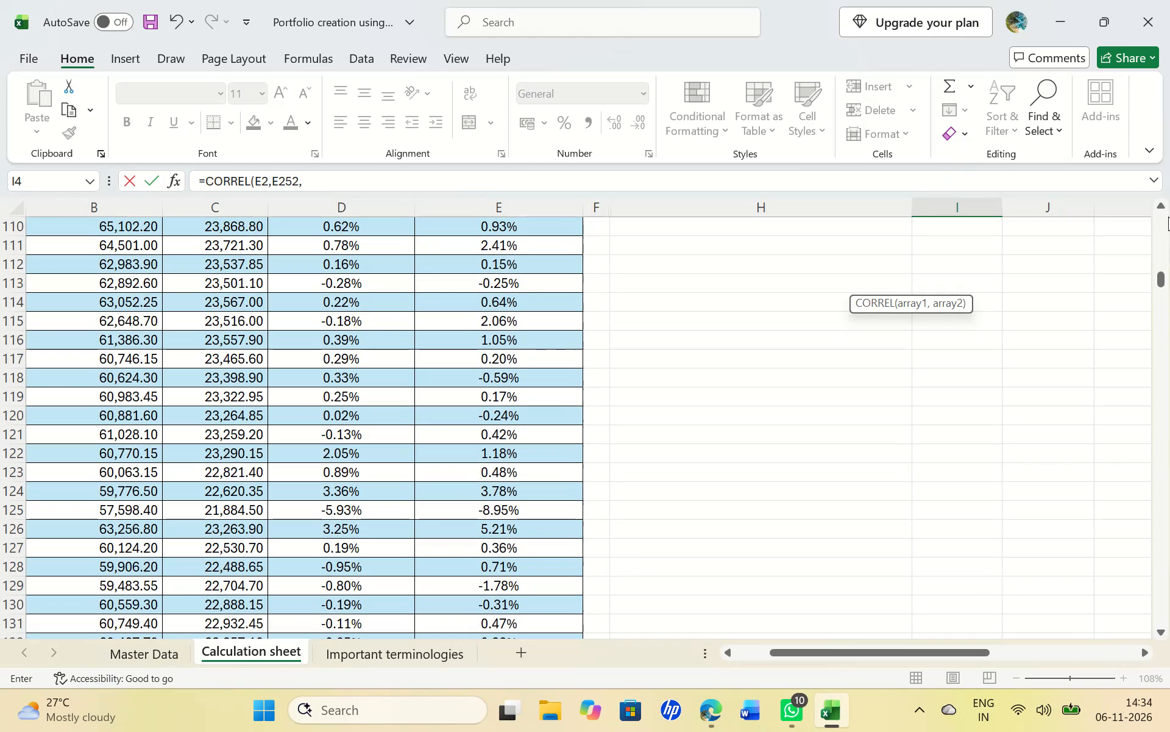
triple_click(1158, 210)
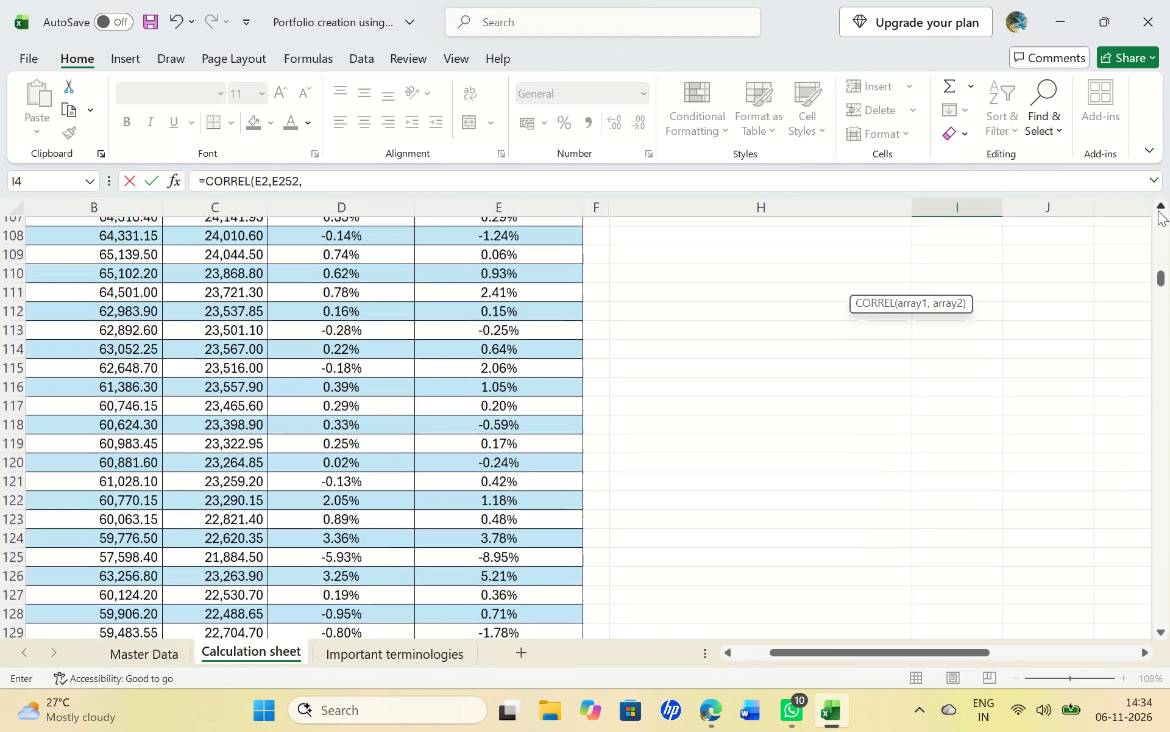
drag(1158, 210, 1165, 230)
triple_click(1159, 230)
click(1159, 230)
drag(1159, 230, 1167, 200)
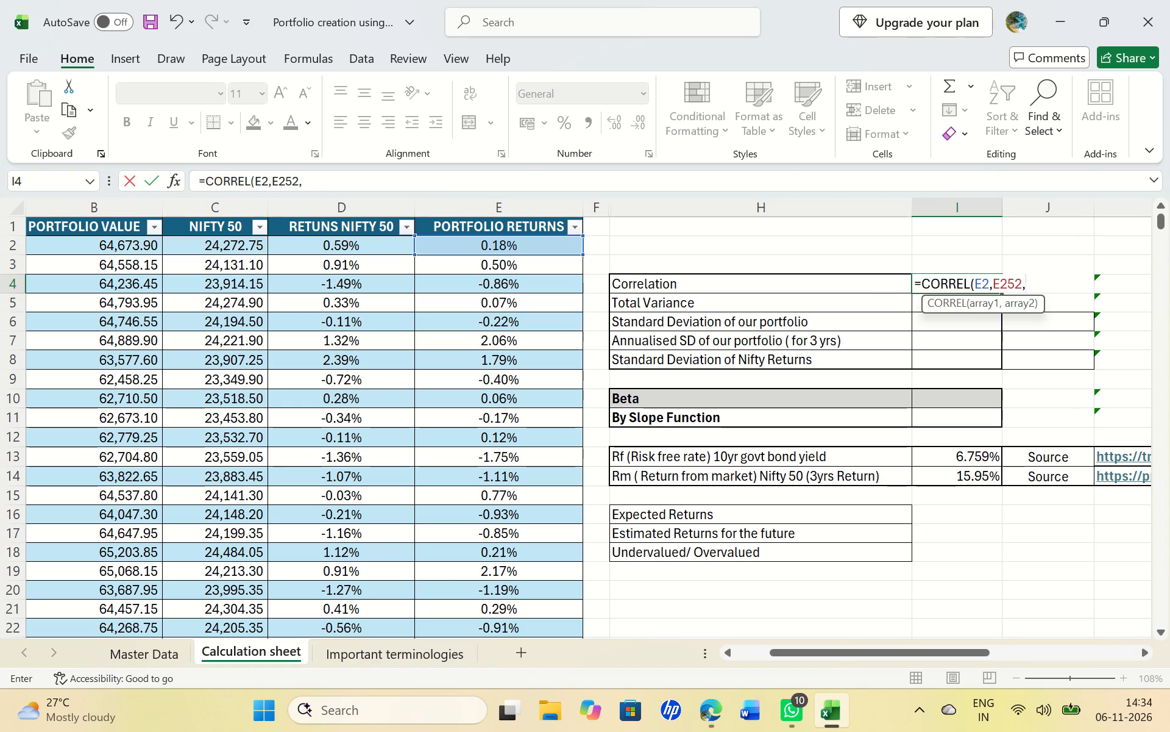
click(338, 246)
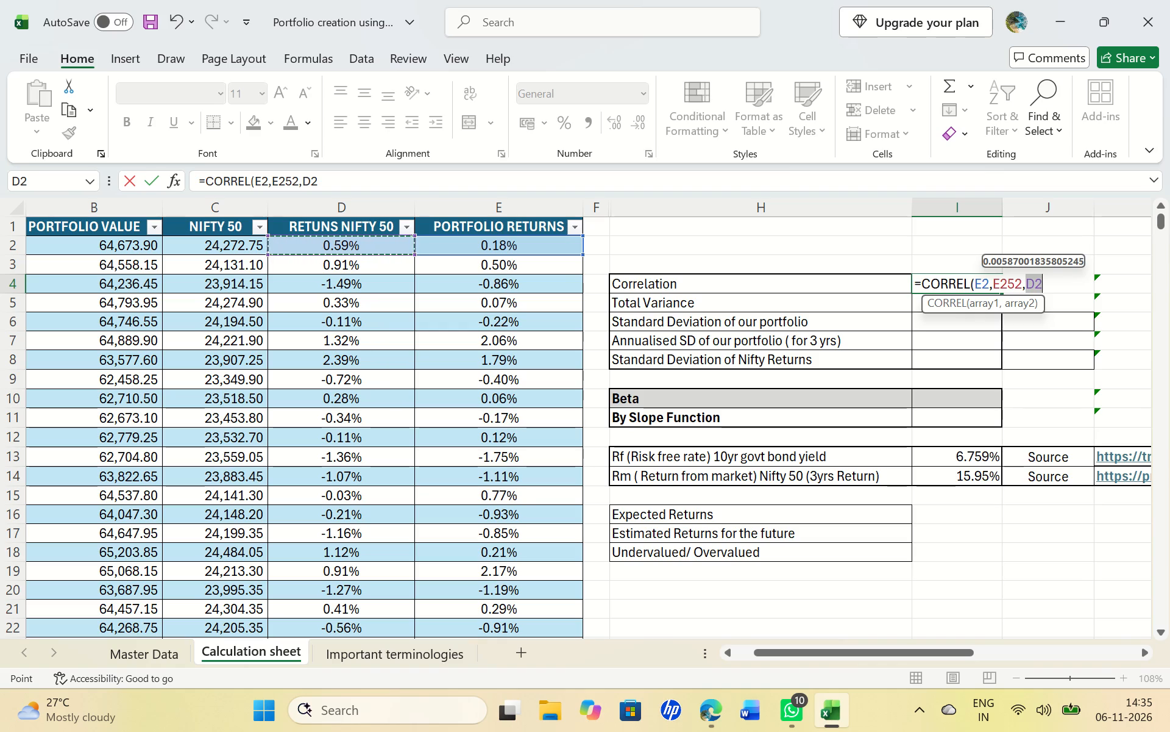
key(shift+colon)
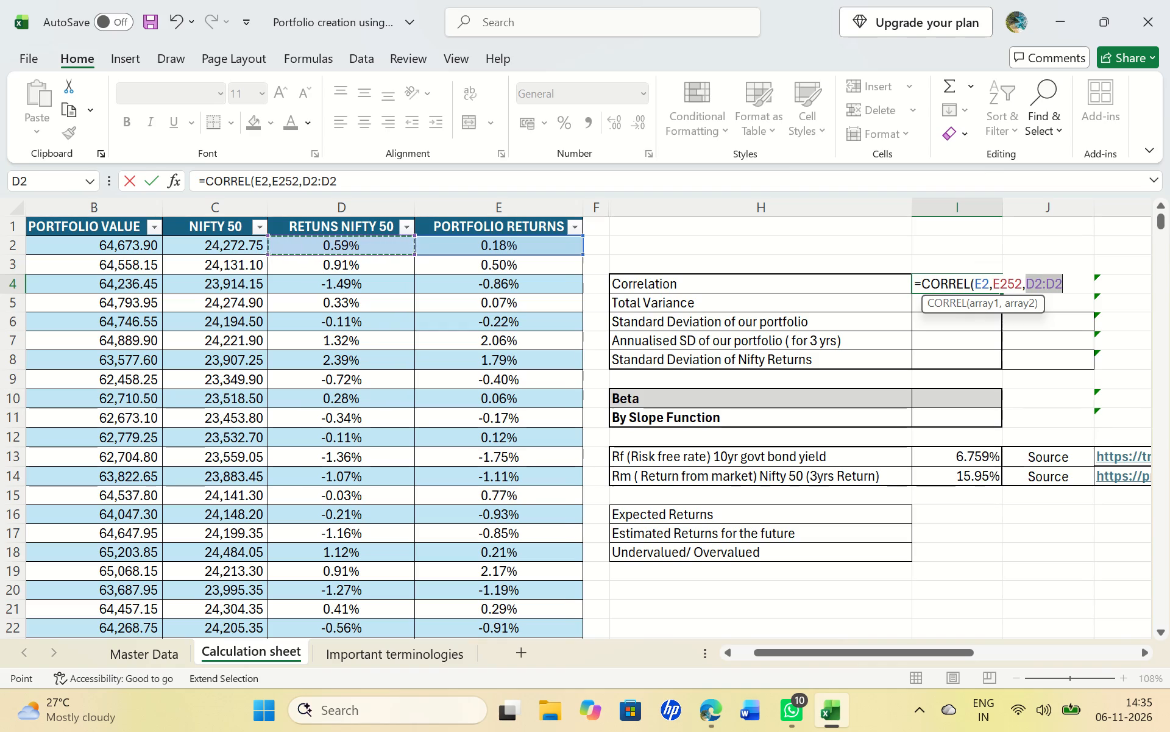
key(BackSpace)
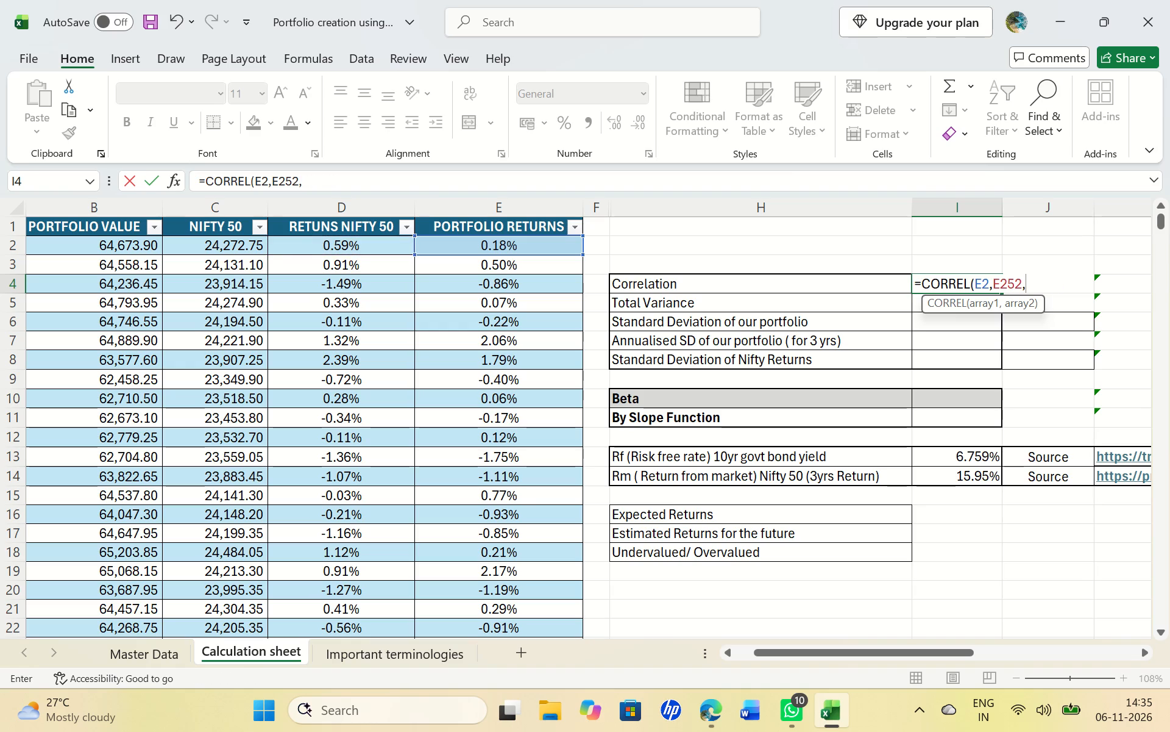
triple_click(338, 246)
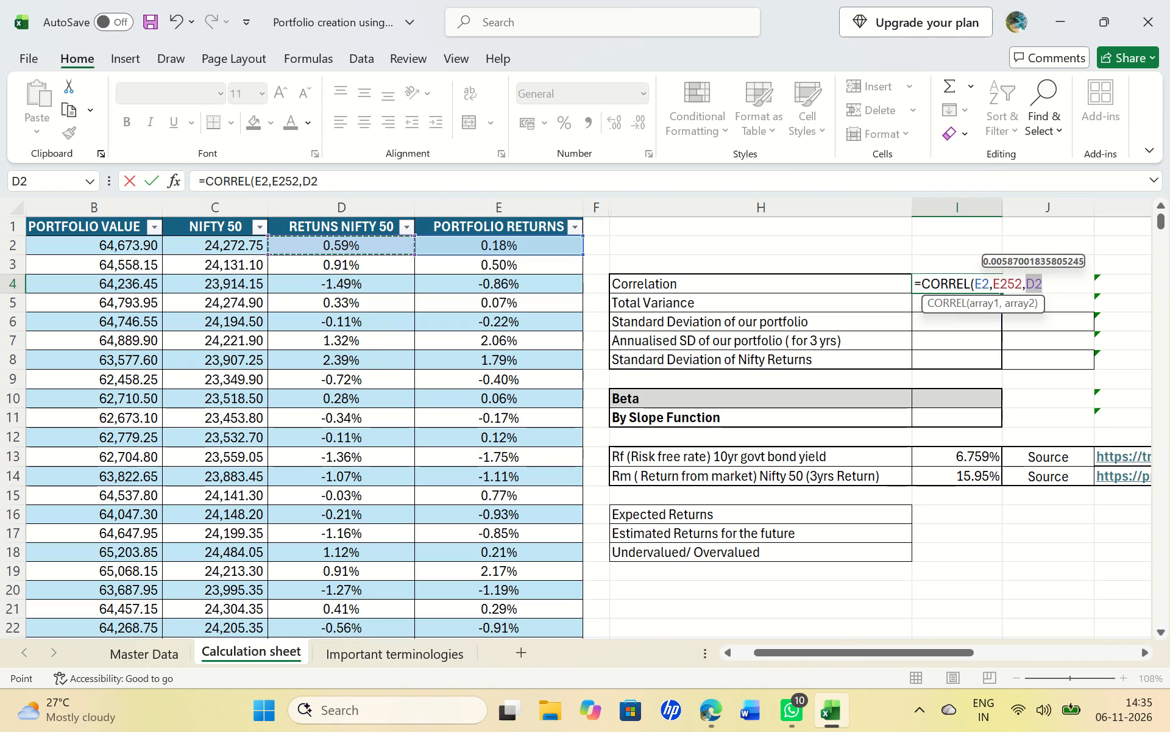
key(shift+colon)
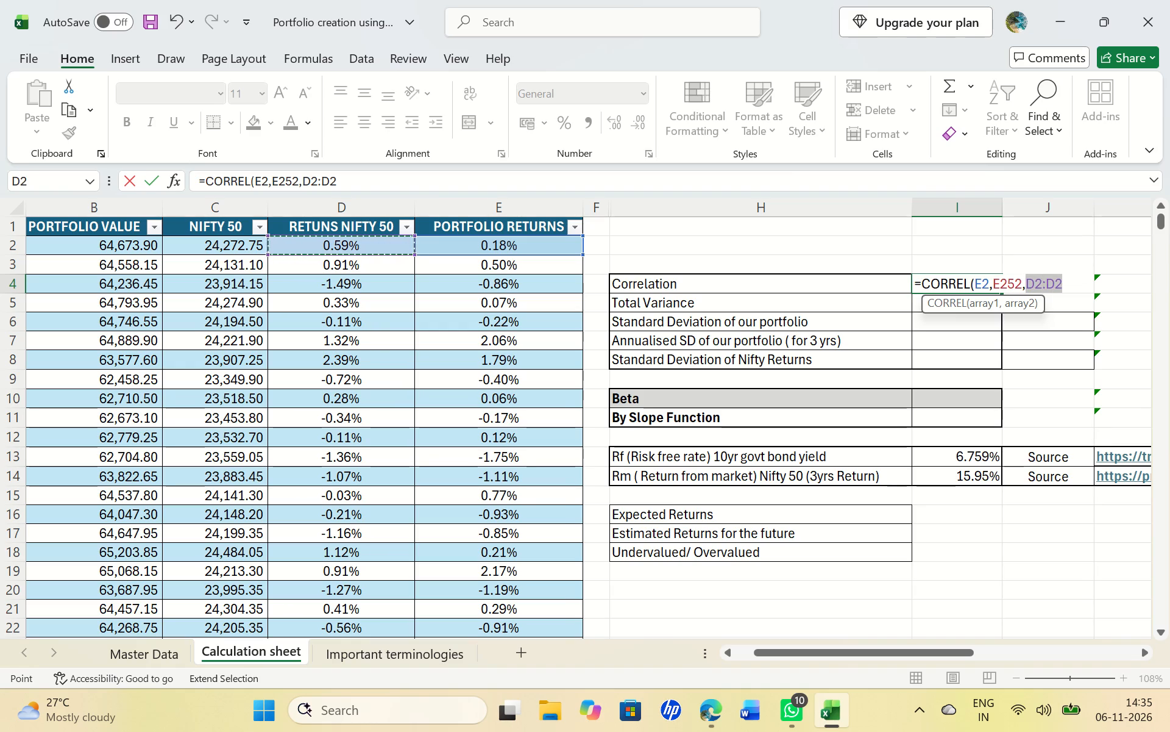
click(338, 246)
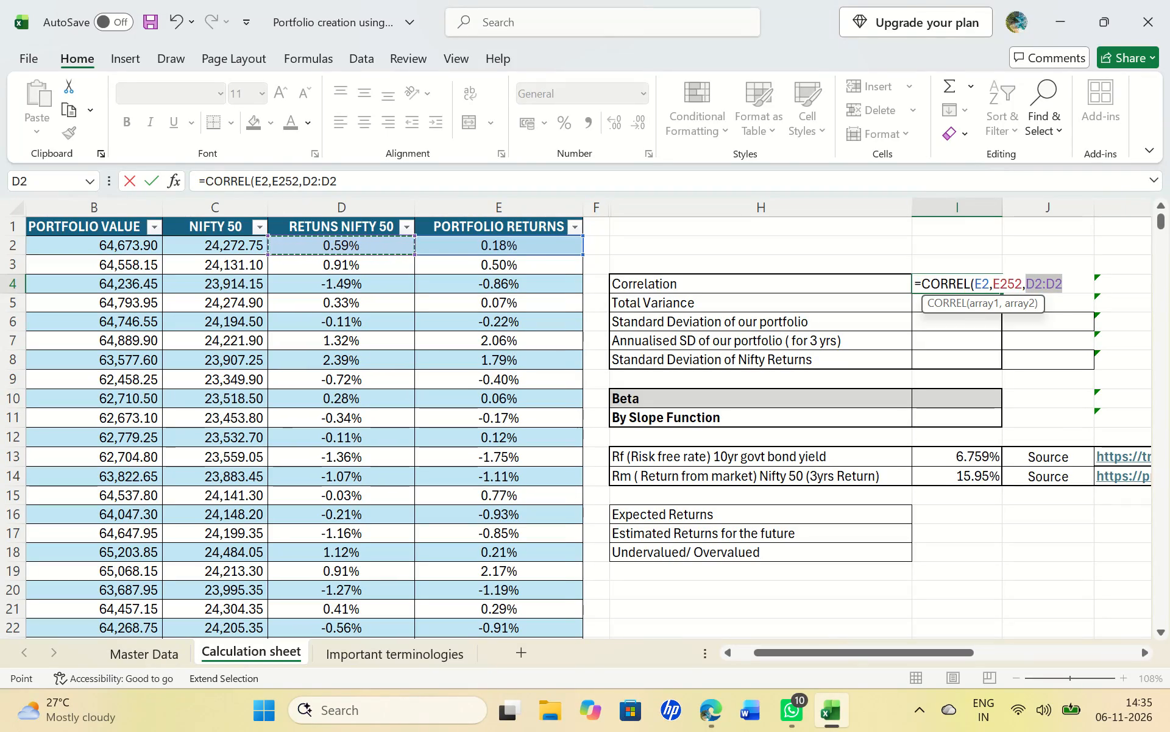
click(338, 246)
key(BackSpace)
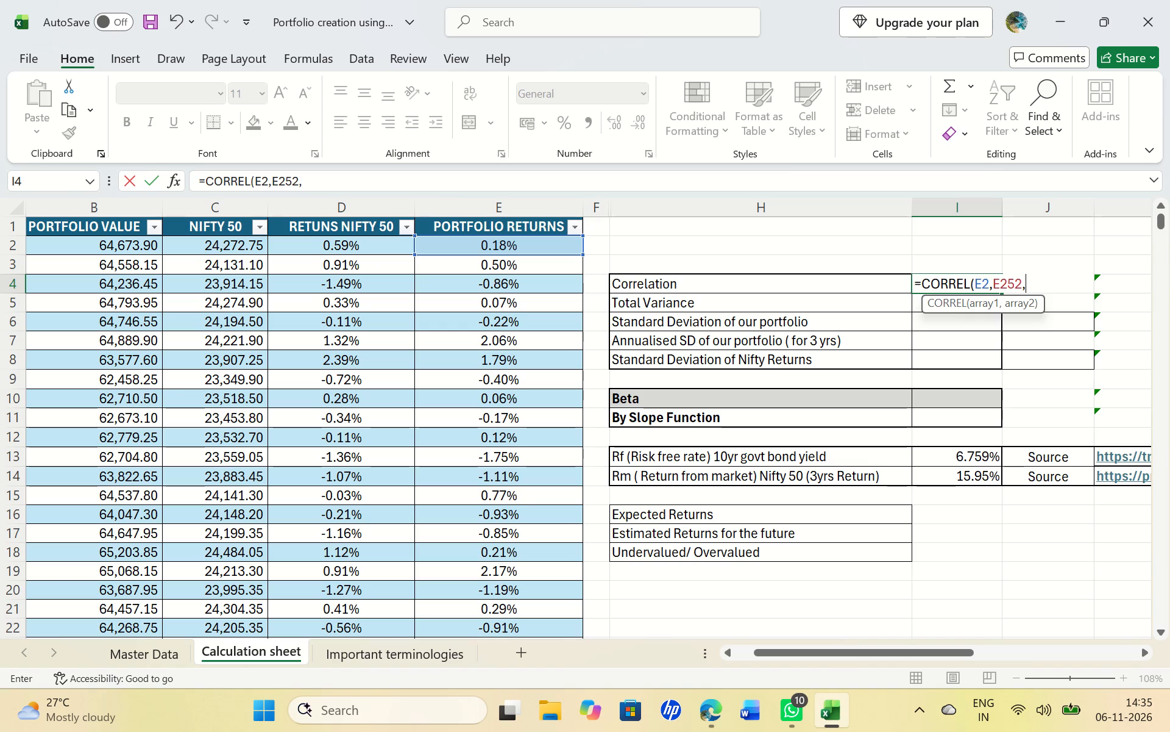
Add the Nifty 50 returns range D2:D252 as the next argument of the CORREL formula in I4.
double_click(346, 248)
drag(346, 248, 346, 290)
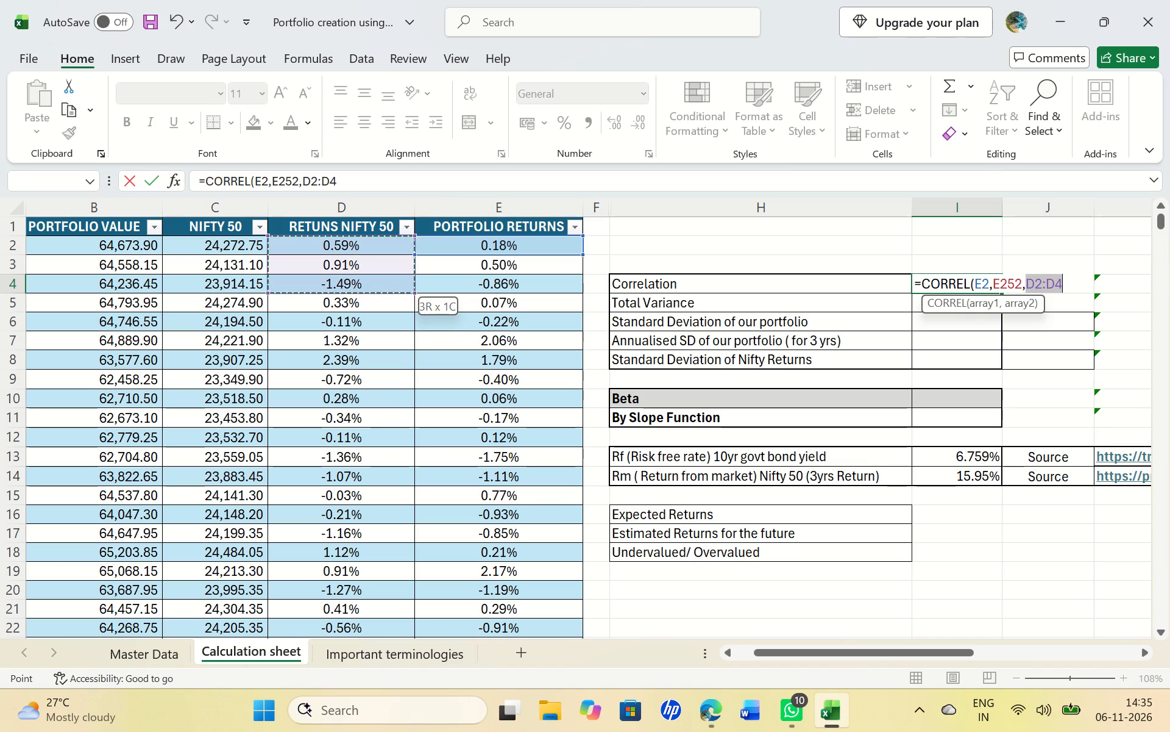
drag(346, 290, 391, 616)
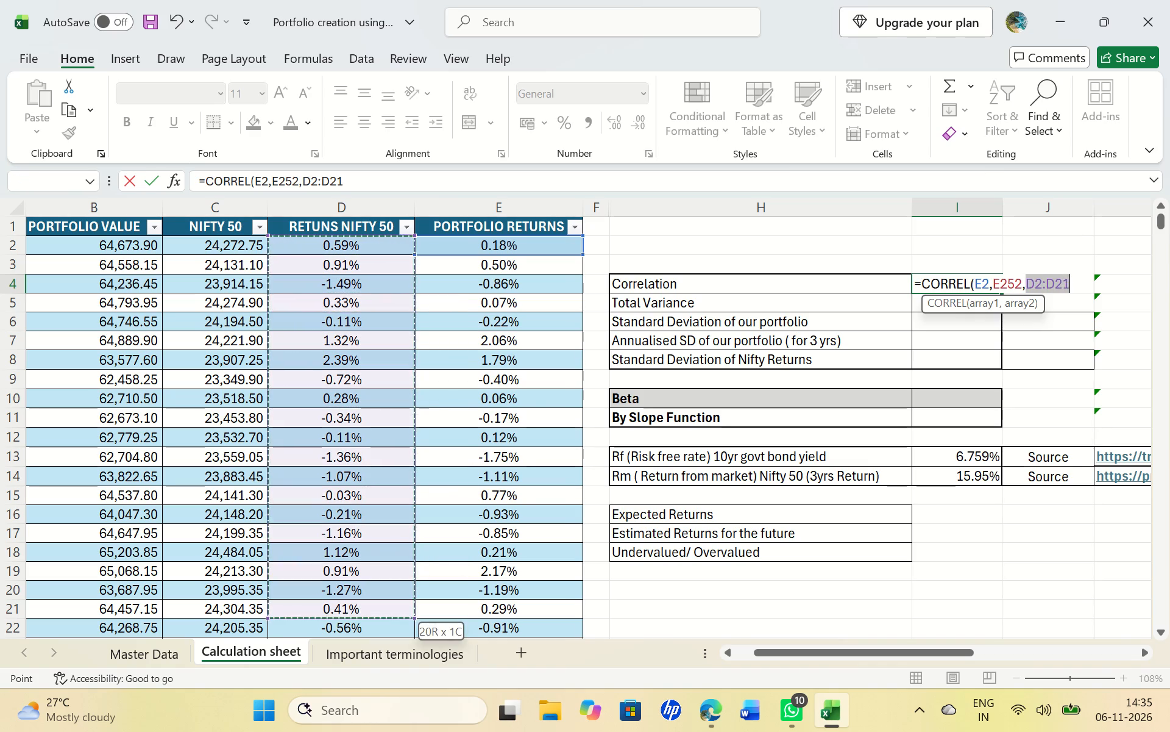
drag(391, 616, 370, 698)
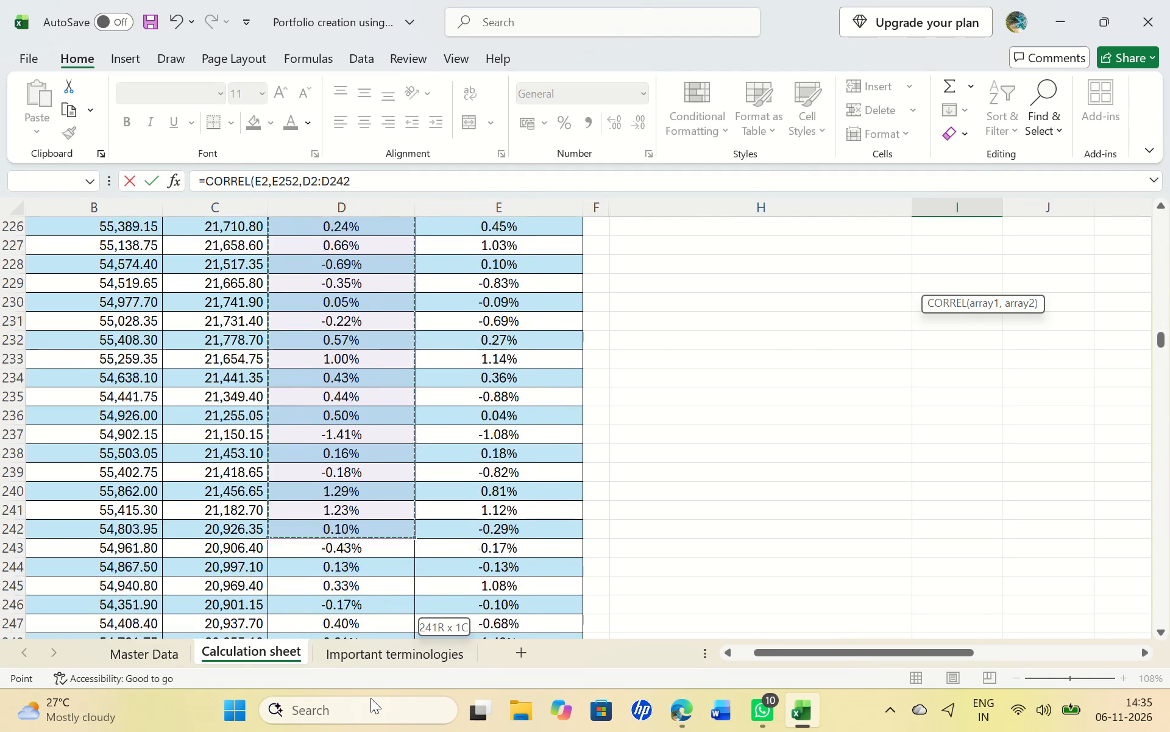
drag(370, 698, 347, 594)
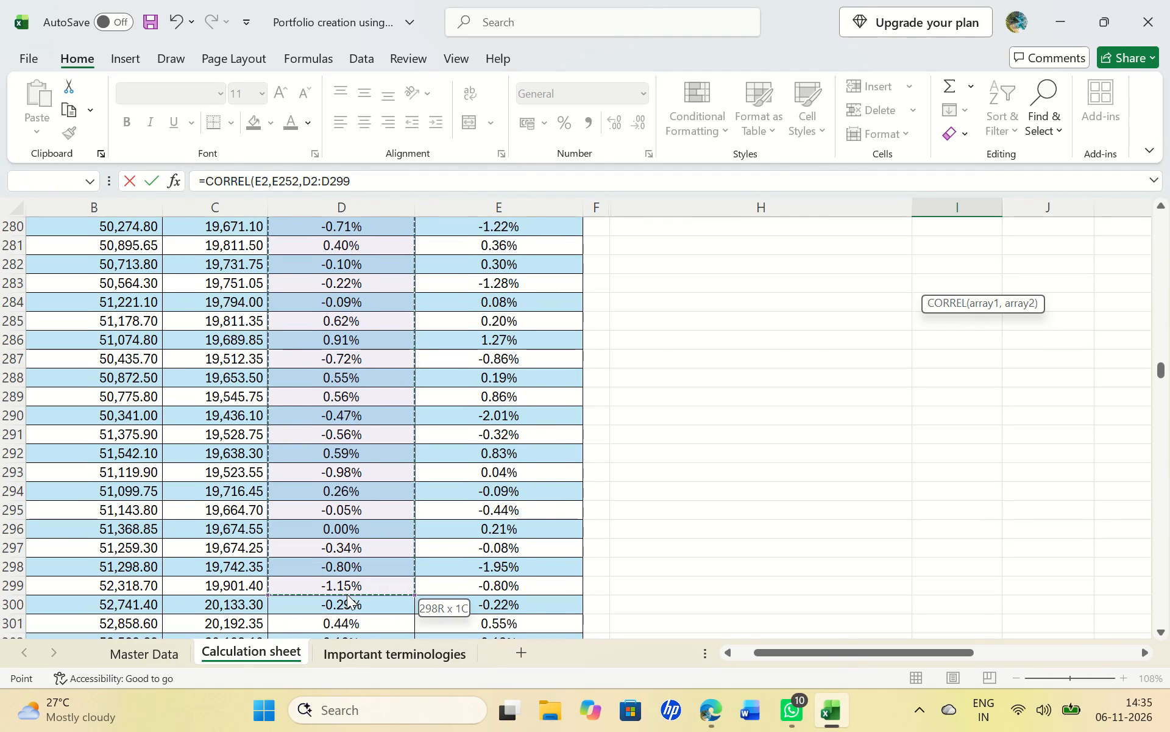
drag(347, 594, 306, 370)
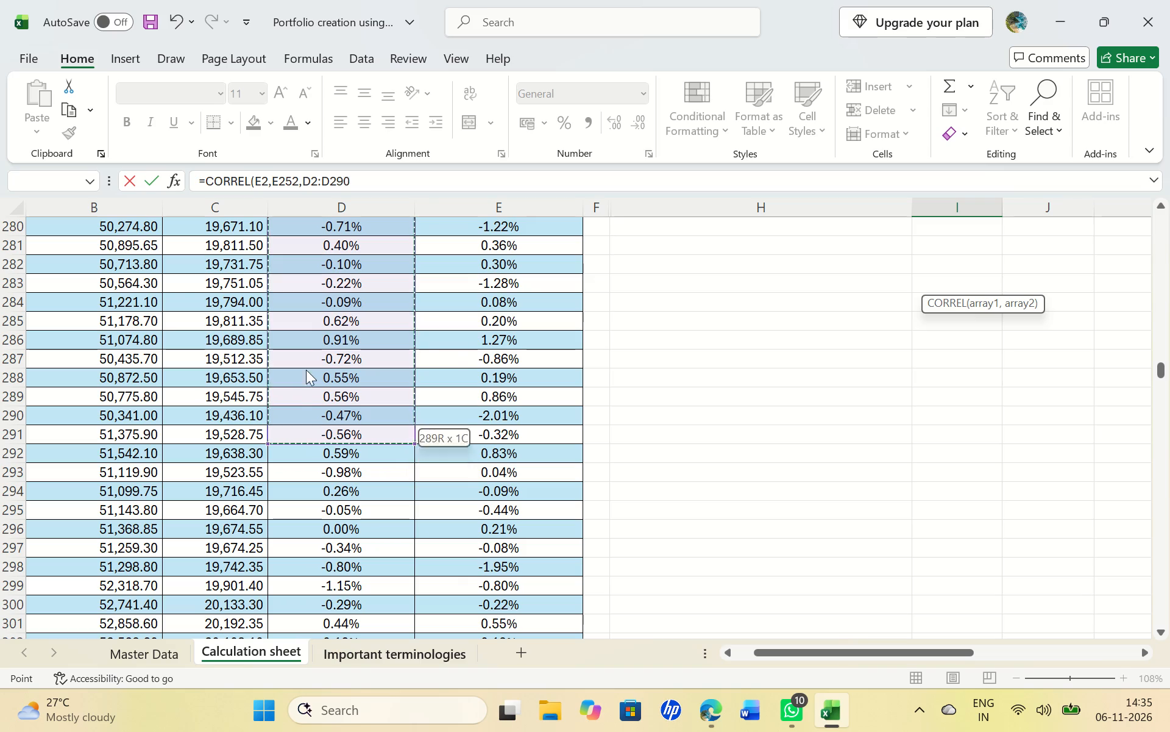
drag(306, 370, 260, 172)
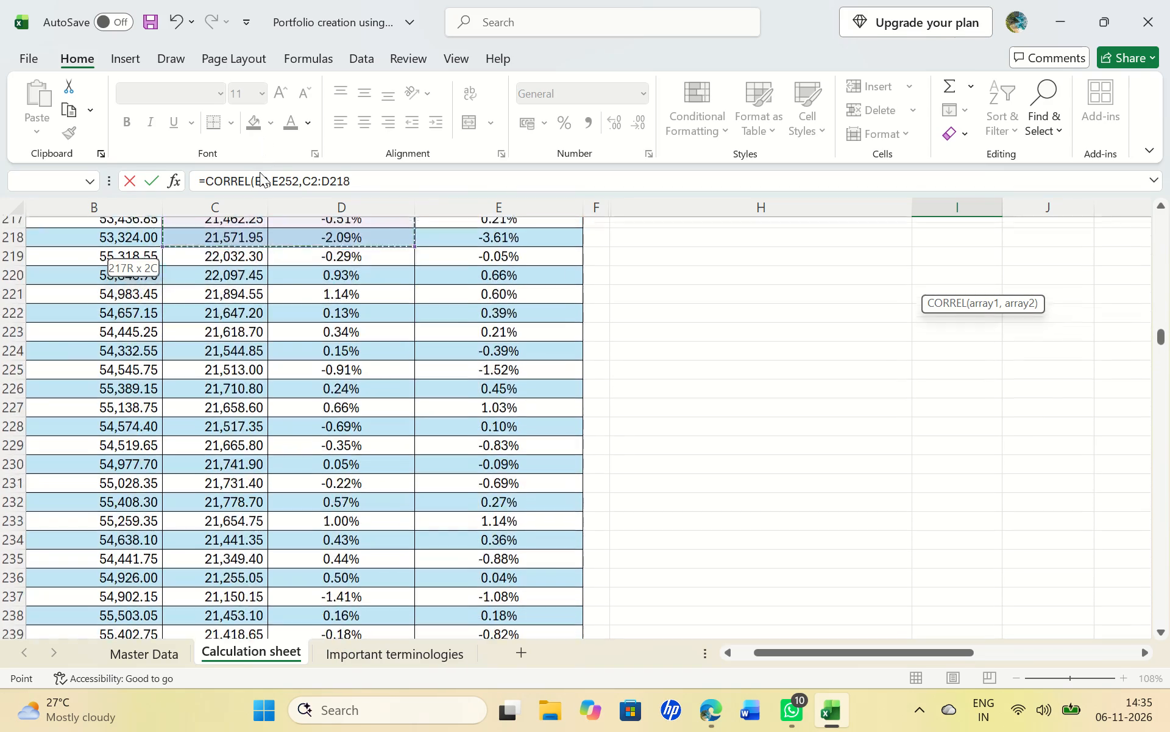
drag(260, 172, 263, 306)
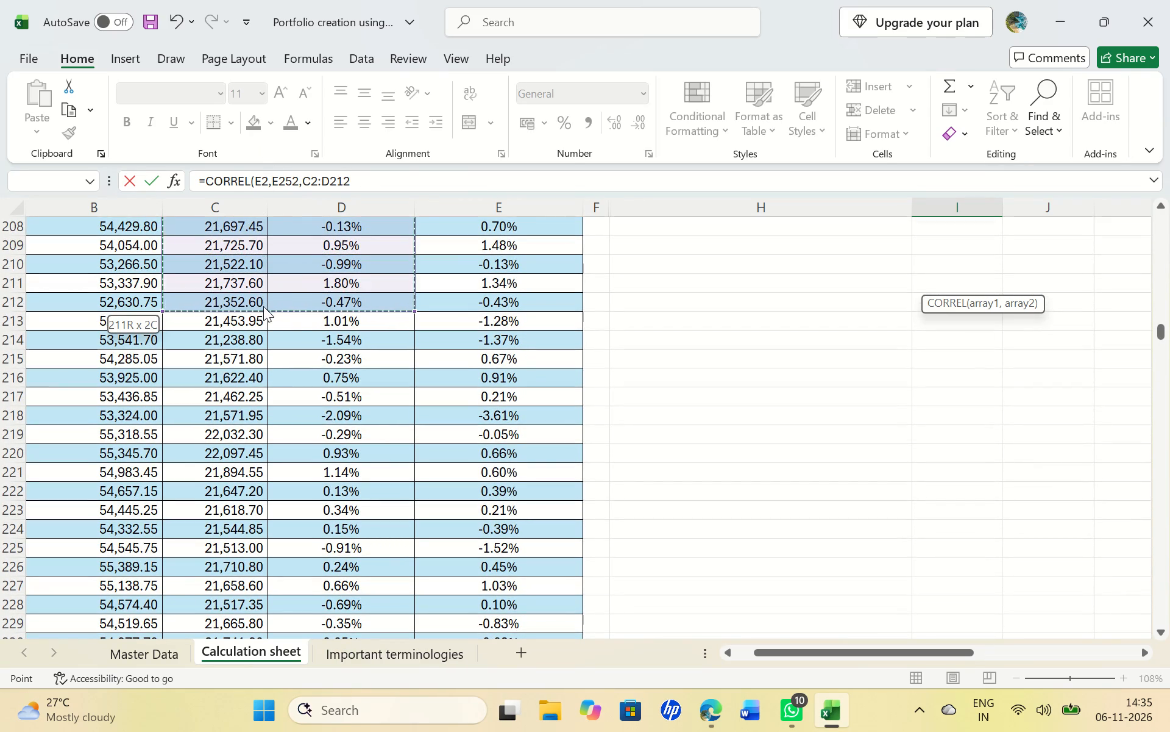
drag(263, 306, 297, 425)
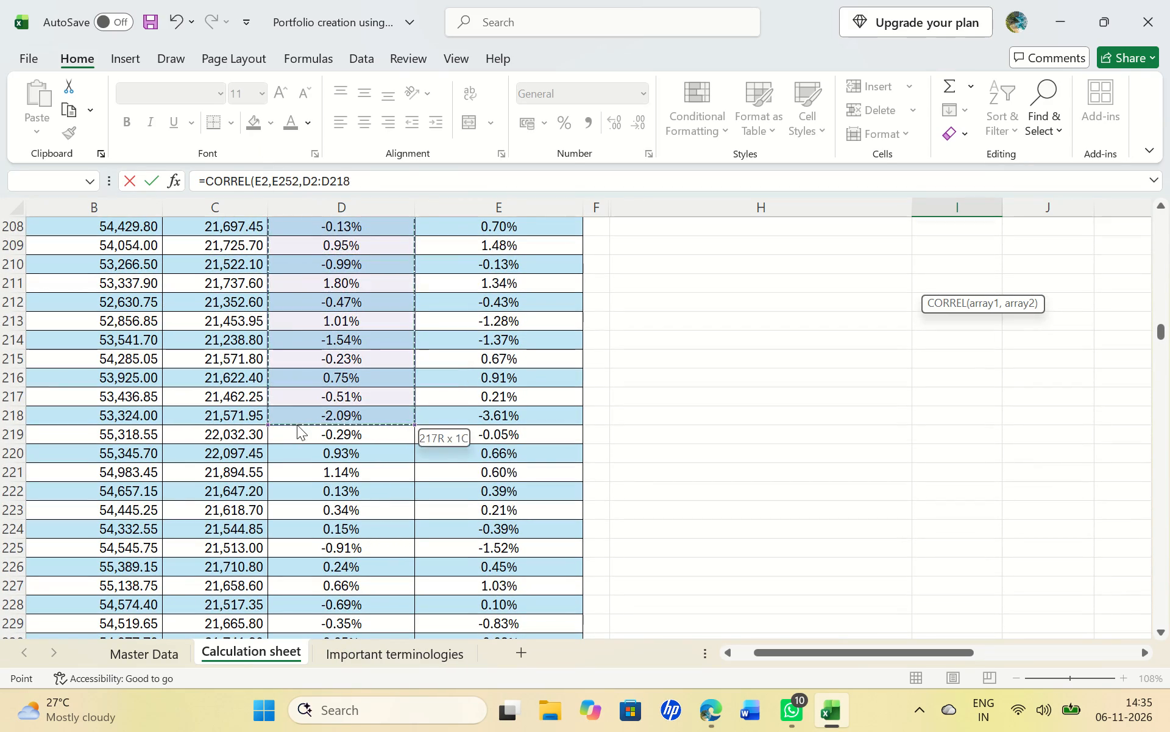
drag(297, 425, 330, 443)
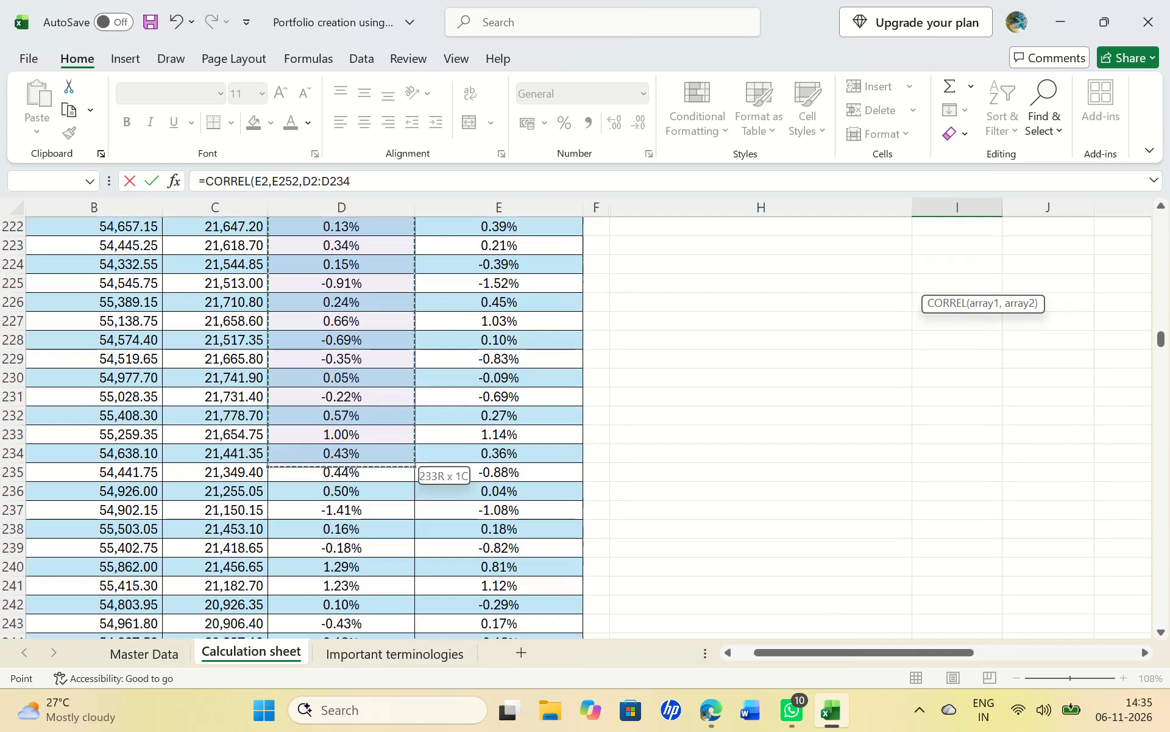
drag(330, 443, 333, 511)
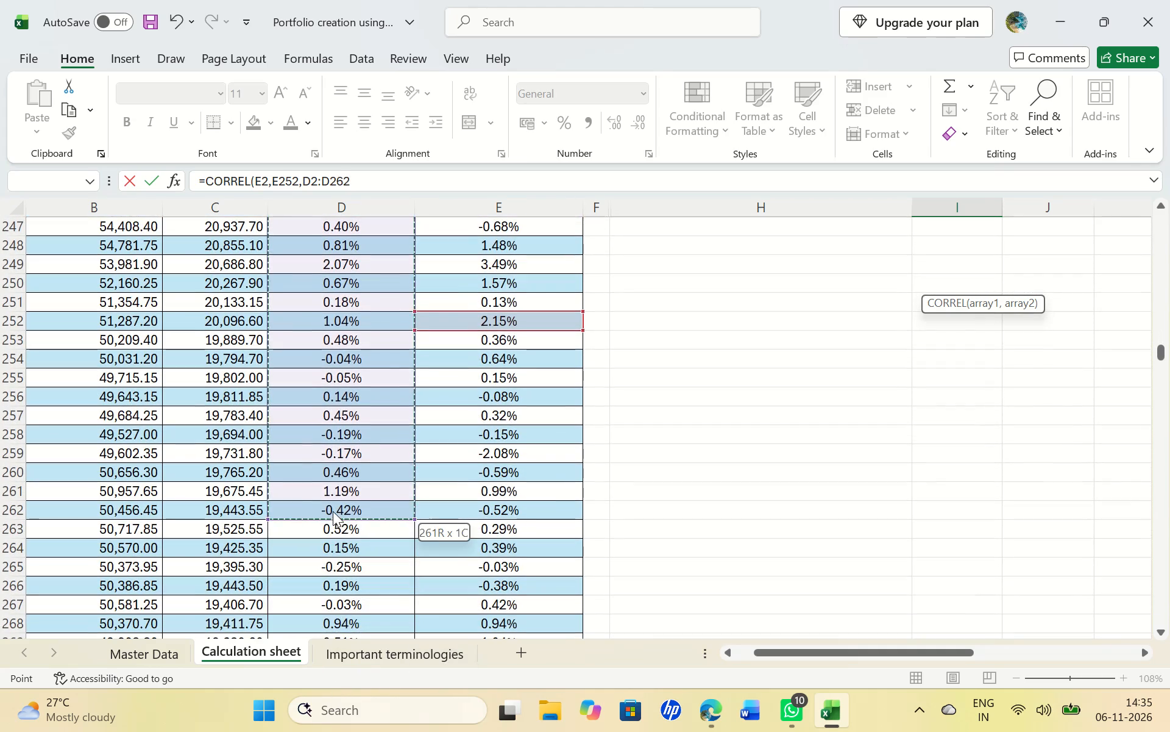
drag(333, 511, 307, 347)
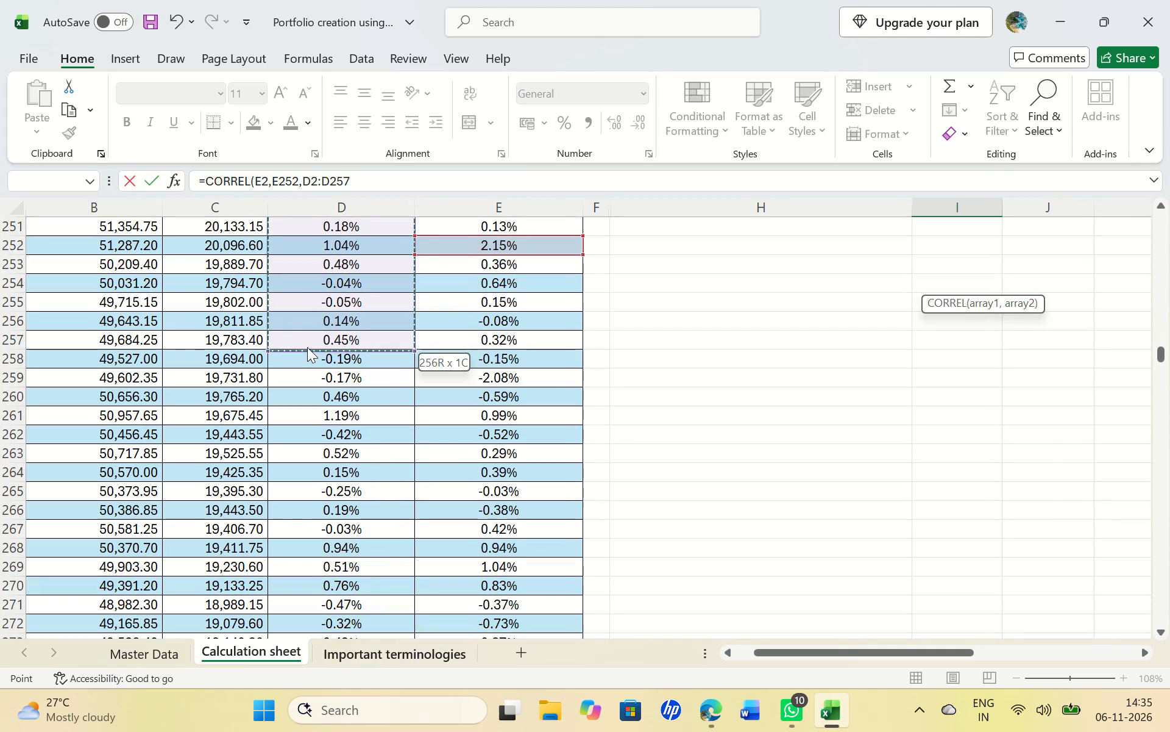
drag(307, 347, 288, 287)
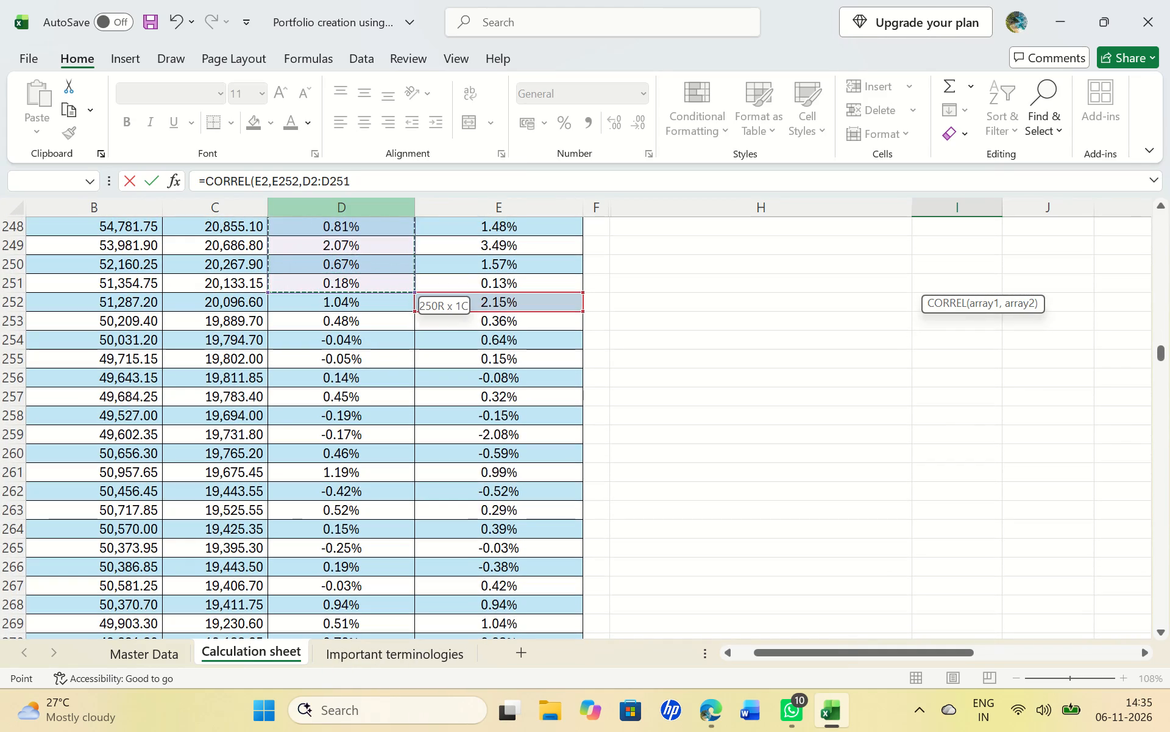
drag(288, 287, 283, 310)
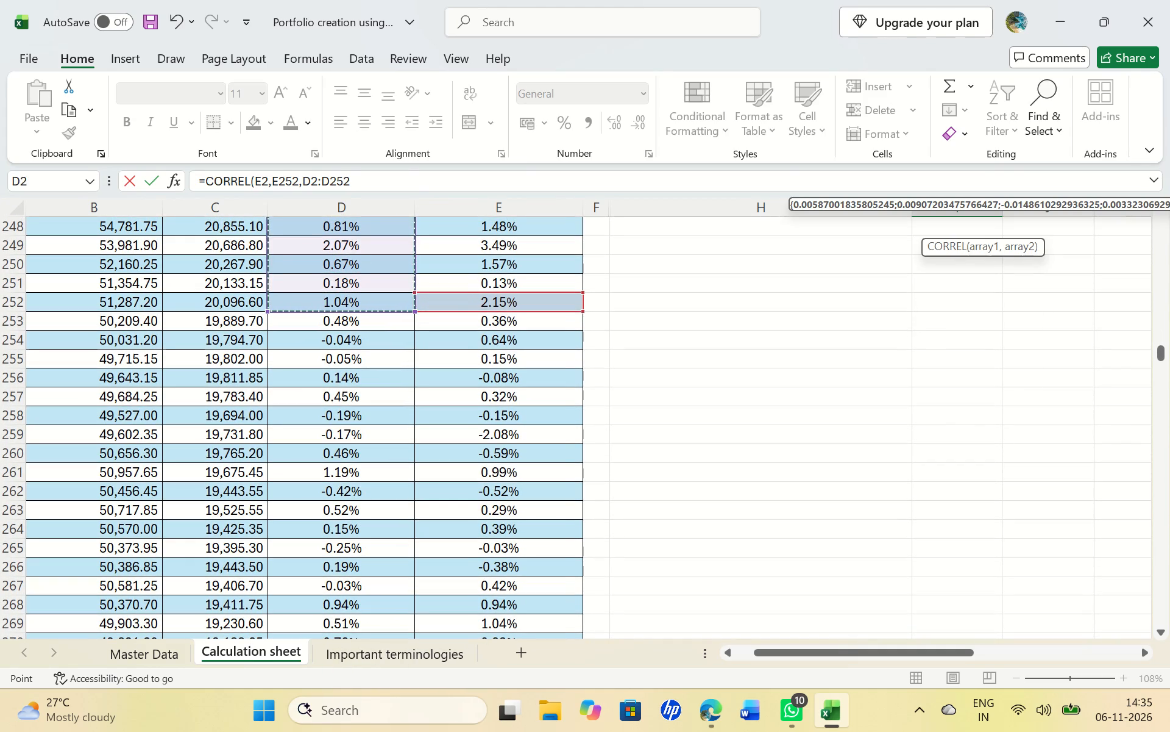
Close the CORREL formula's parenthesis directly after the D2:D252 range, with no trailing comma.
key(comma)
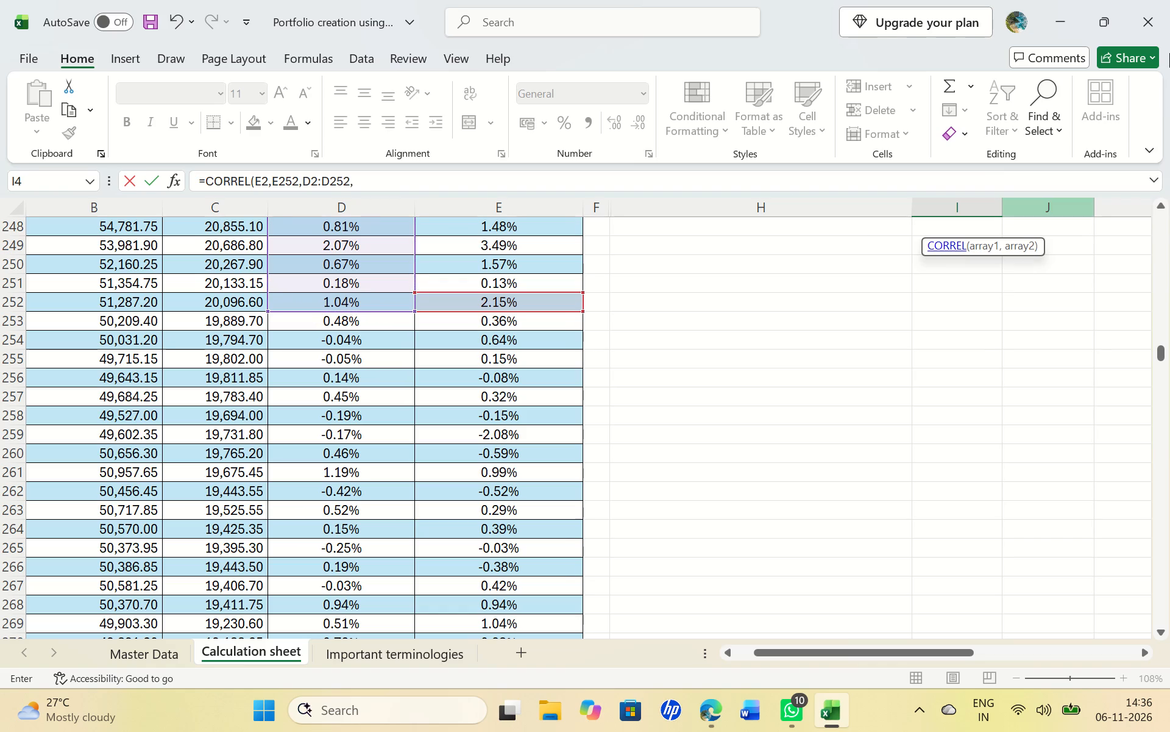
click(1155, 201)
drag(1155, 201, 1163, 351)
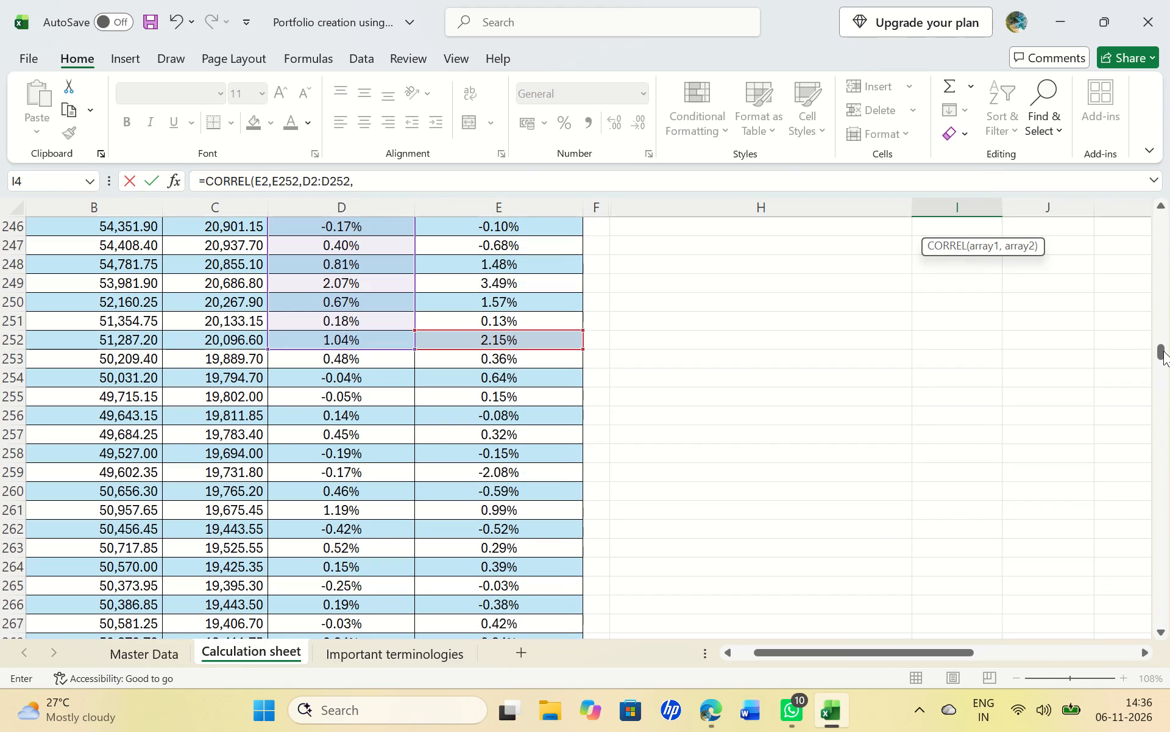
drag(1163, 351, 1163, 350)
drag(1163, 350, 1169, 143)
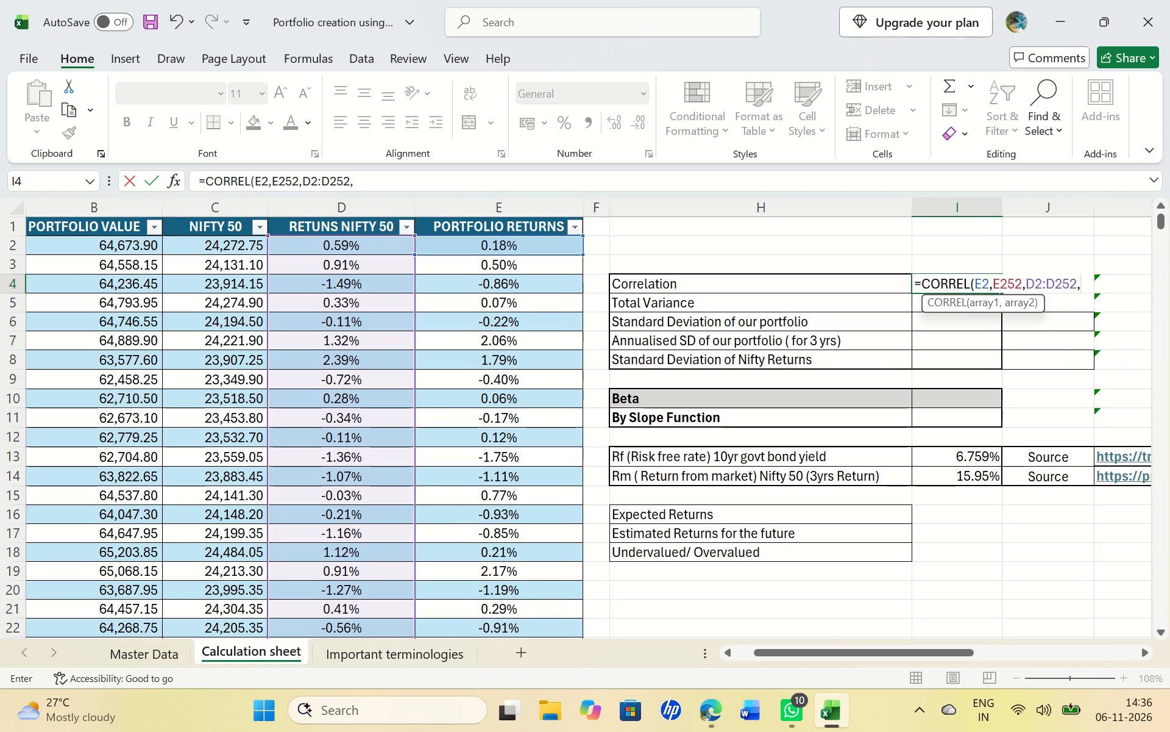
key(BackSpace)
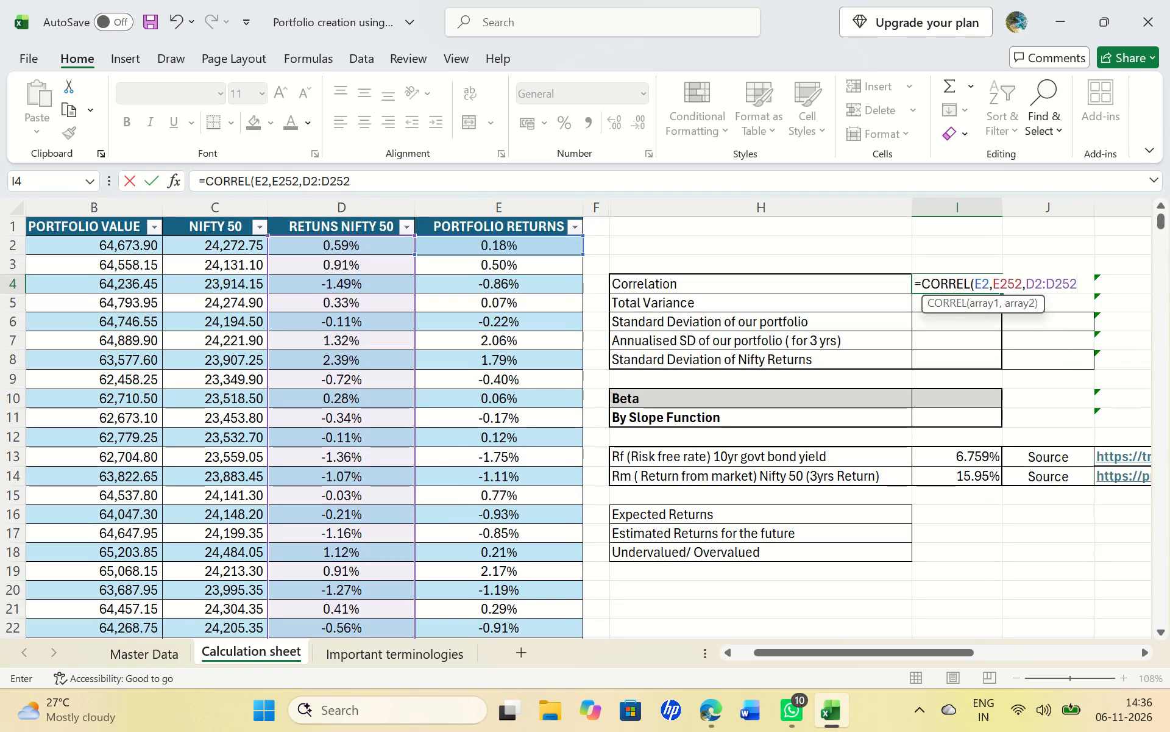
key(shift+parenright)
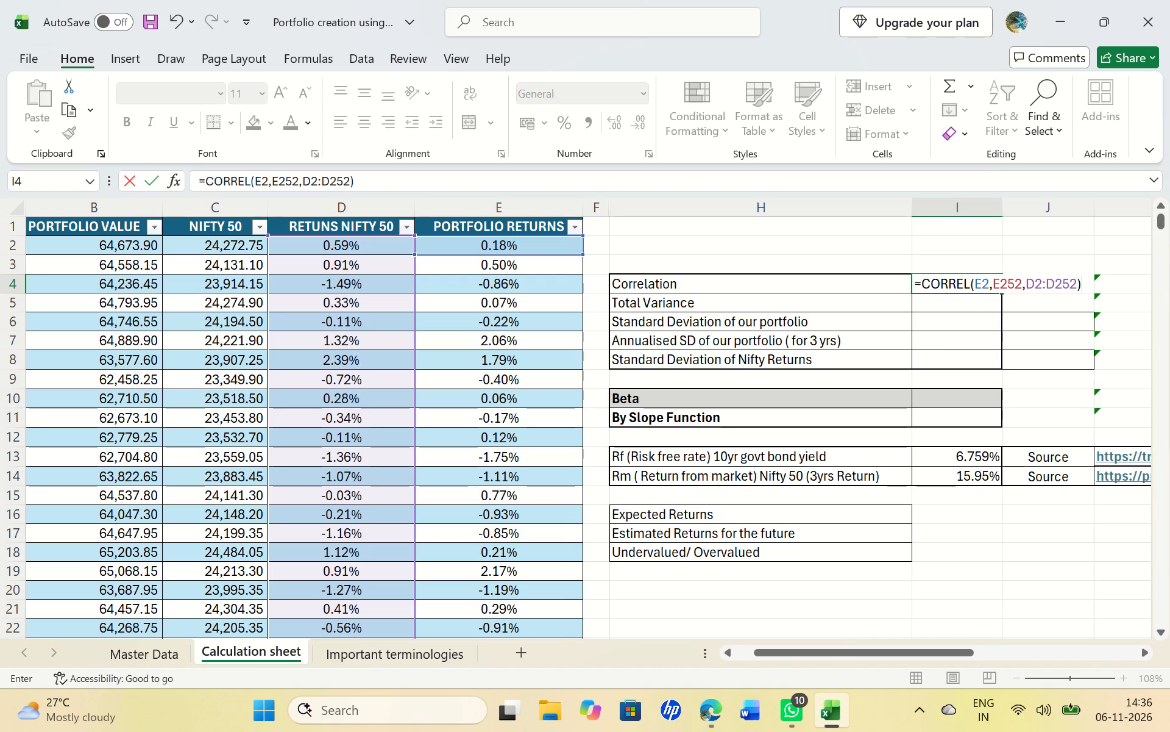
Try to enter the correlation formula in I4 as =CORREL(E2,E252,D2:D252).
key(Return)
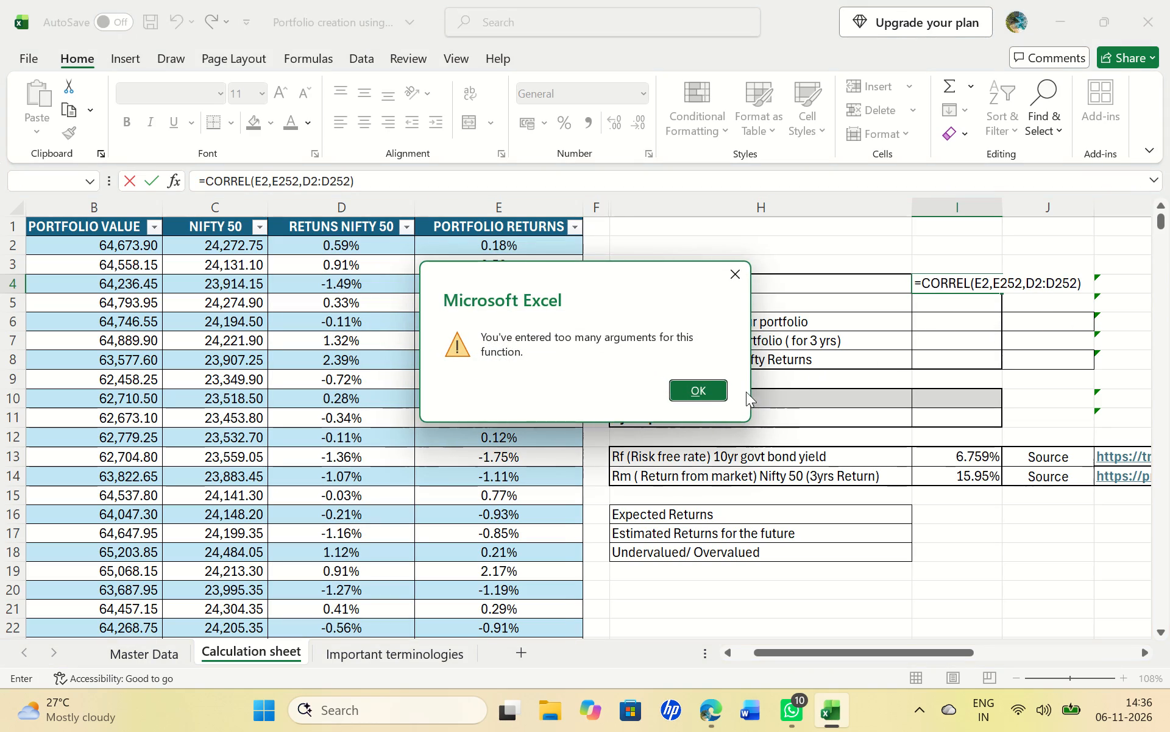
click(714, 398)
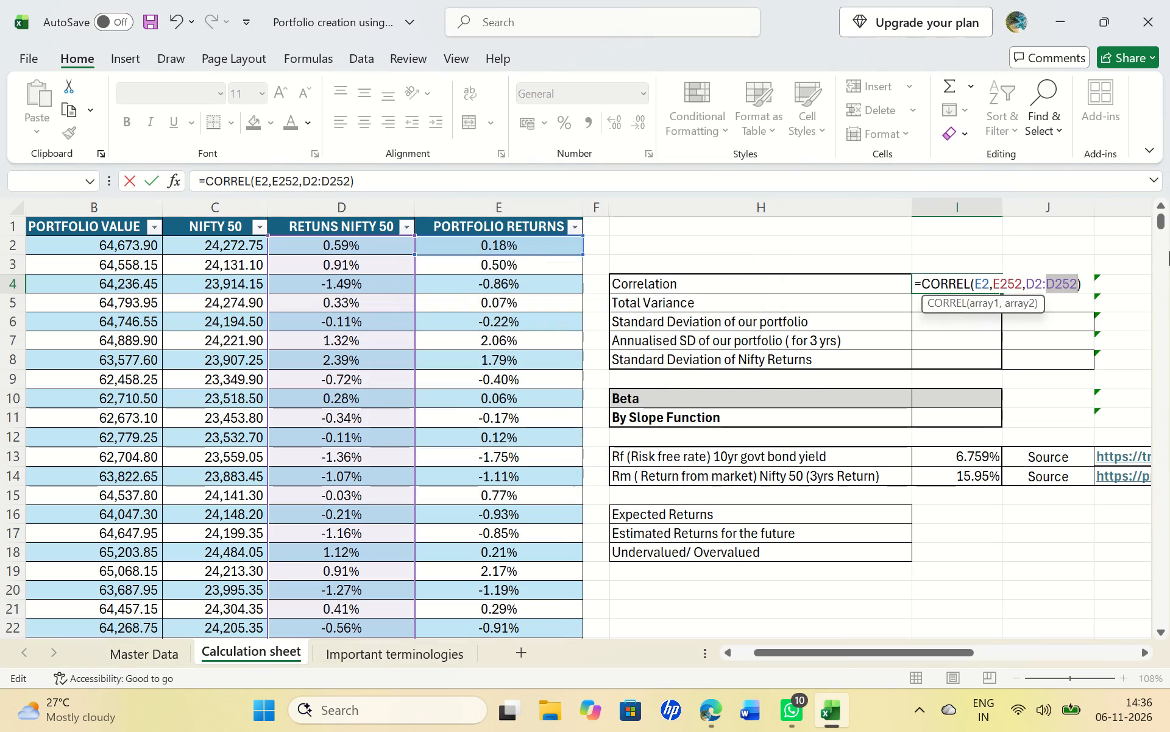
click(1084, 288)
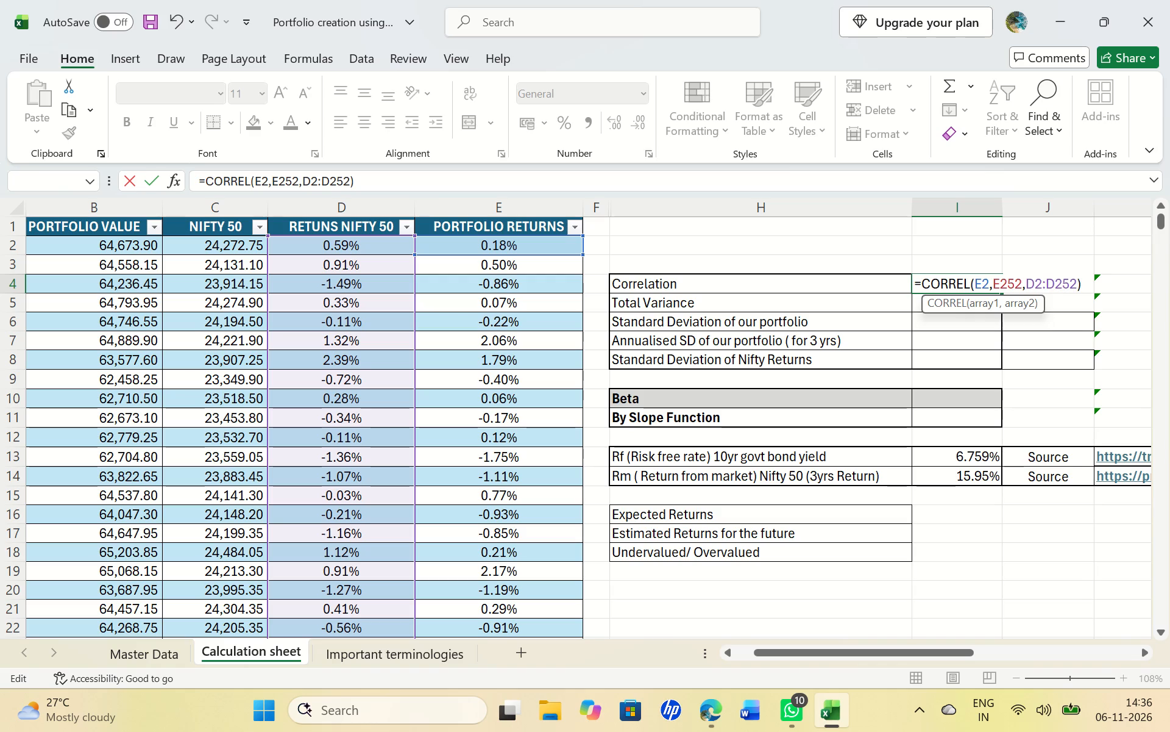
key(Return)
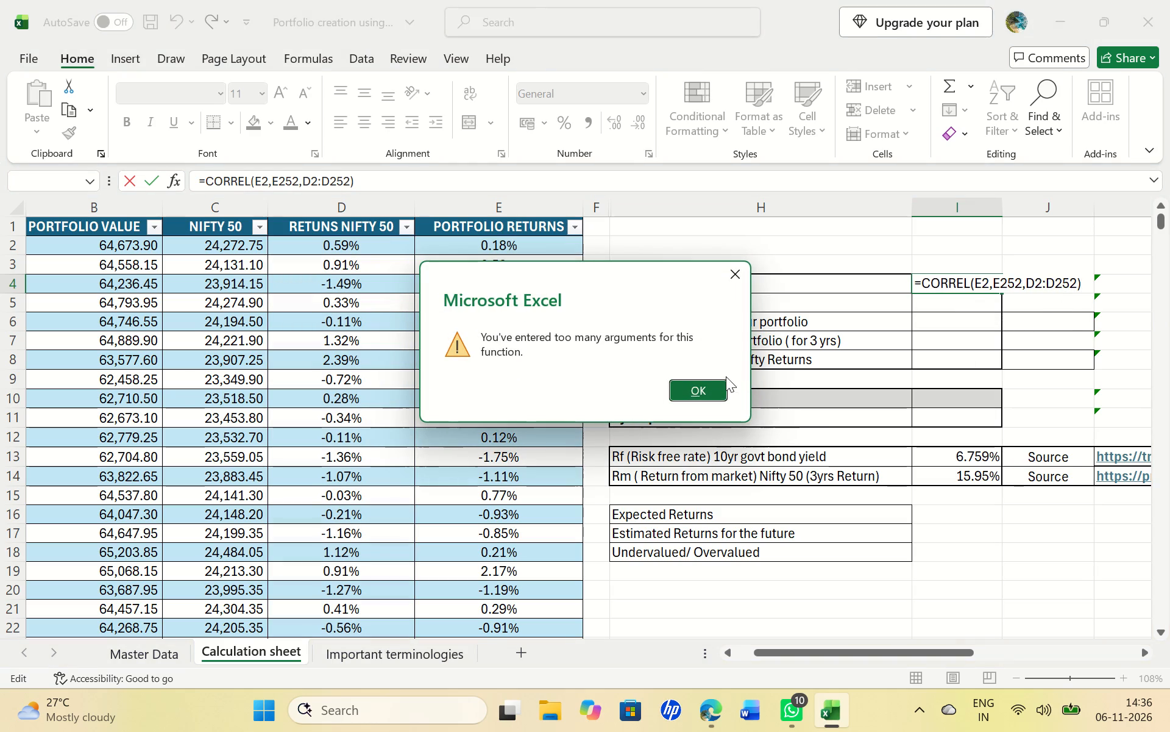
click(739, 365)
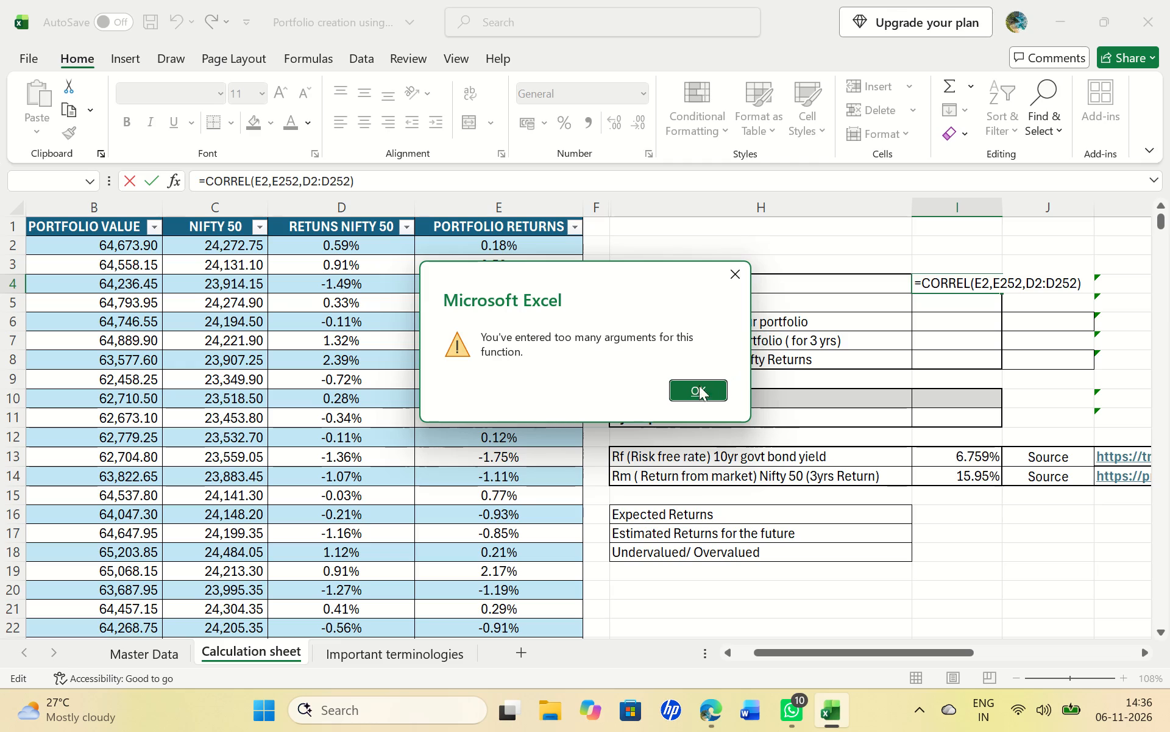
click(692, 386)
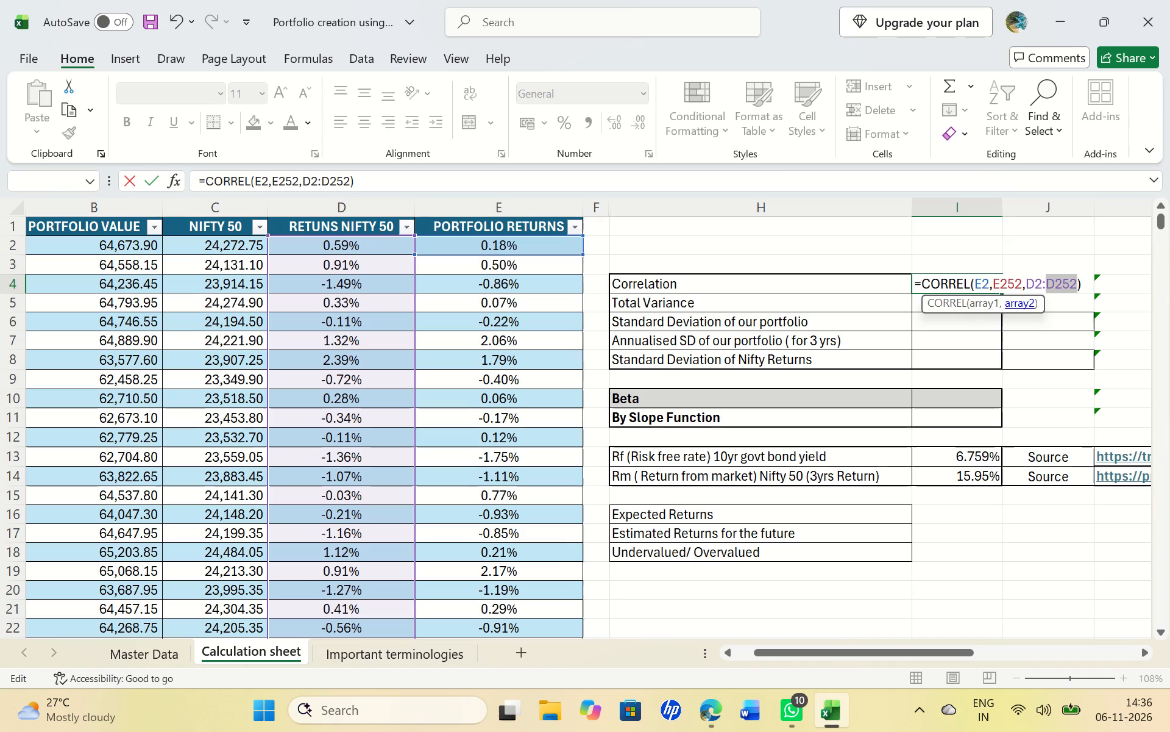
Replace the comma between E2 and E252 with a colon and enter =CORREL(E2:E252,D2:D252) in I4.
click(991, 286)
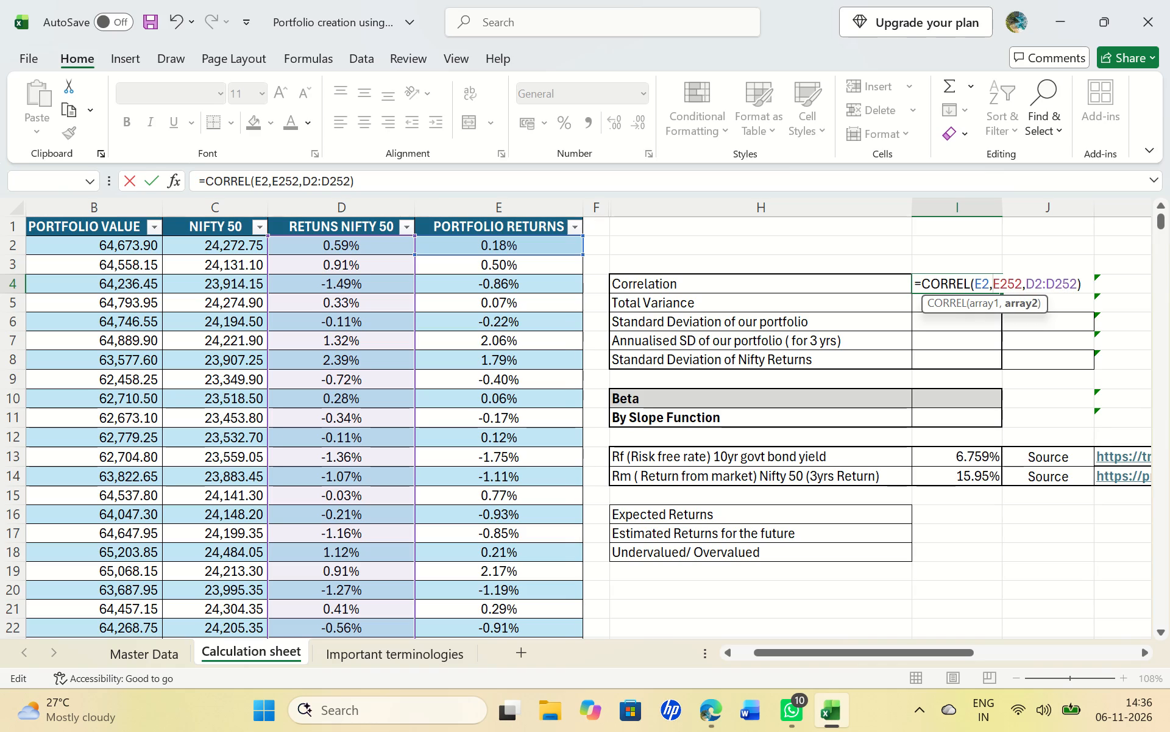
key(BackSpace)
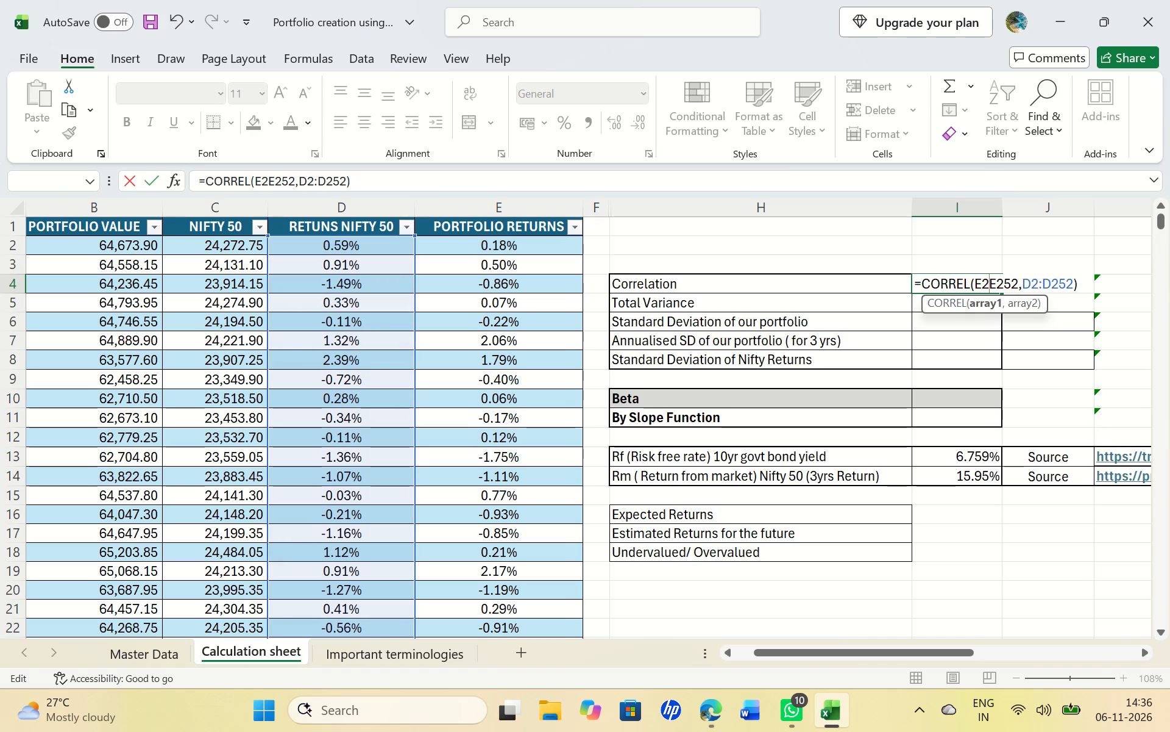
key(shift+colon)
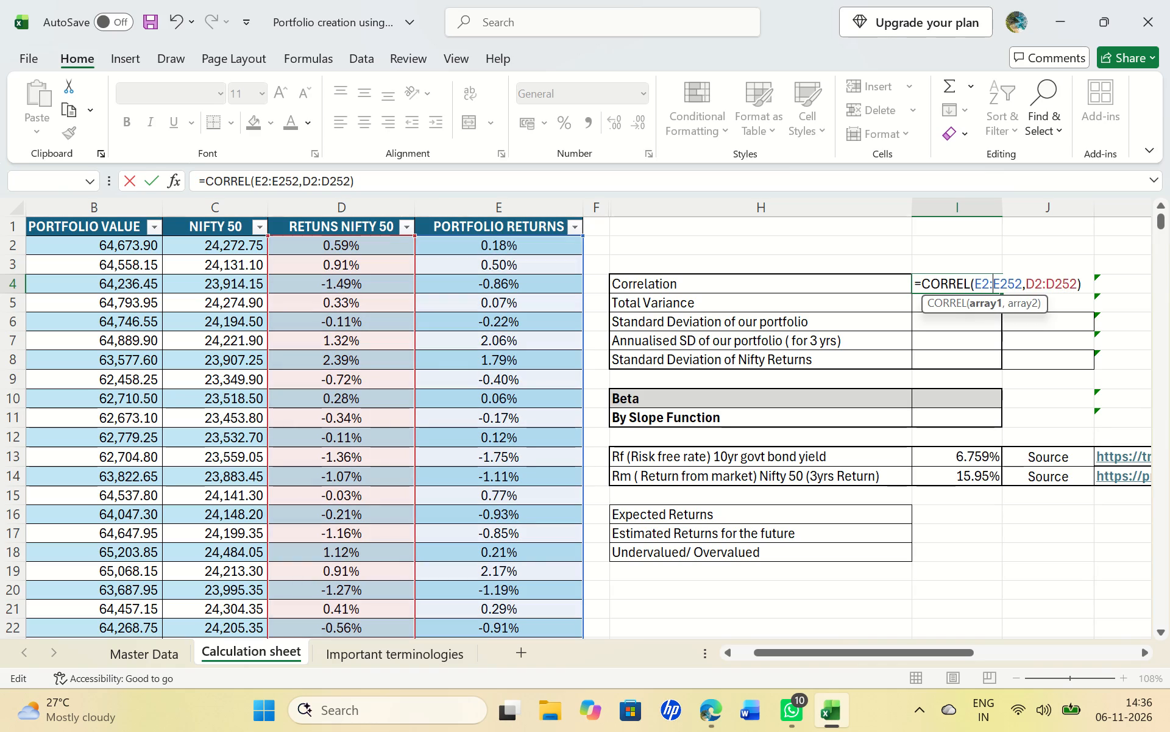
click(1080, 284)
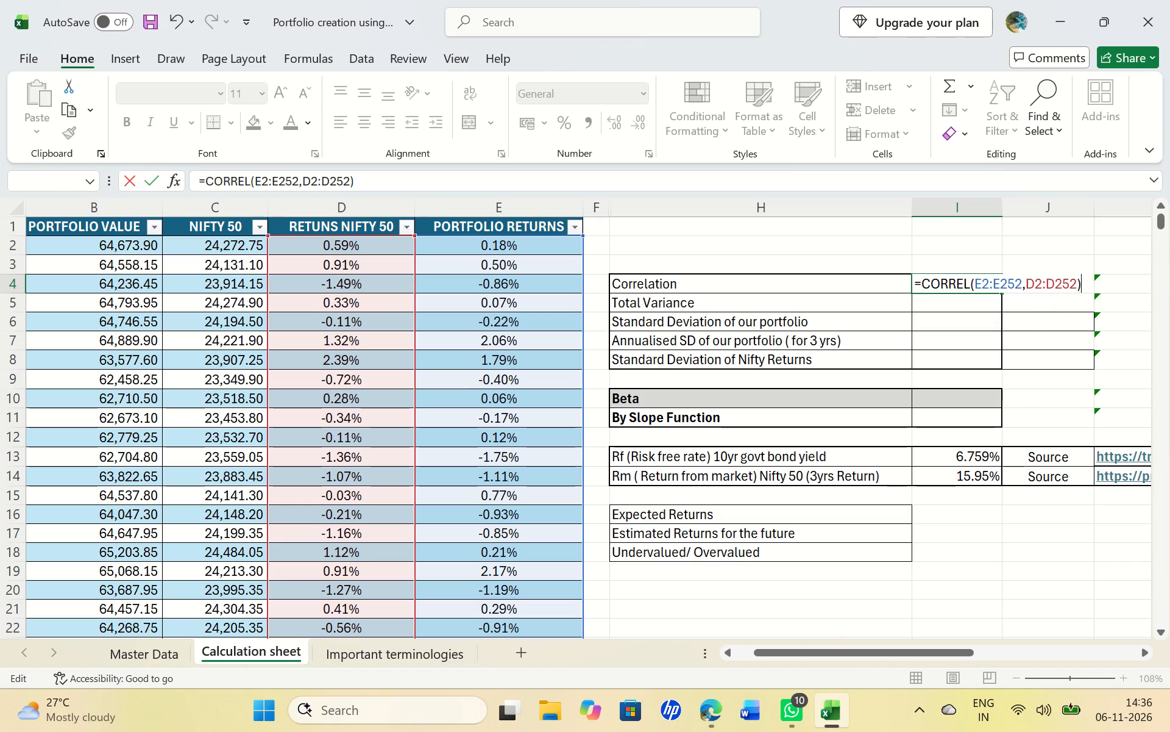
key(Return)
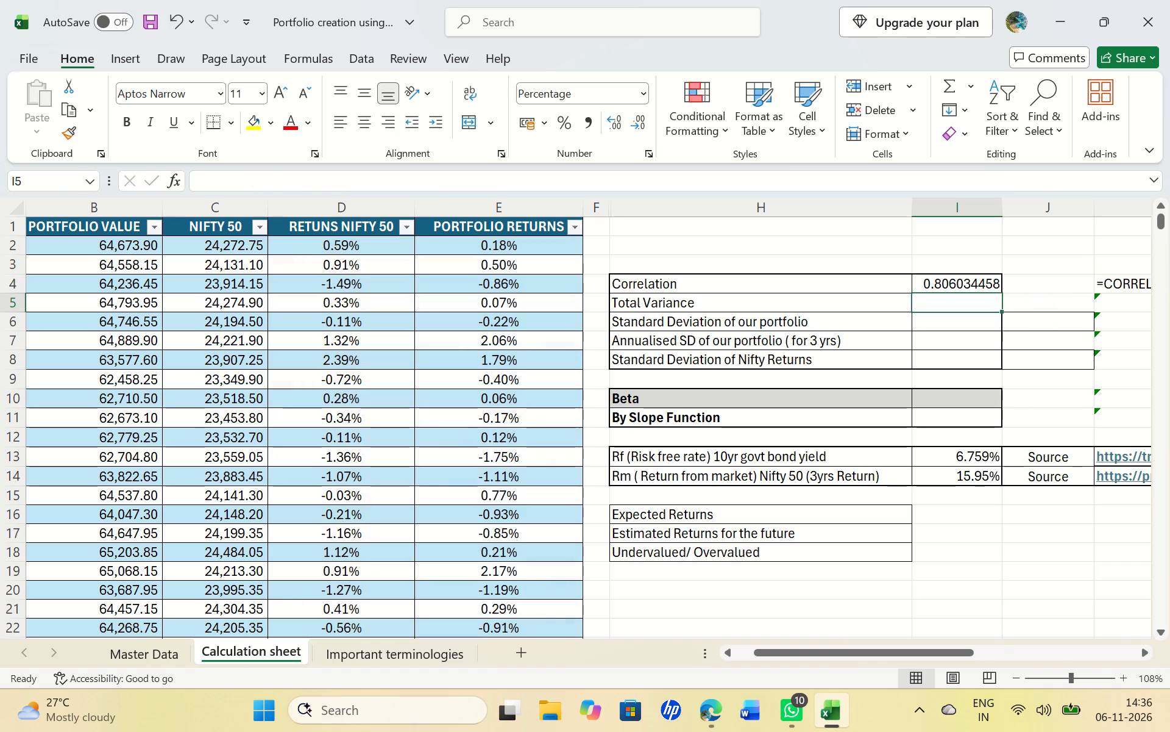
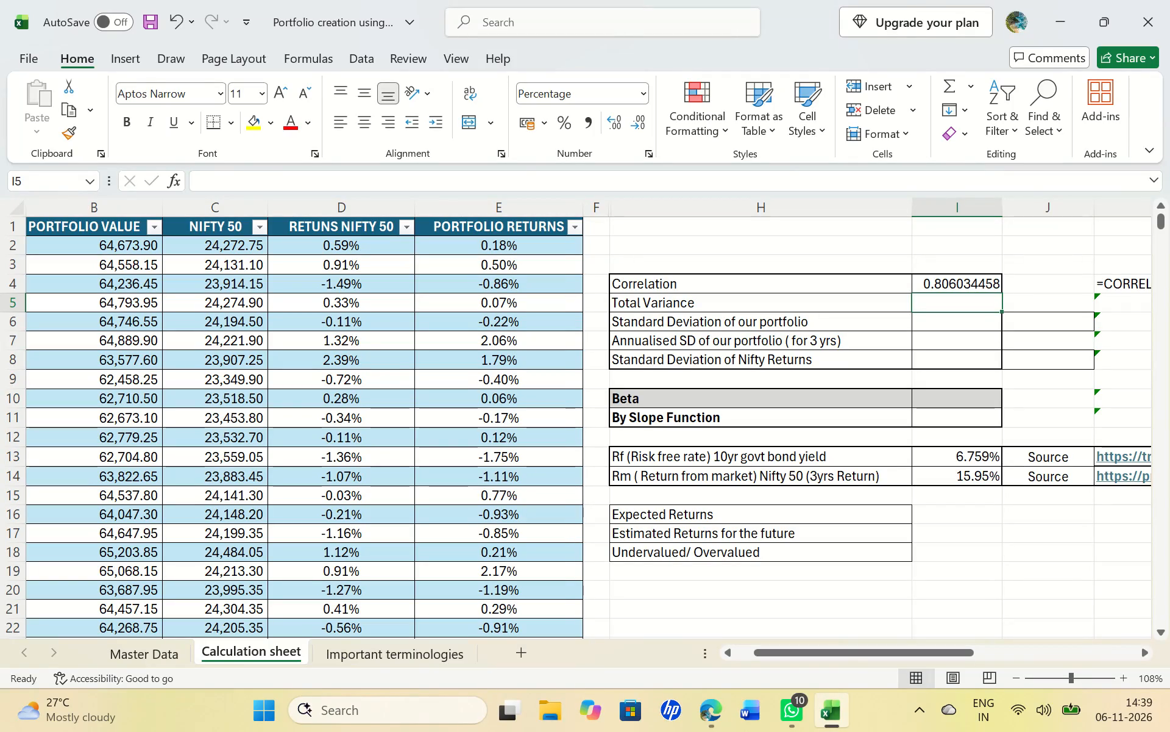
Select the Correlation result cell I4.
click(998, 285)
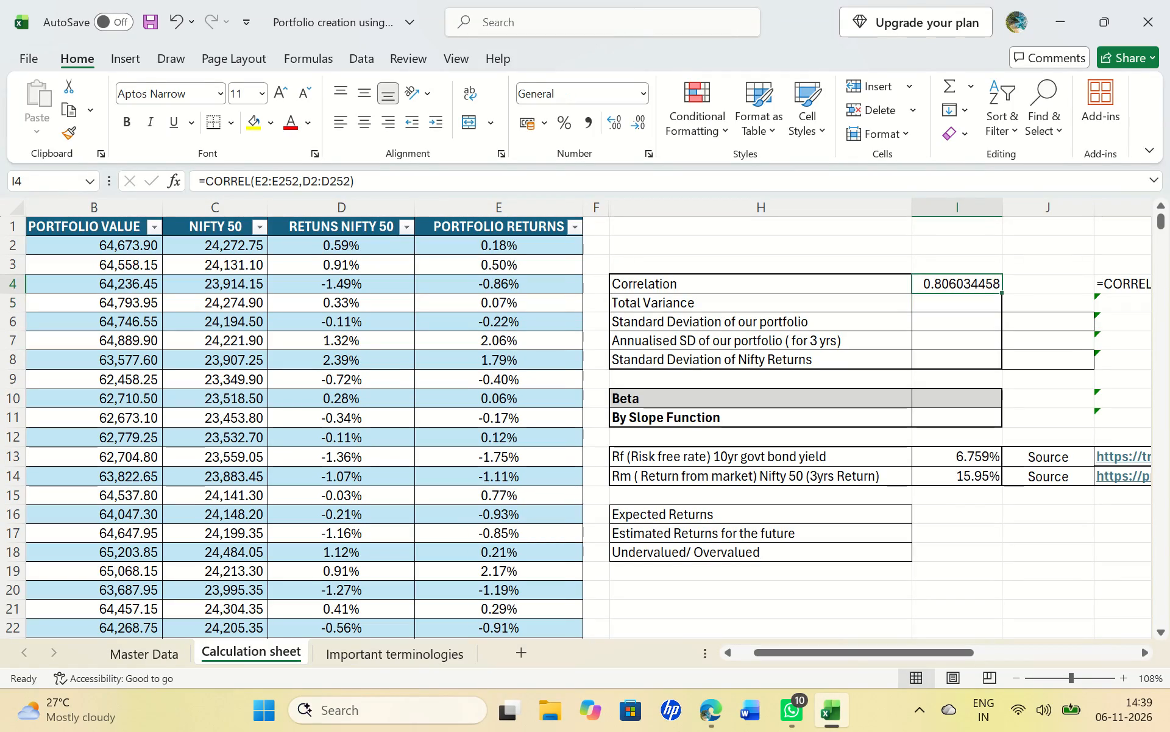
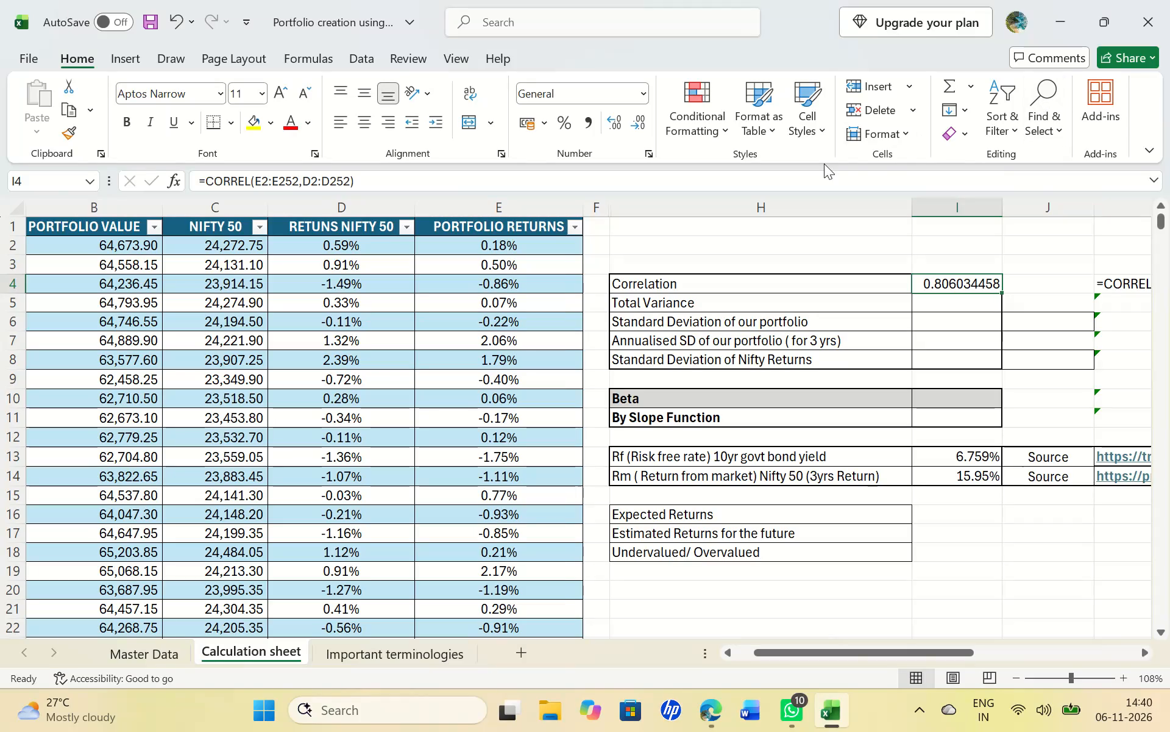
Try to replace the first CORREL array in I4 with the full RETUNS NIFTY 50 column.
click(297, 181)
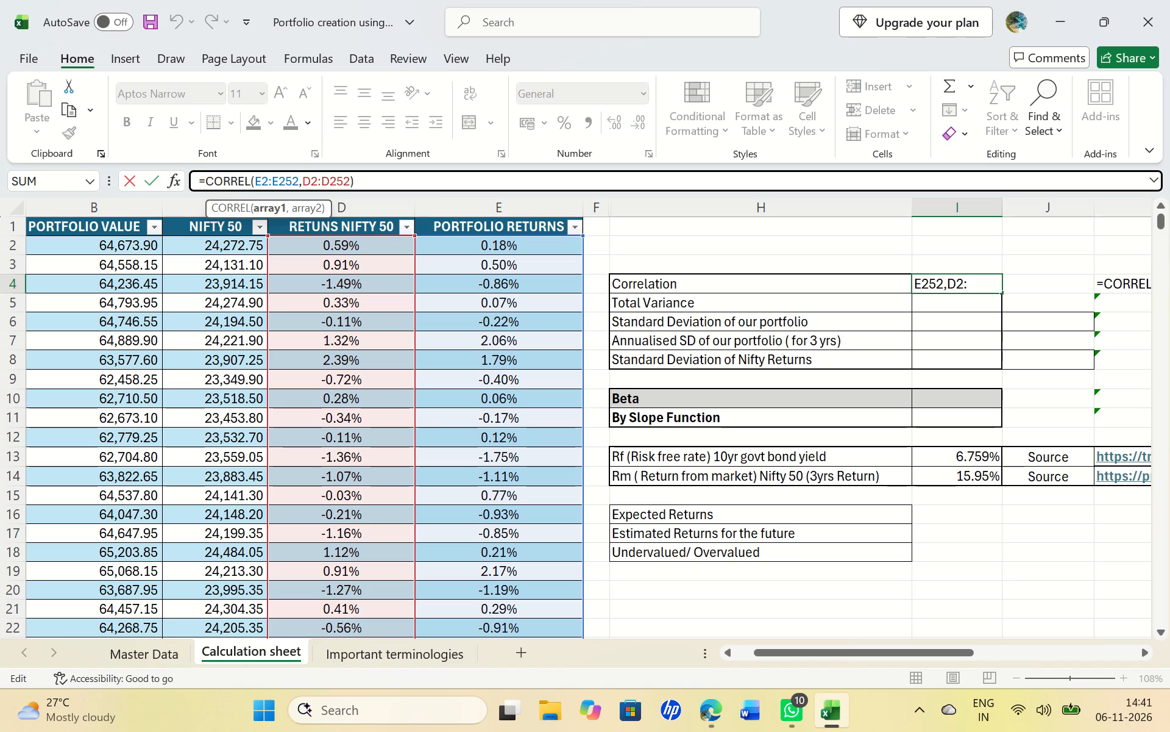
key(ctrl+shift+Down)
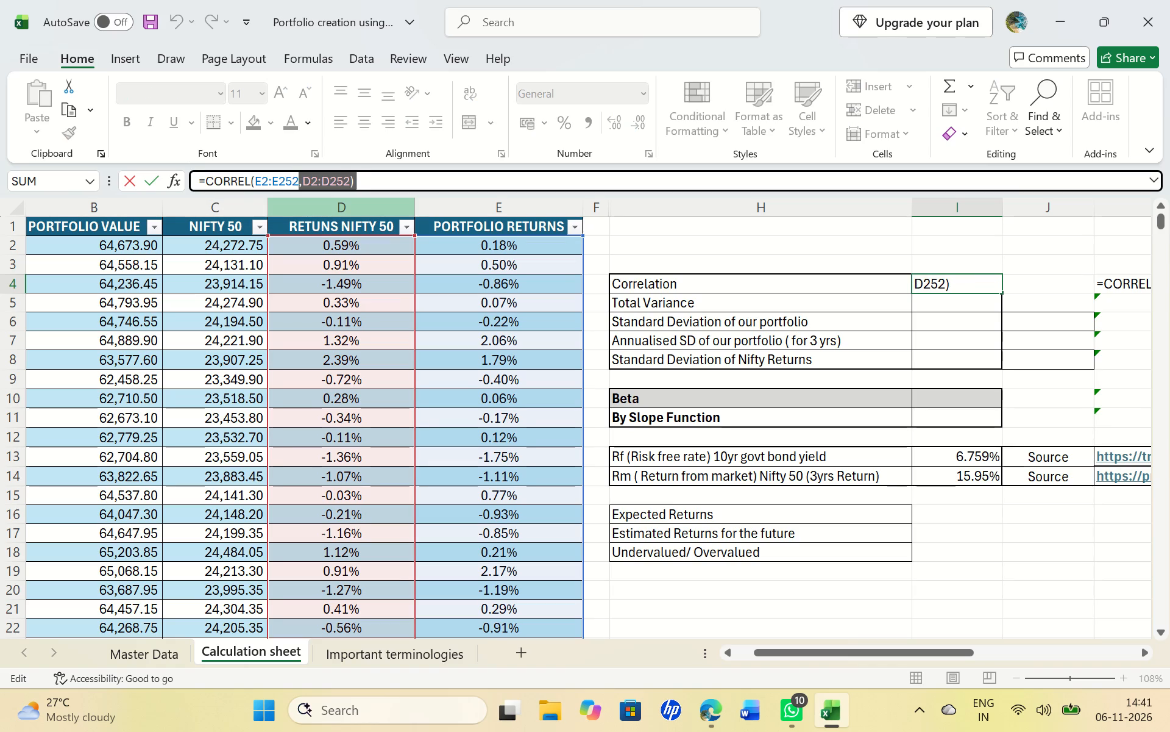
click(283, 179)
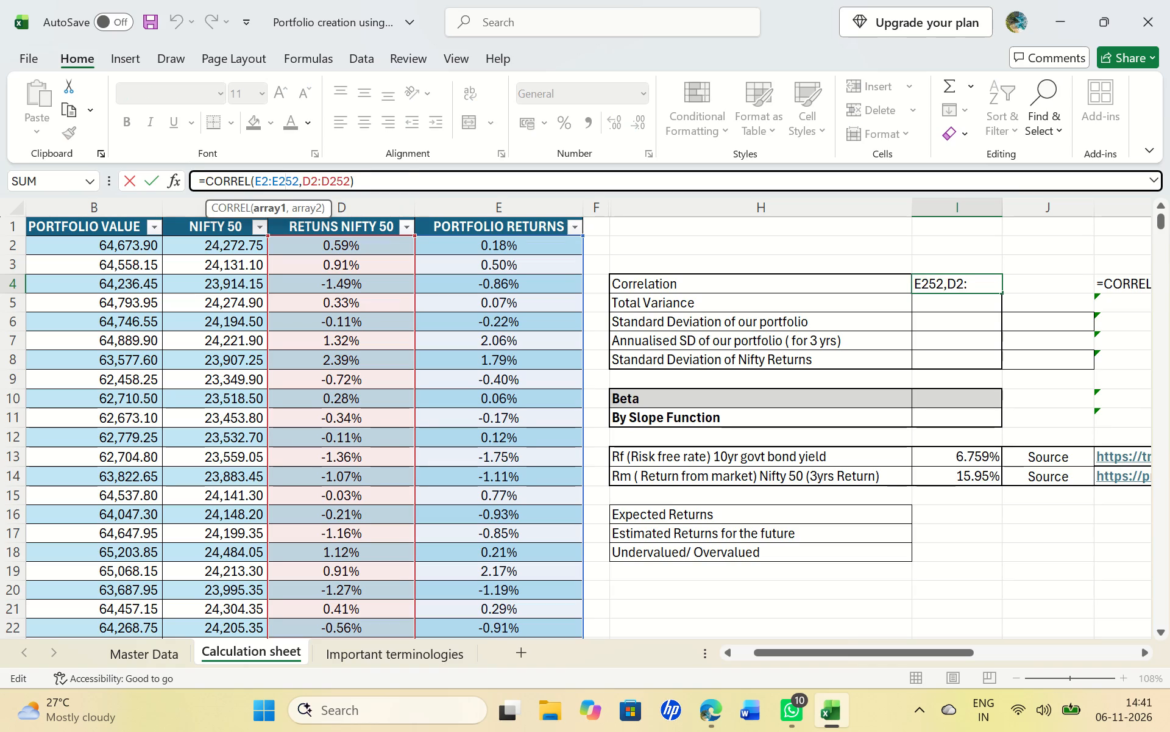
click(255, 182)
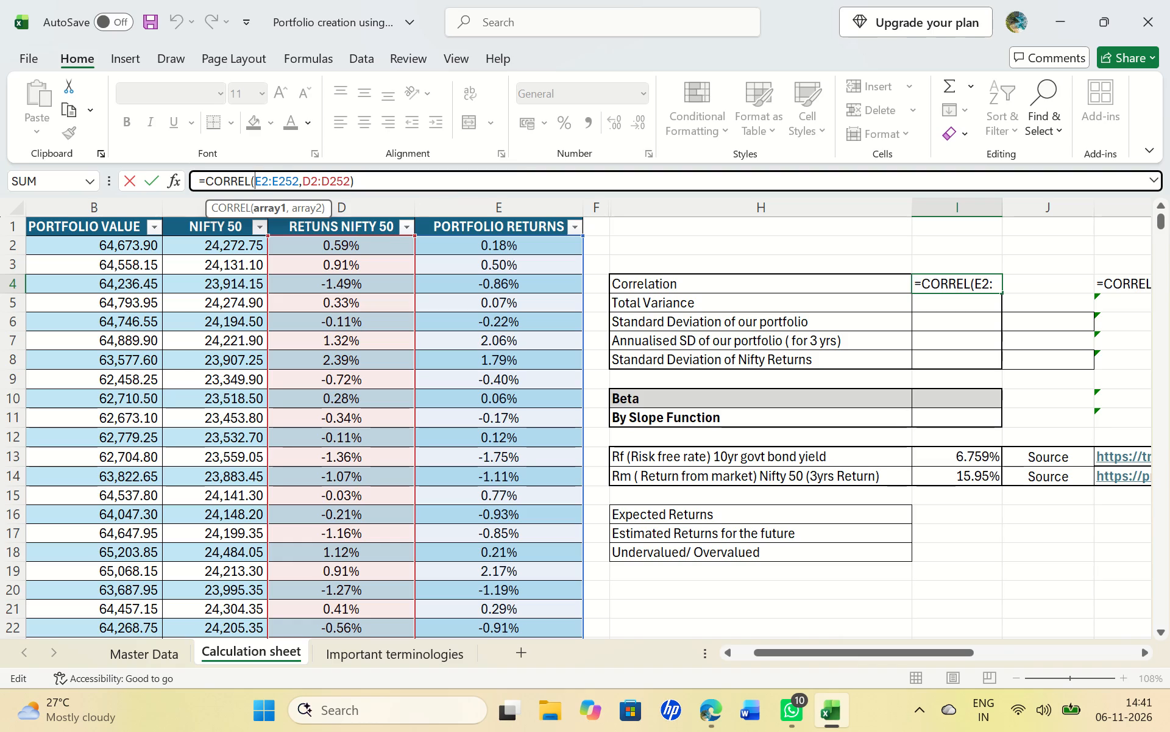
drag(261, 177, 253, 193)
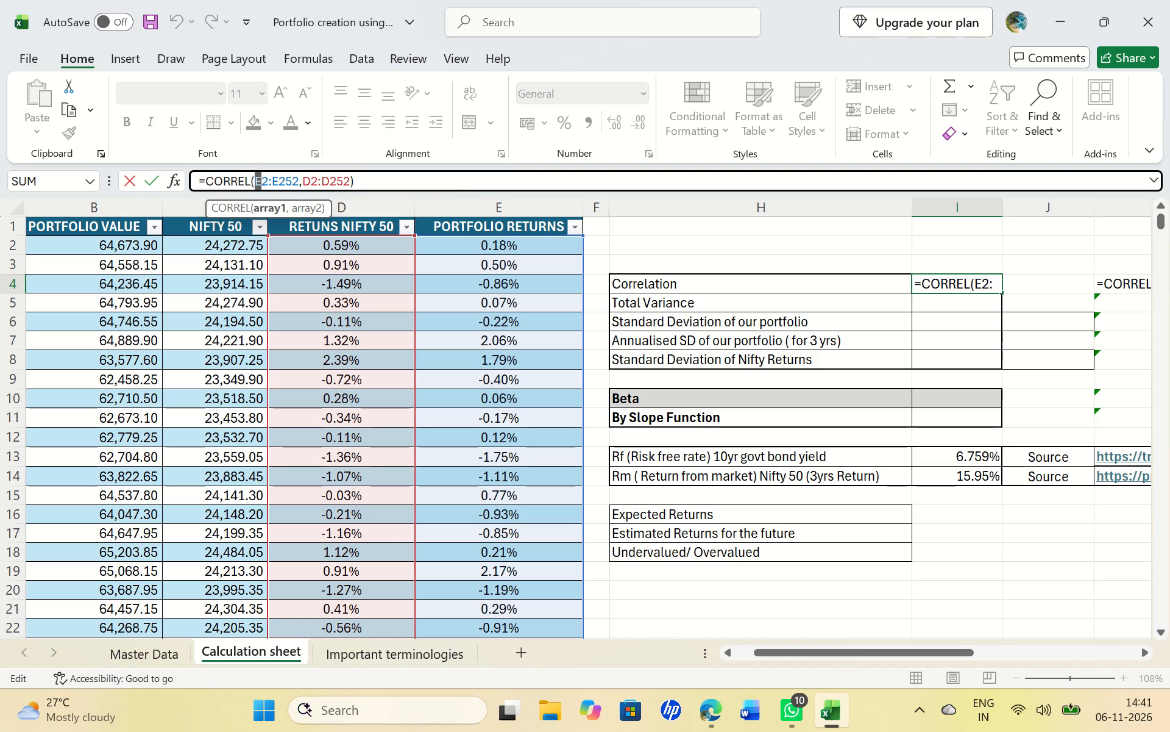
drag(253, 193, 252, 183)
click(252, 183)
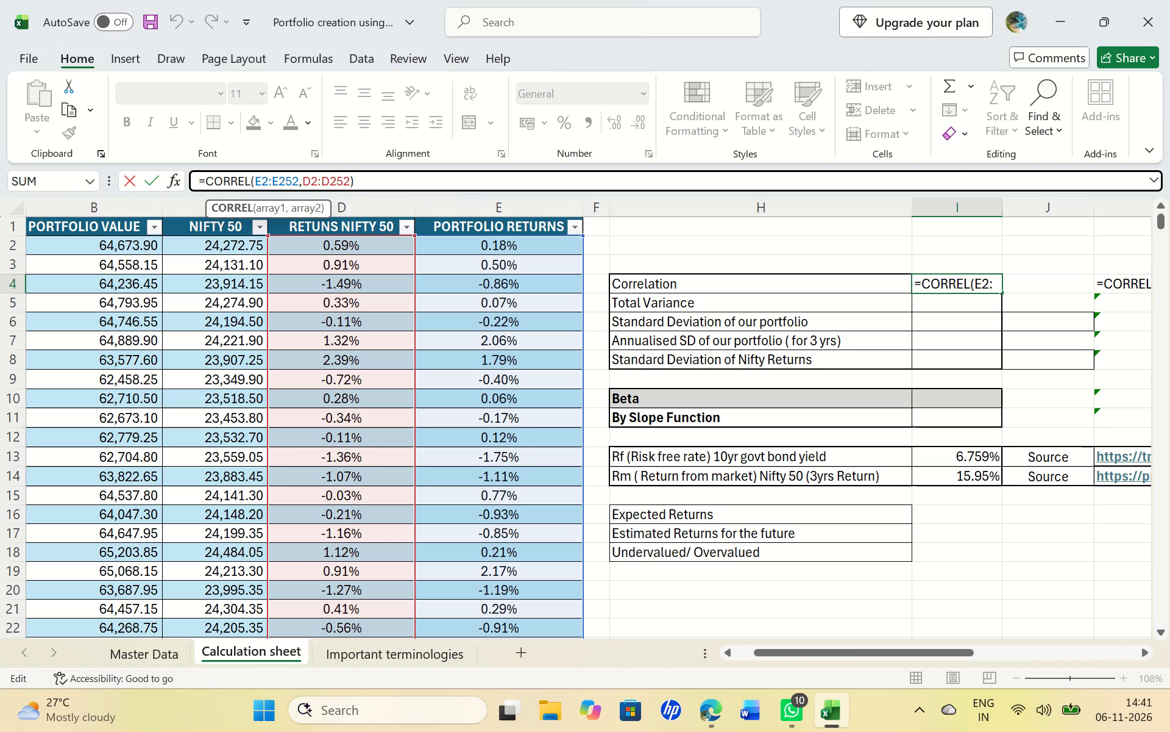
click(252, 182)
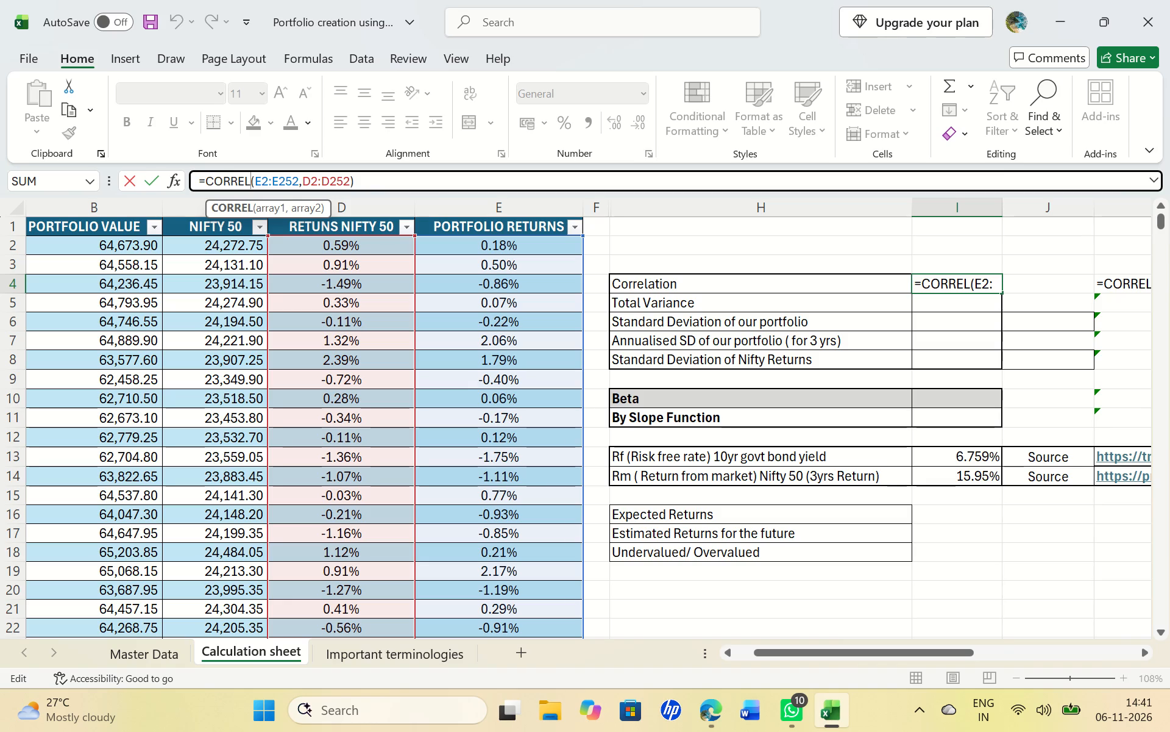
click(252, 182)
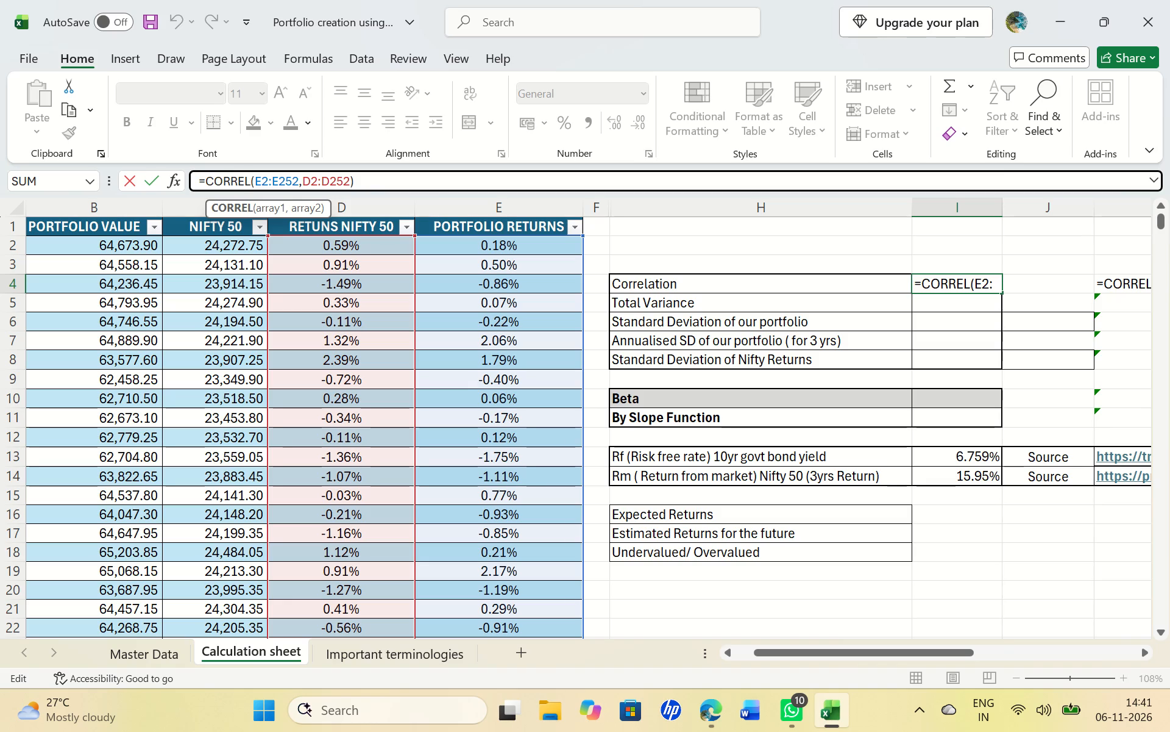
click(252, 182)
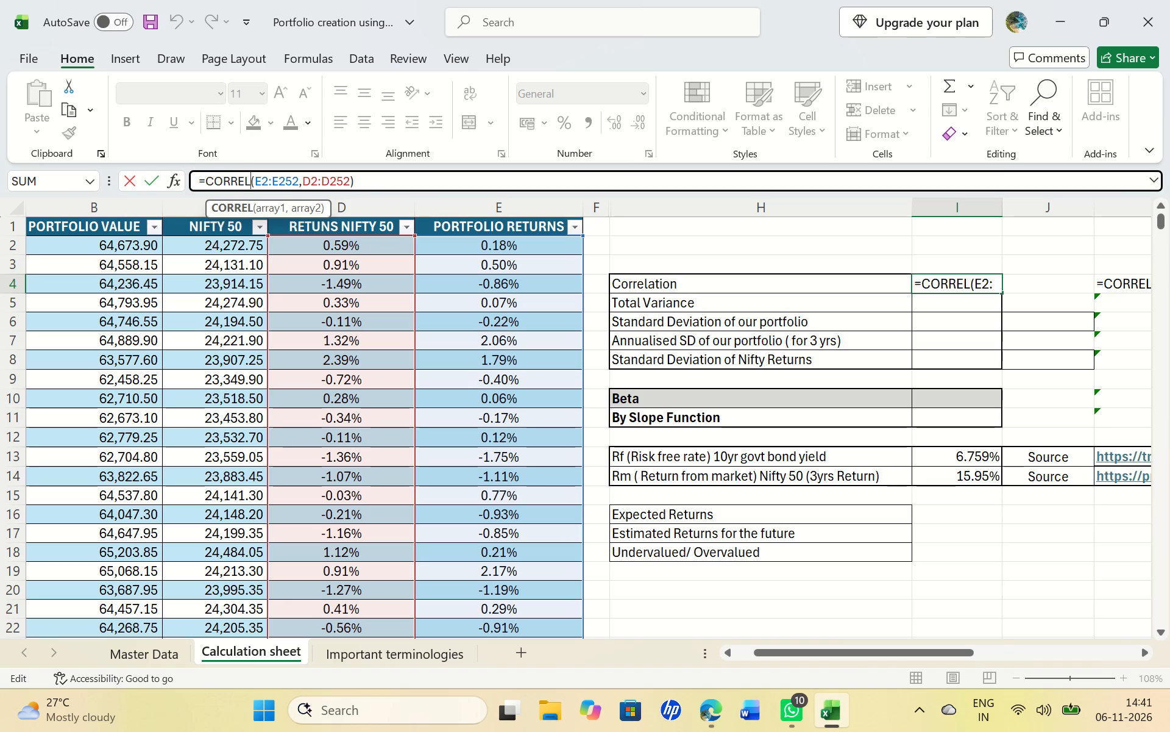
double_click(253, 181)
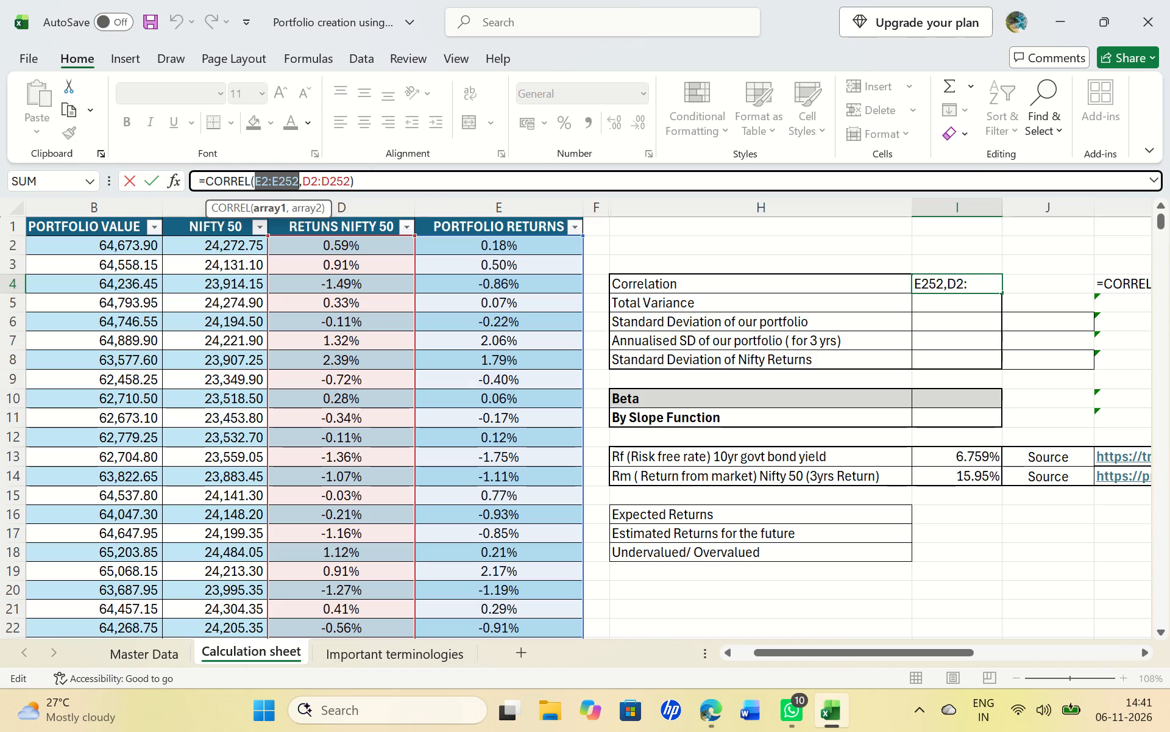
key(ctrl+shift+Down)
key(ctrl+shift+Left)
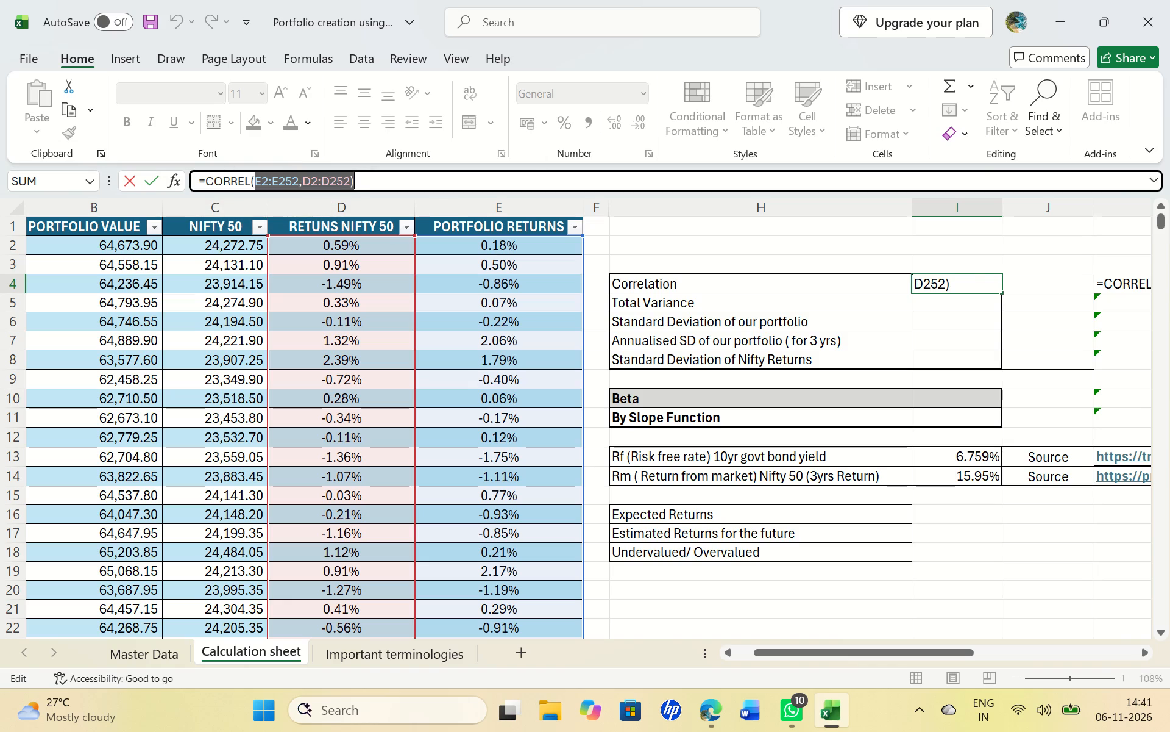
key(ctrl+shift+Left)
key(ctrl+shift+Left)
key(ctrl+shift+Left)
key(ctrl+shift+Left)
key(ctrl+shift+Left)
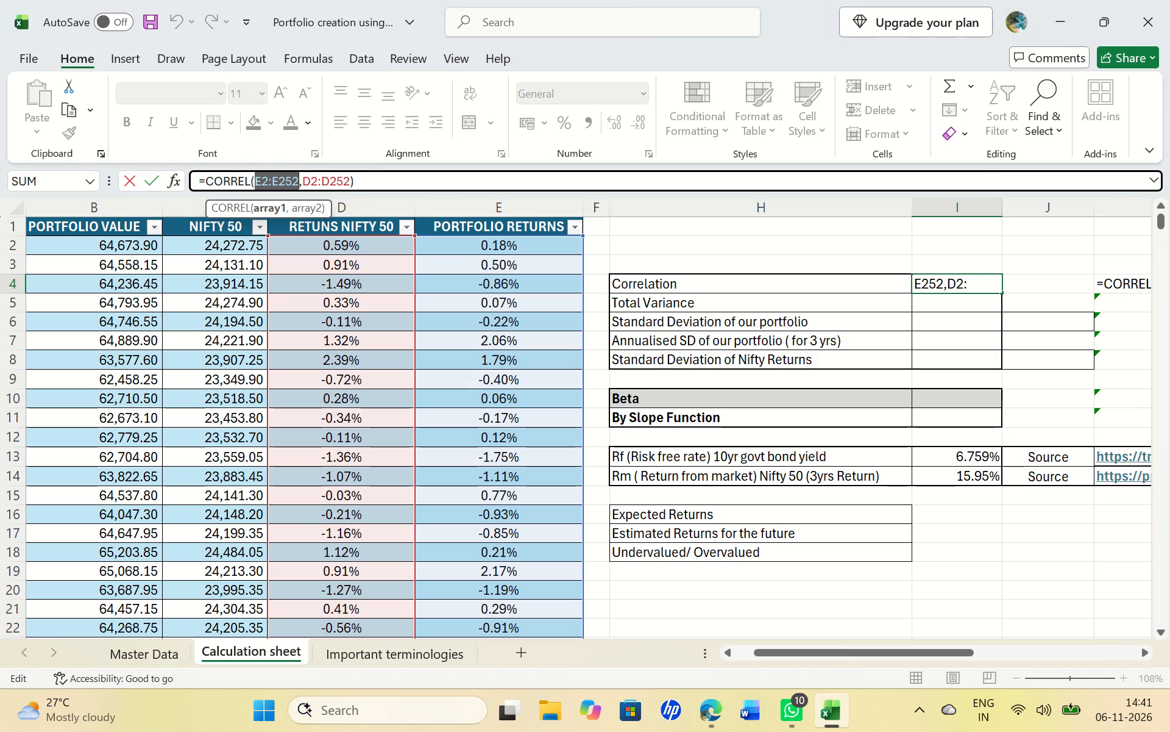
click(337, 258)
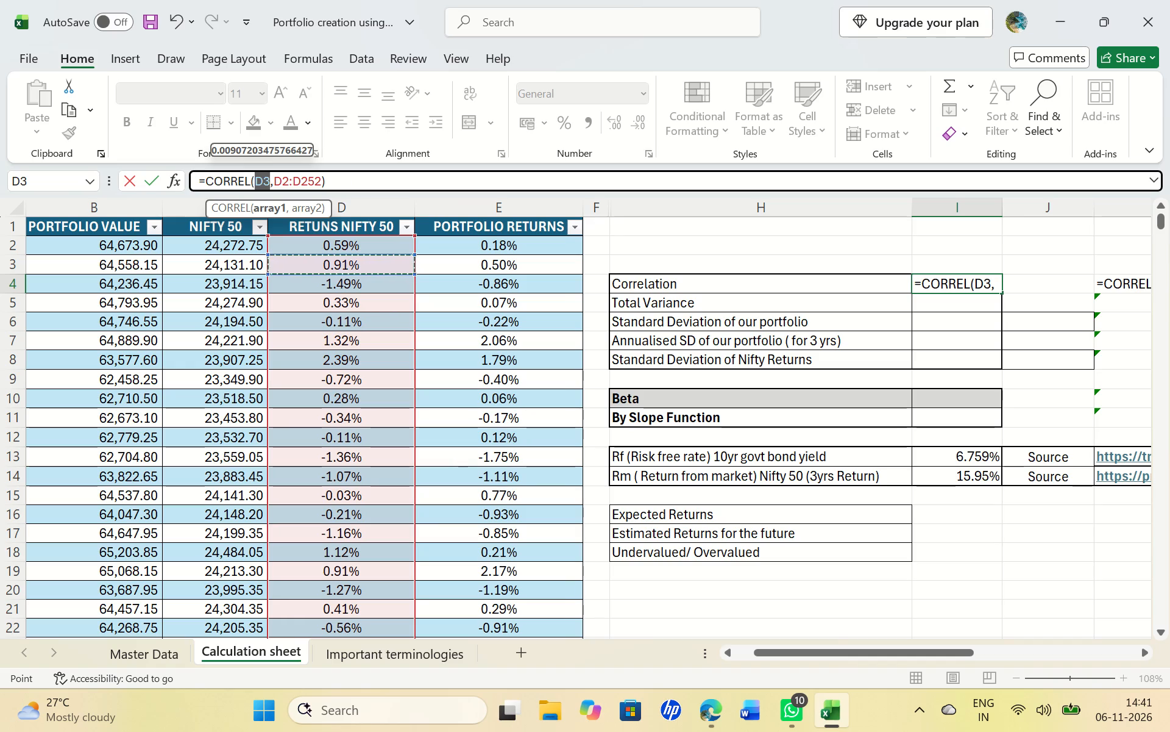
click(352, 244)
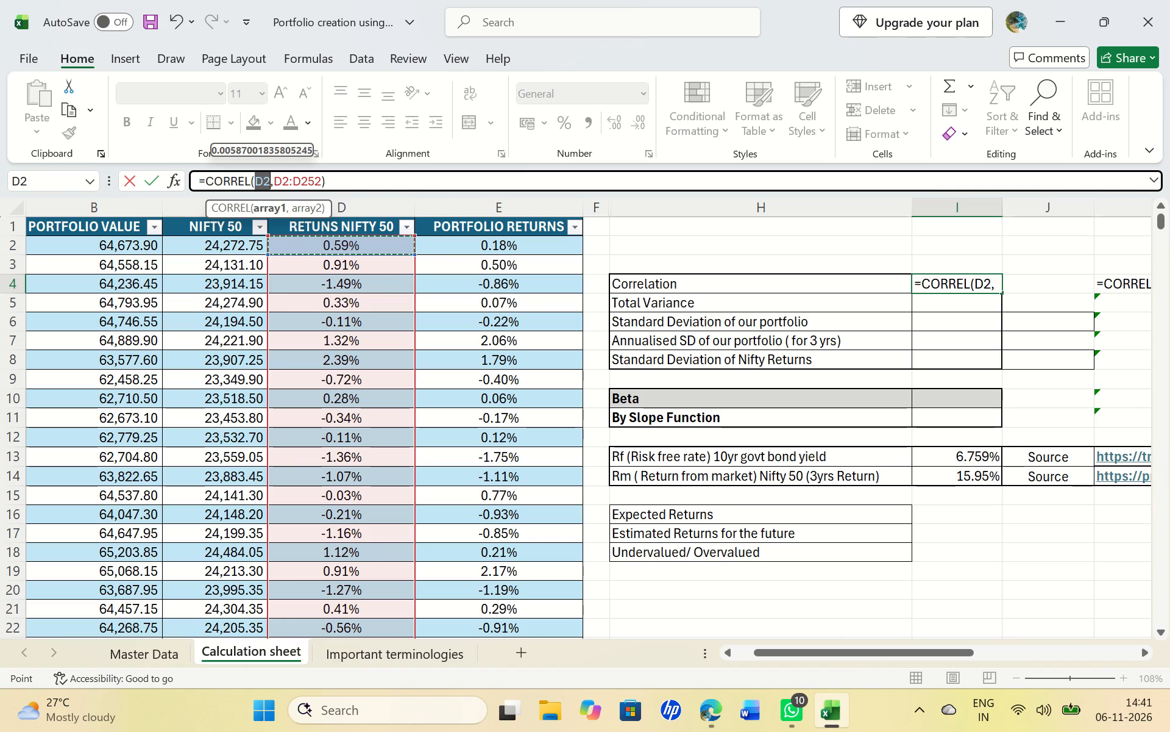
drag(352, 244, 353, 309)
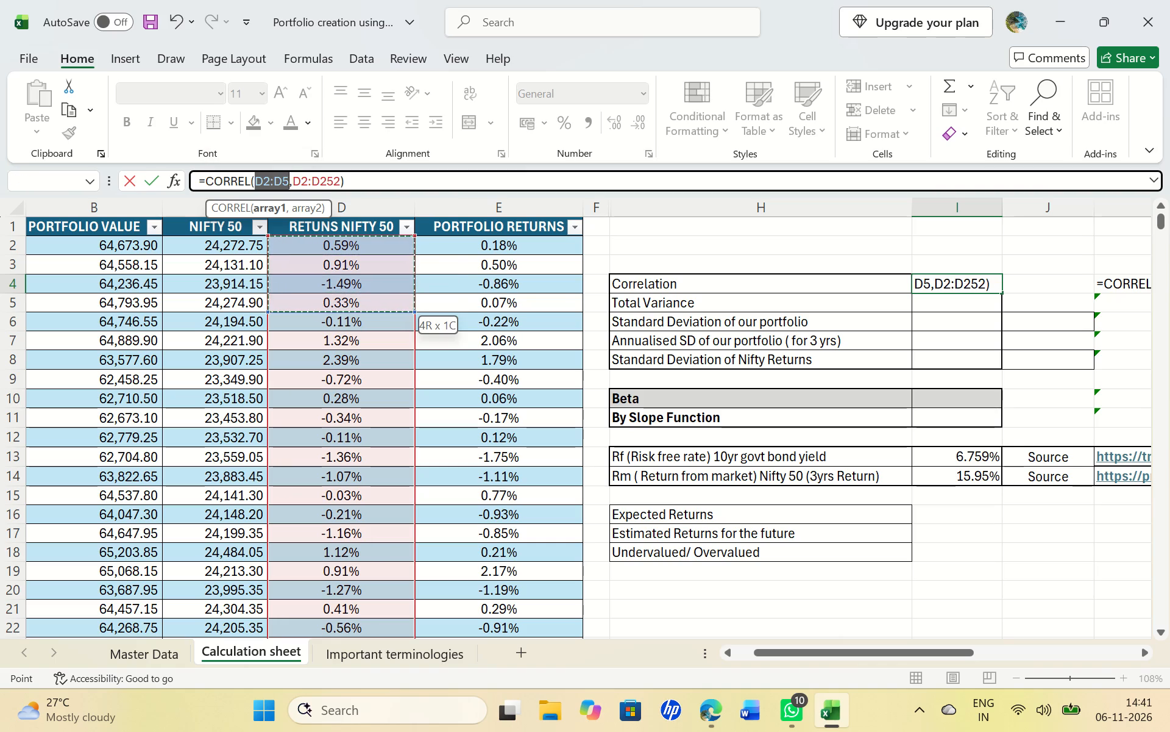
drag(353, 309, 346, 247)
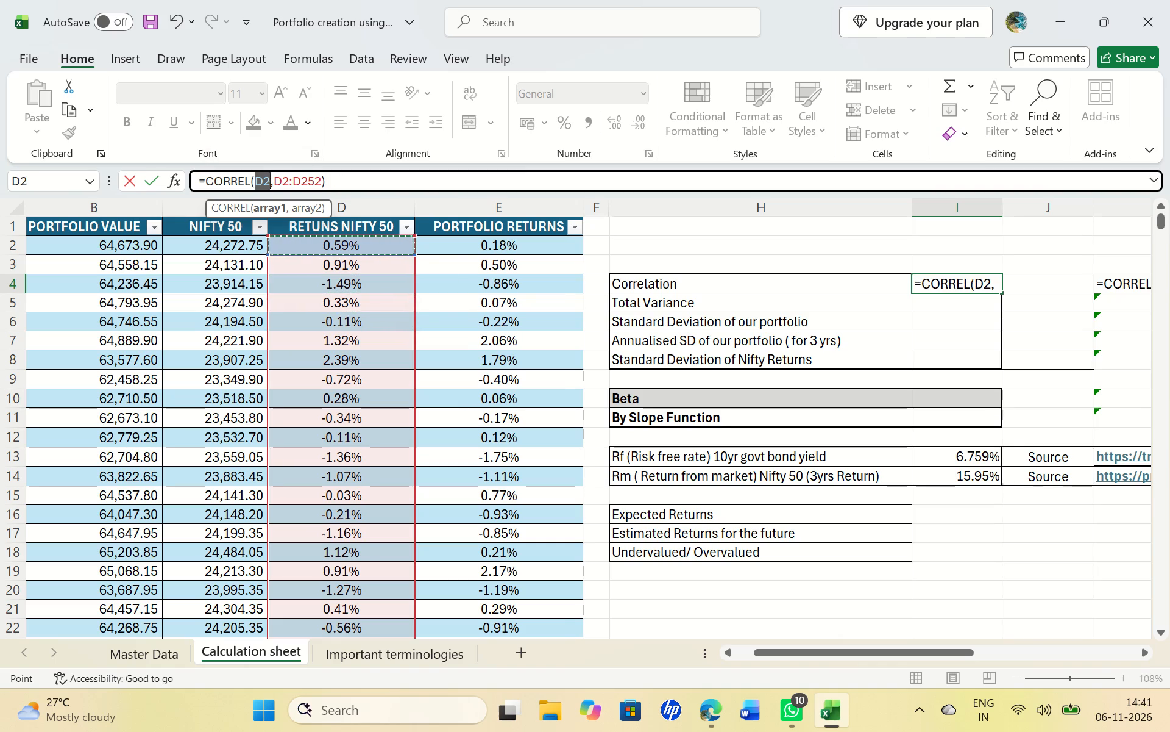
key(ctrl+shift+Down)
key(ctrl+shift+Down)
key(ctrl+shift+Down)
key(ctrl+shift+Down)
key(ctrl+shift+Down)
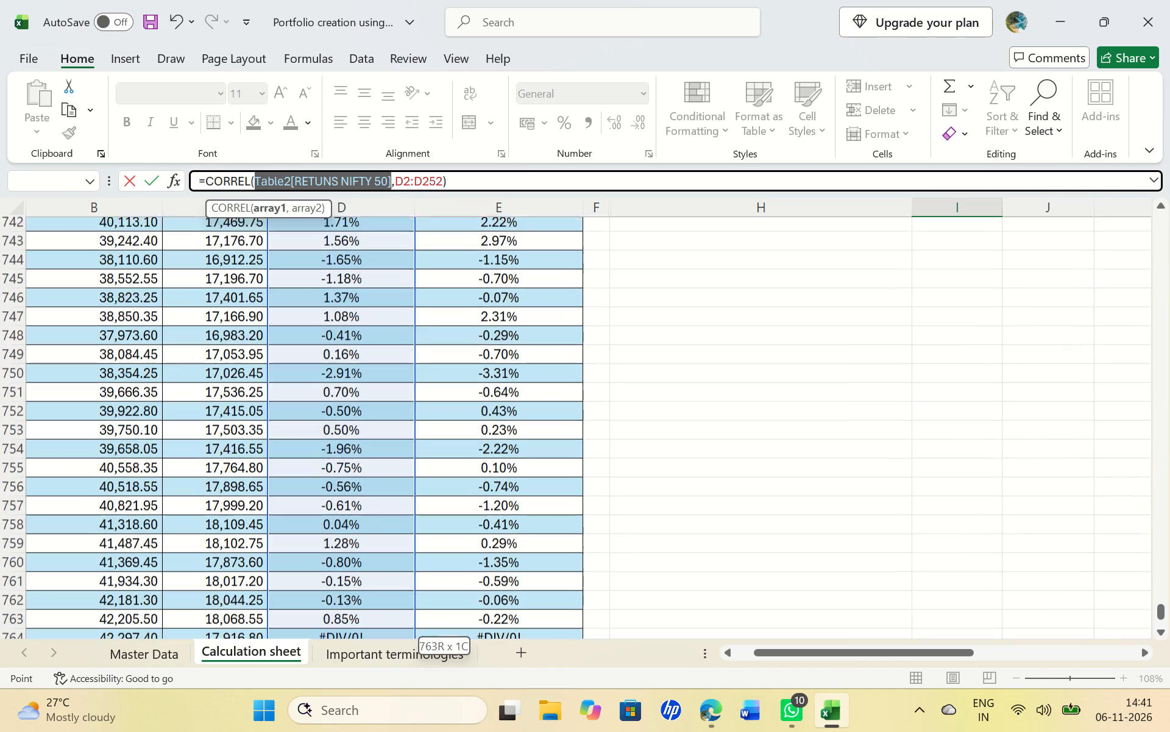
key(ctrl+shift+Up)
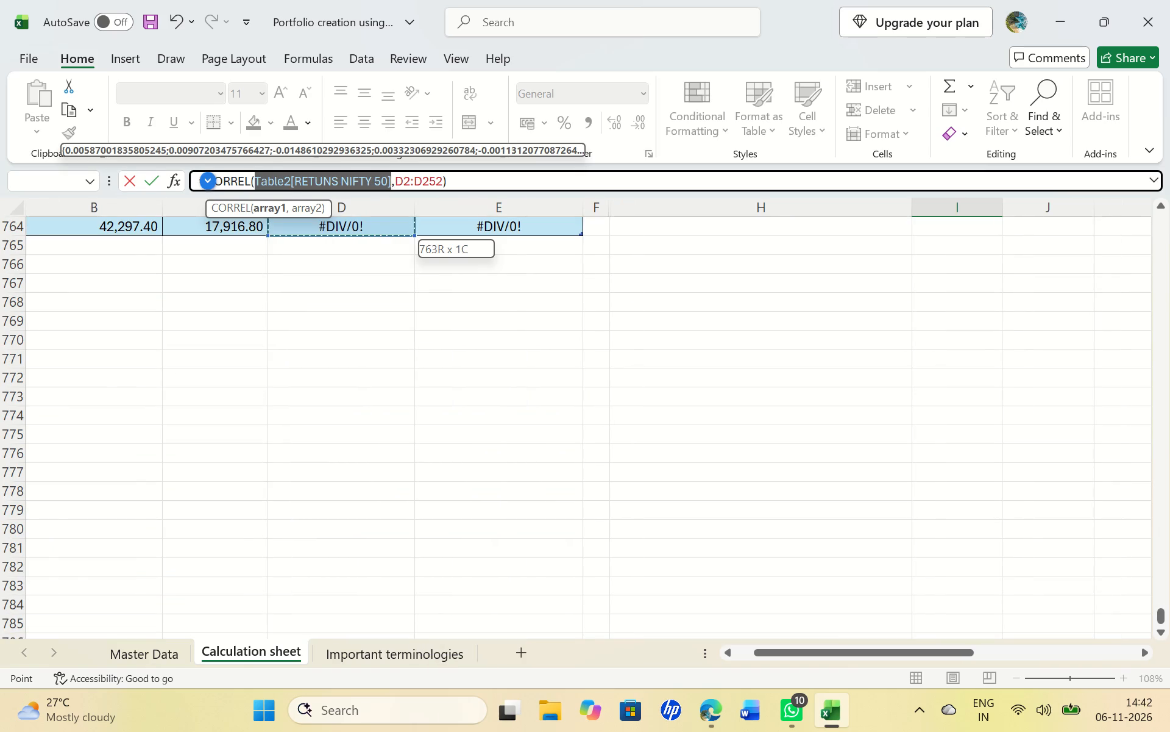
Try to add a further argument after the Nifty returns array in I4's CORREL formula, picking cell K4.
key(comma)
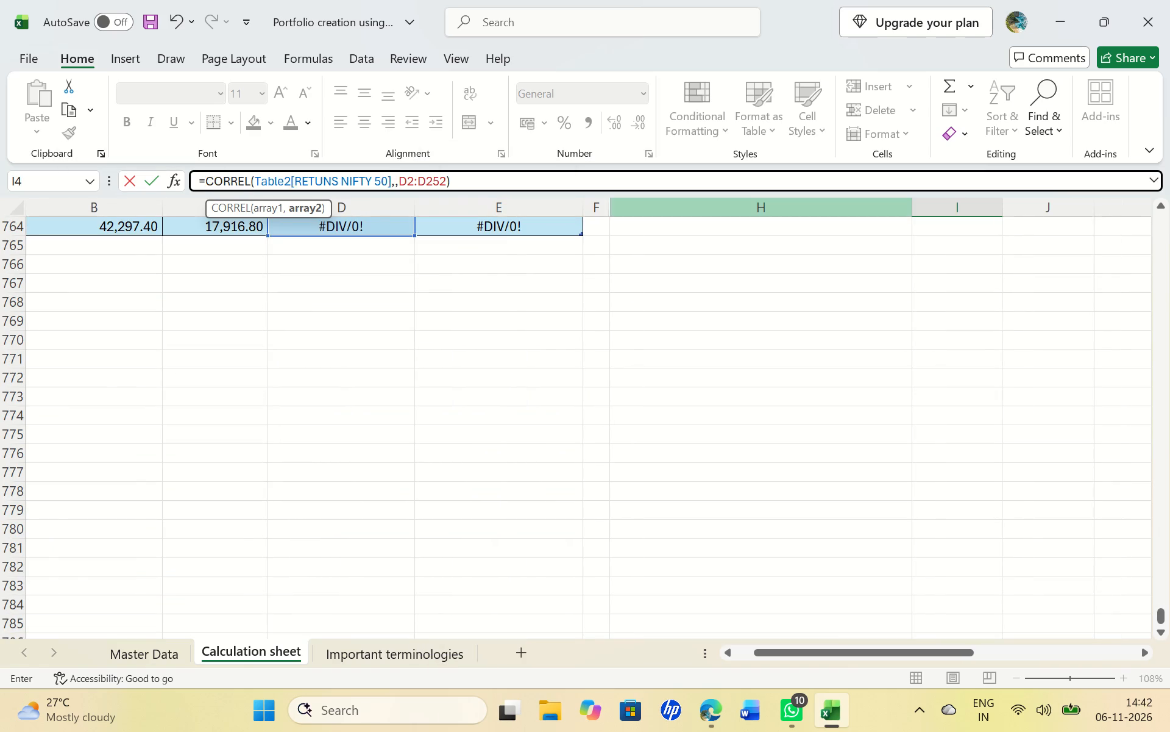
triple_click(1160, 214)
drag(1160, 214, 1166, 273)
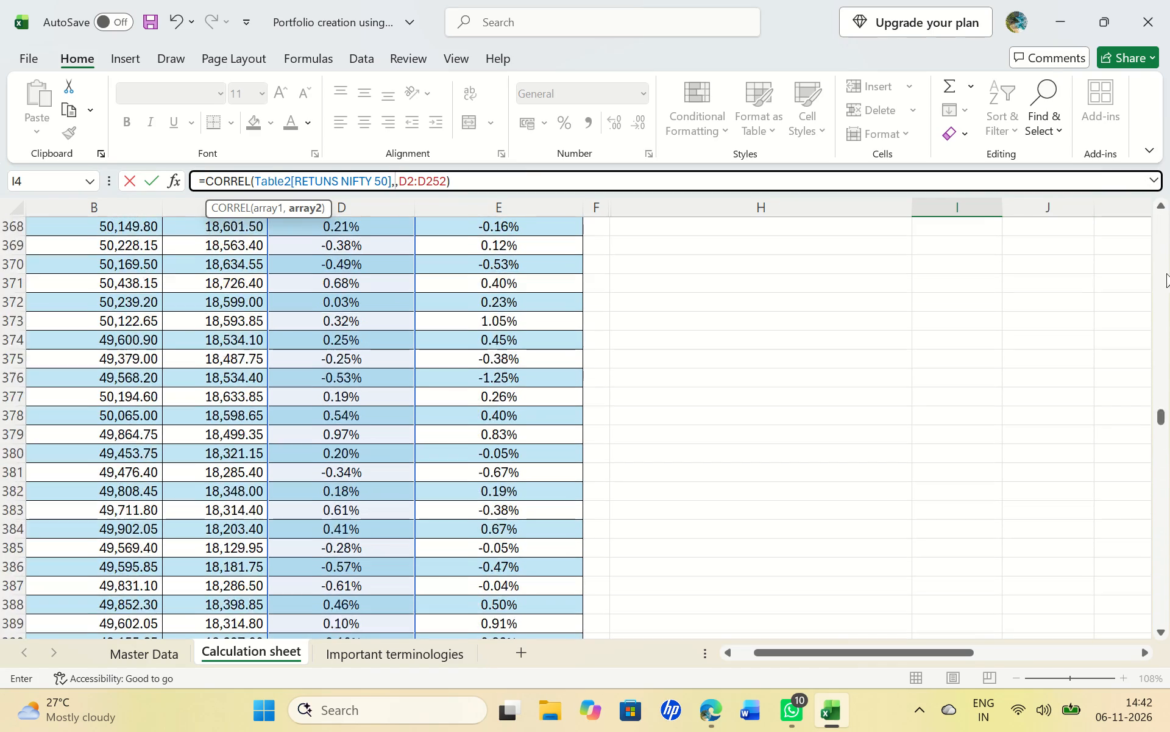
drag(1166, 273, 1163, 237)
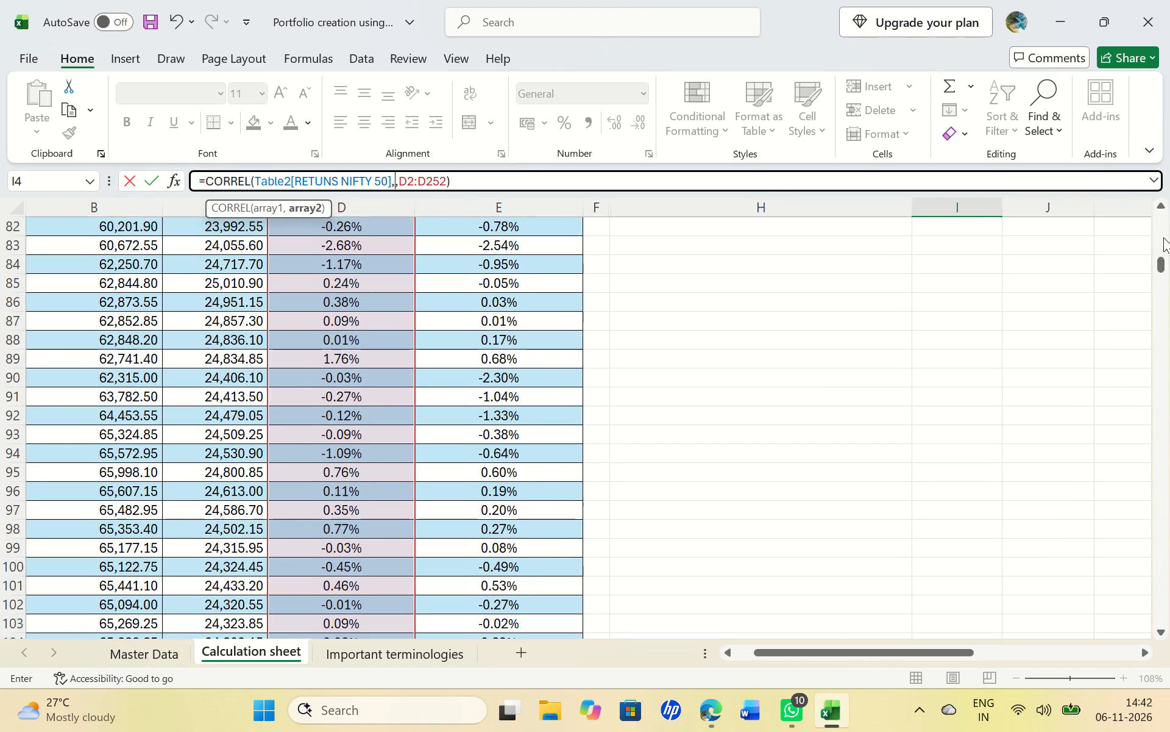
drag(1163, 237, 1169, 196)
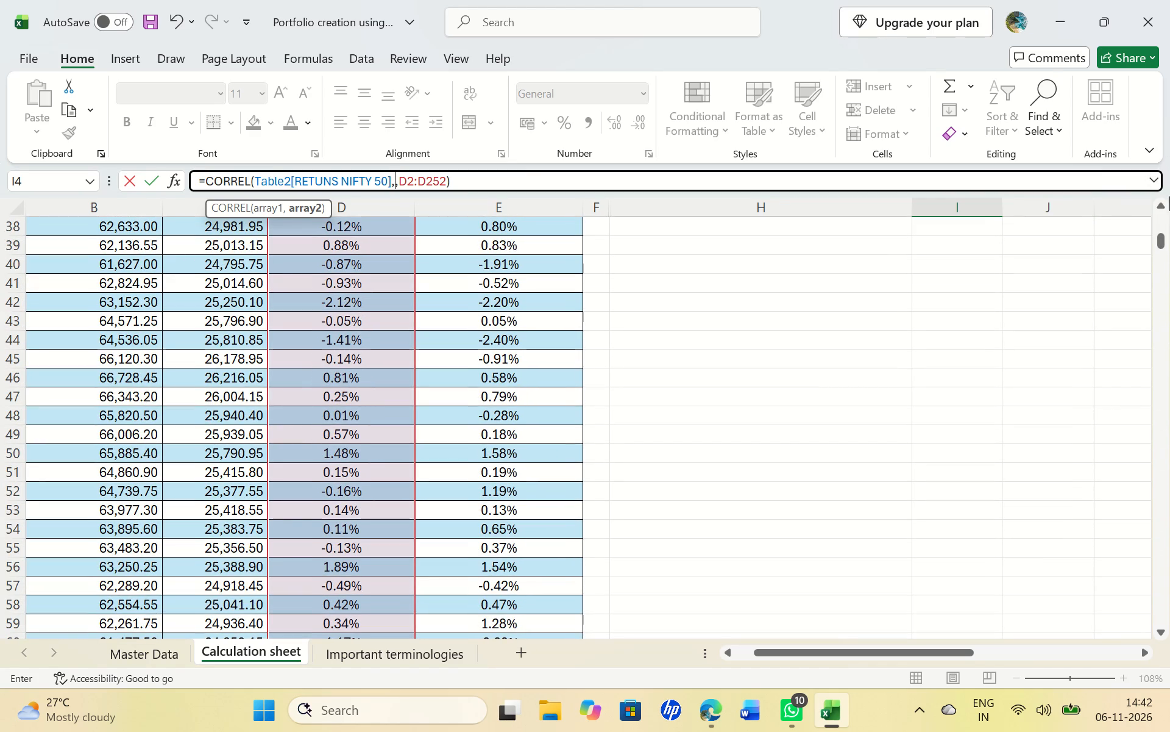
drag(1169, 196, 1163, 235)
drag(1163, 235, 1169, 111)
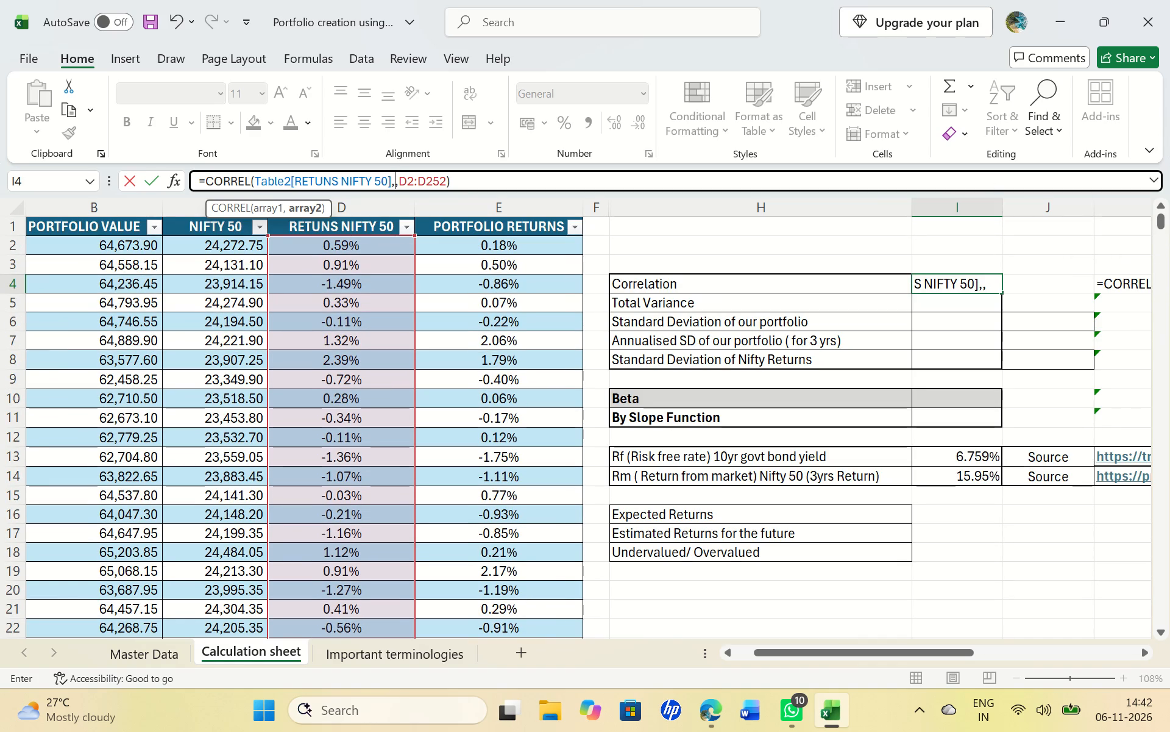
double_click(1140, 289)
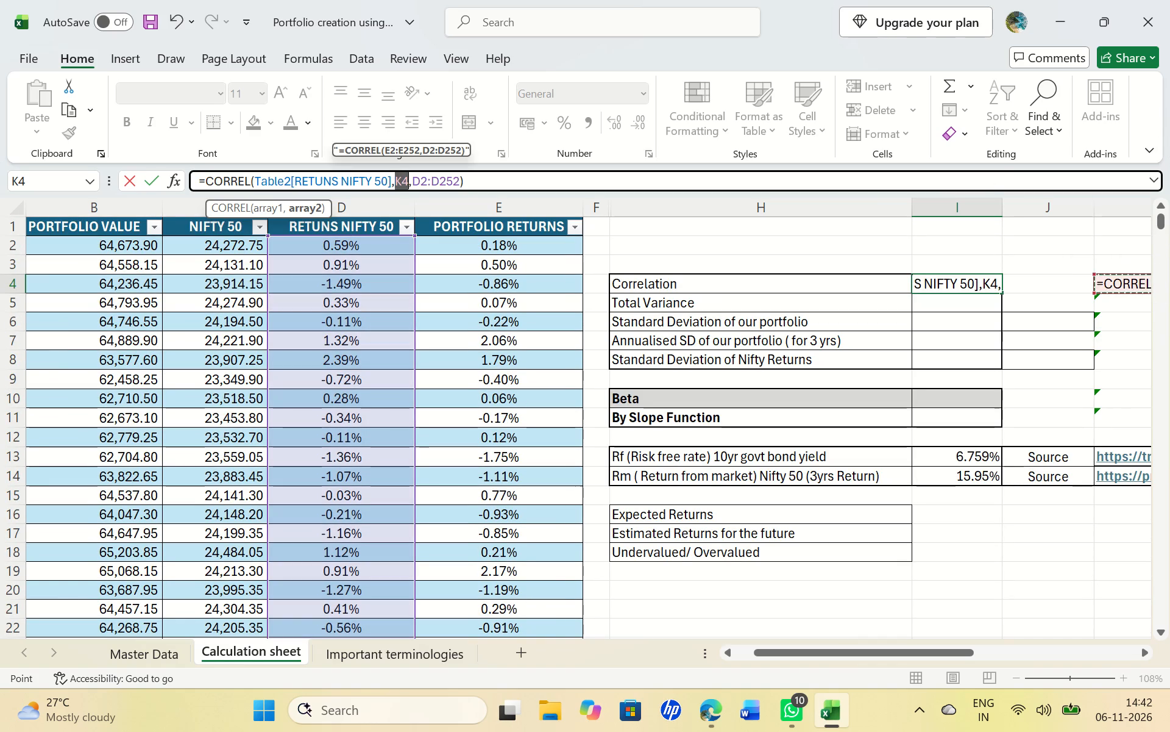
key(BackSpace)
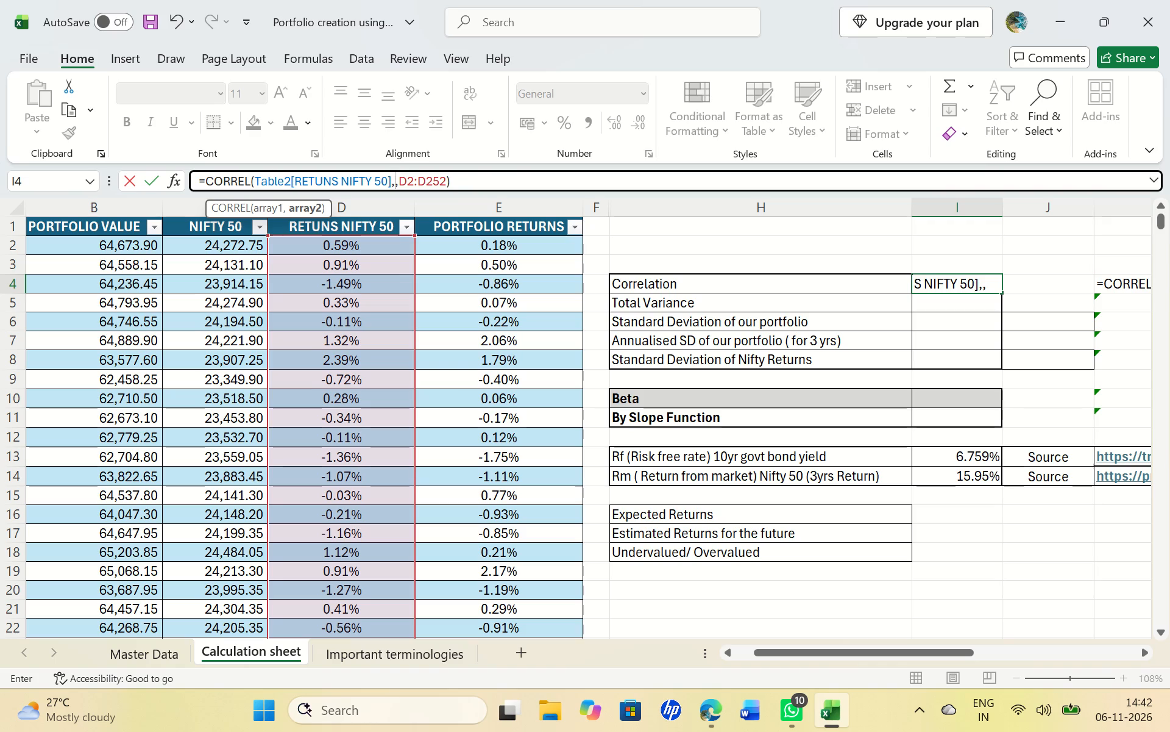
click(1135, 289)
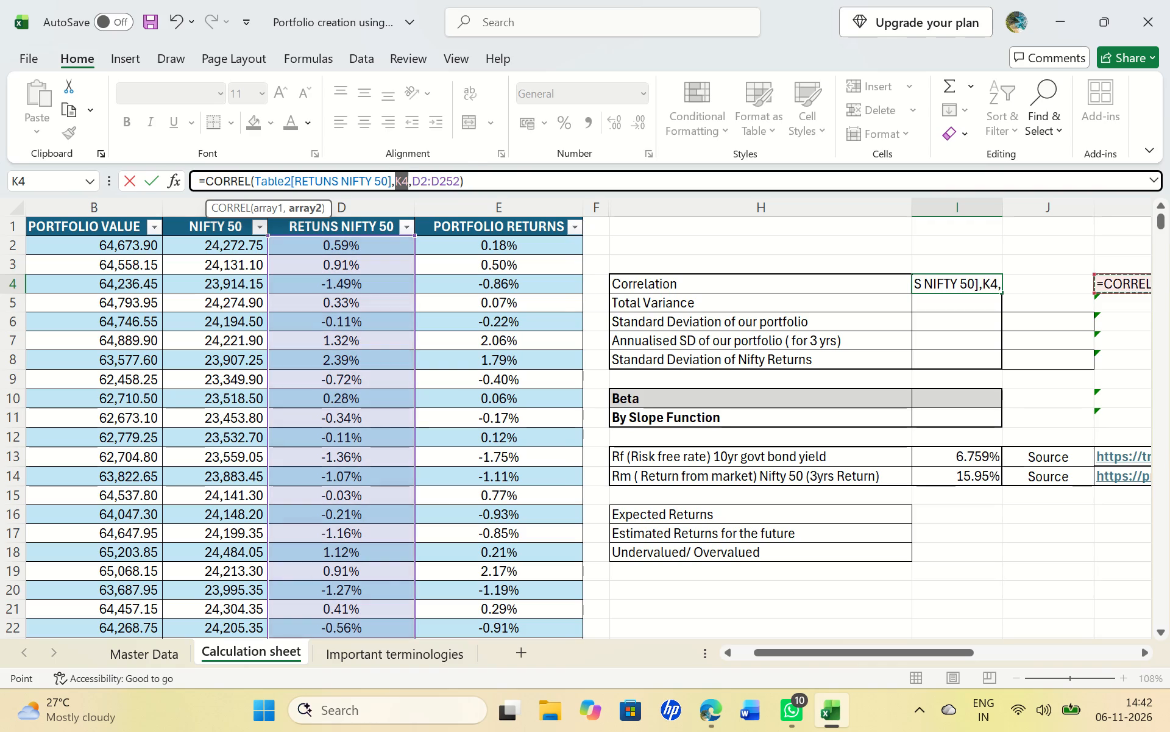
Delete the entire CORREL formula from the Correlation result cell I4.
key(BackSpace)
key(BackSpace)
key(BackSpace)
key(BackSpace)
key(BackSpace)
key(BackSpace)
key(BackSpace)
key(BackSpace)
key(BackSpace)
key(BackSpace)
key(BackSpace)
key(BackSpace)
key(BackSpace)
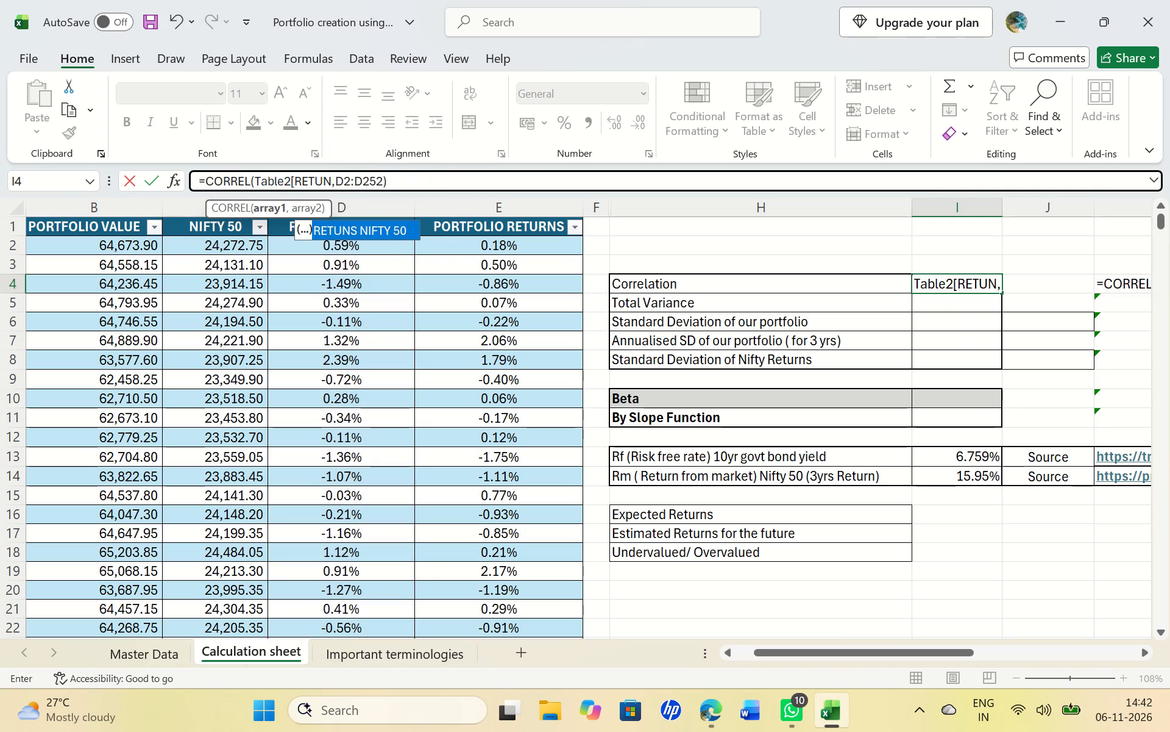
key(BackSpace)
key(BackSpace)
key(BackSpace)
key(BackSpace)
key(BackSpace)
key(BackSpace)
key(BackSpace)
key(BackSpace)
key(BackSpace)
key(BackSpace)
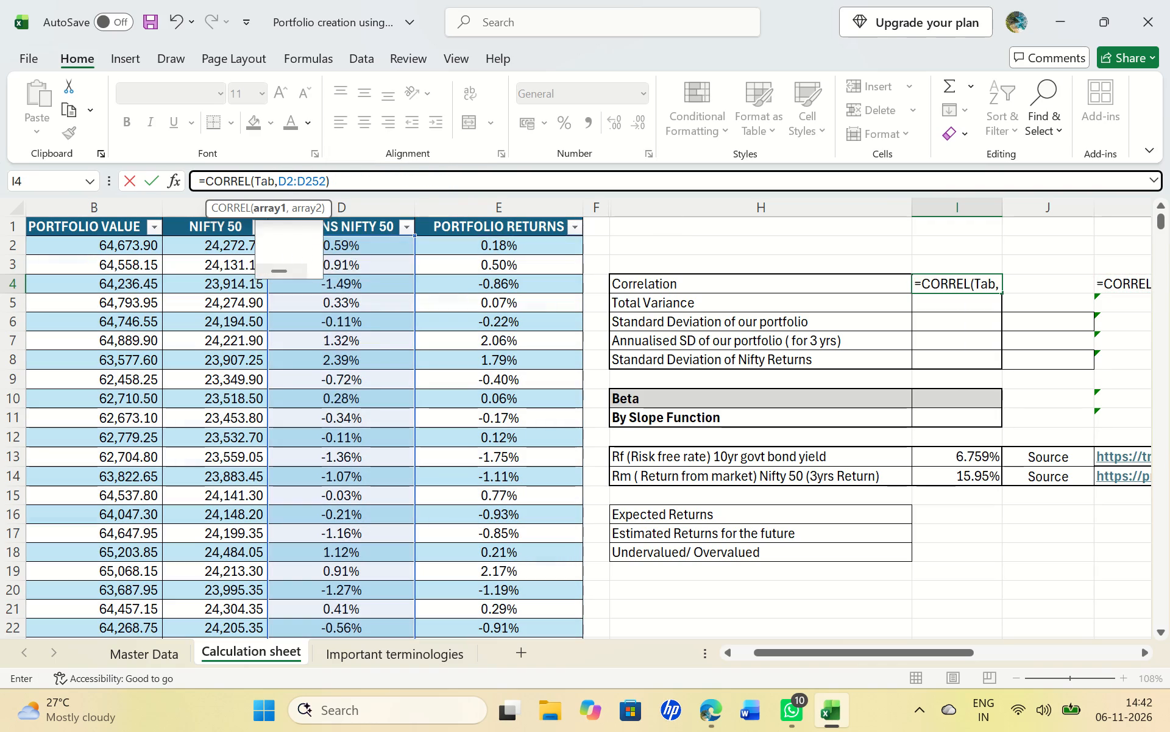
key(BackSpace)
key(BackSpace)
key(BackSpace)
key(BackSpace)
key(BackSpace)
key(BackSpace)
key(BackSpace)
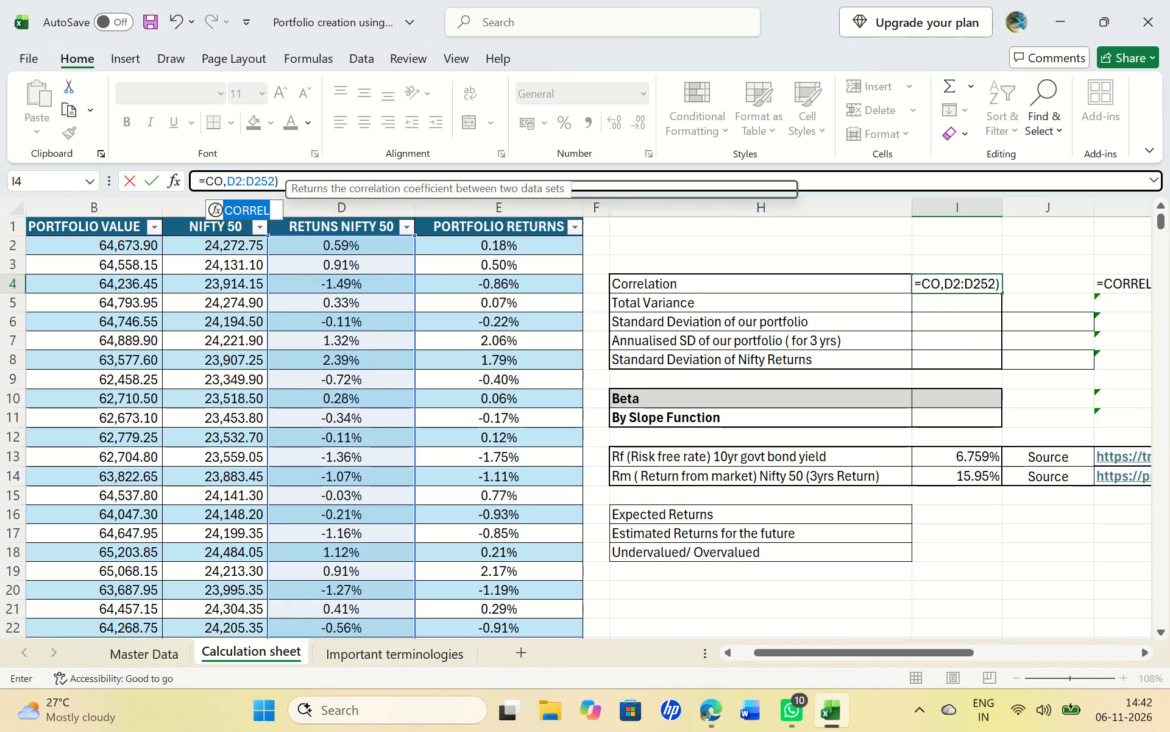
key(BackSpace)
key(BackSpace)
key(BackSpace)
key(BackSpace)
key(BackSpace)
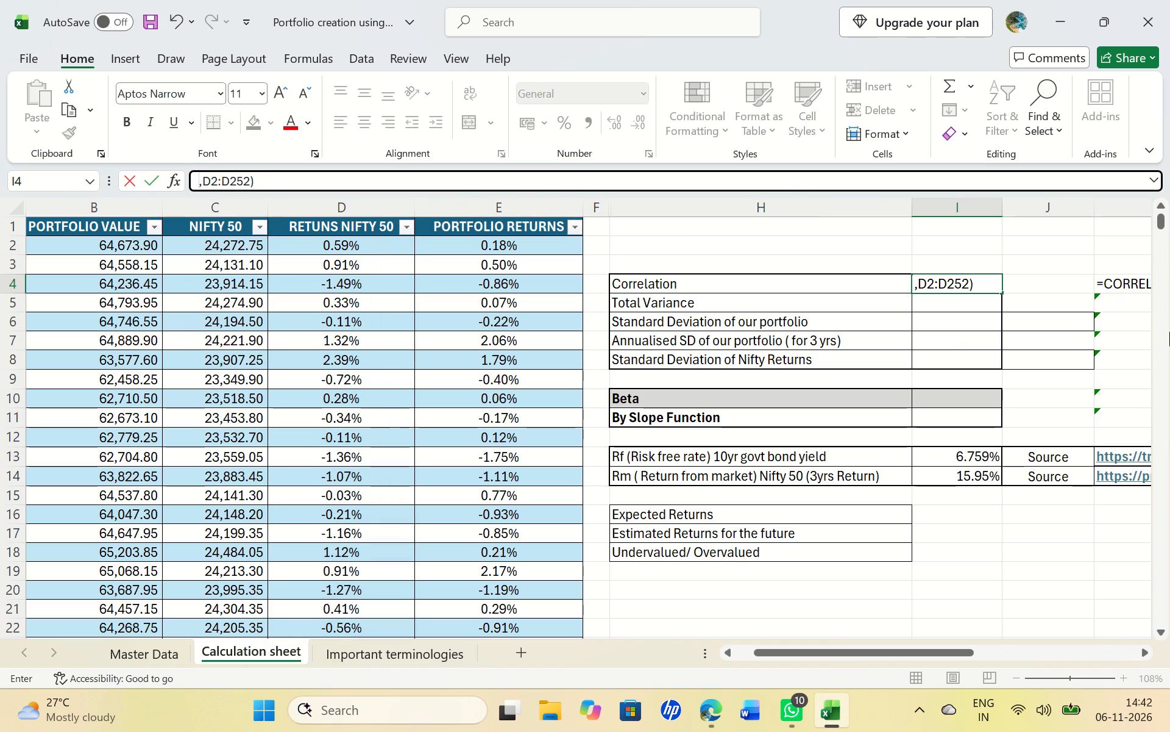
key(BackSpace)
click(983, 289)
key(BackSpace)
key(BackSpace)
key(BackSpace)
key(BackSpace)
key(BackSpace)
key(BackSpace)
key(BackSpace)
key(BackSpace)
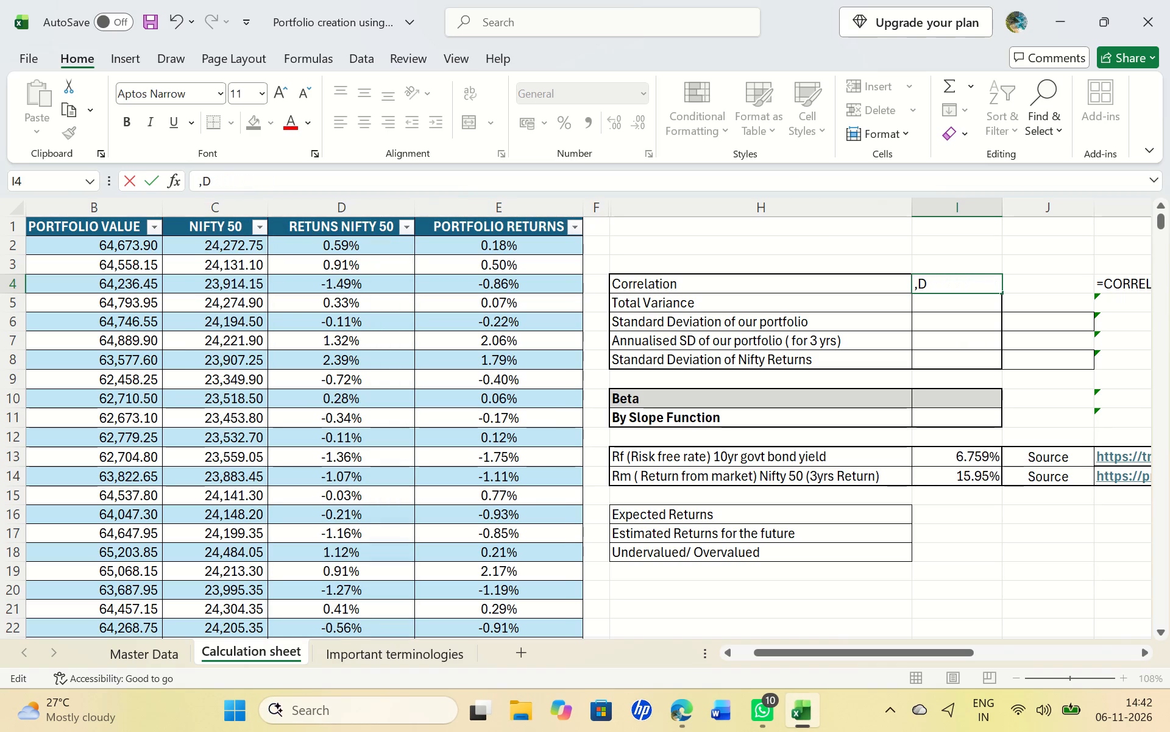
key(BackSpace)
key(BackSpace)
key(BackSpace)
key(BackSpace)
key(BackSpace)
key(BackSpace)
key(BackSpace)
Clear the CORREL formula text from cell K4.
click(1136, 280)
key(BackSpace)
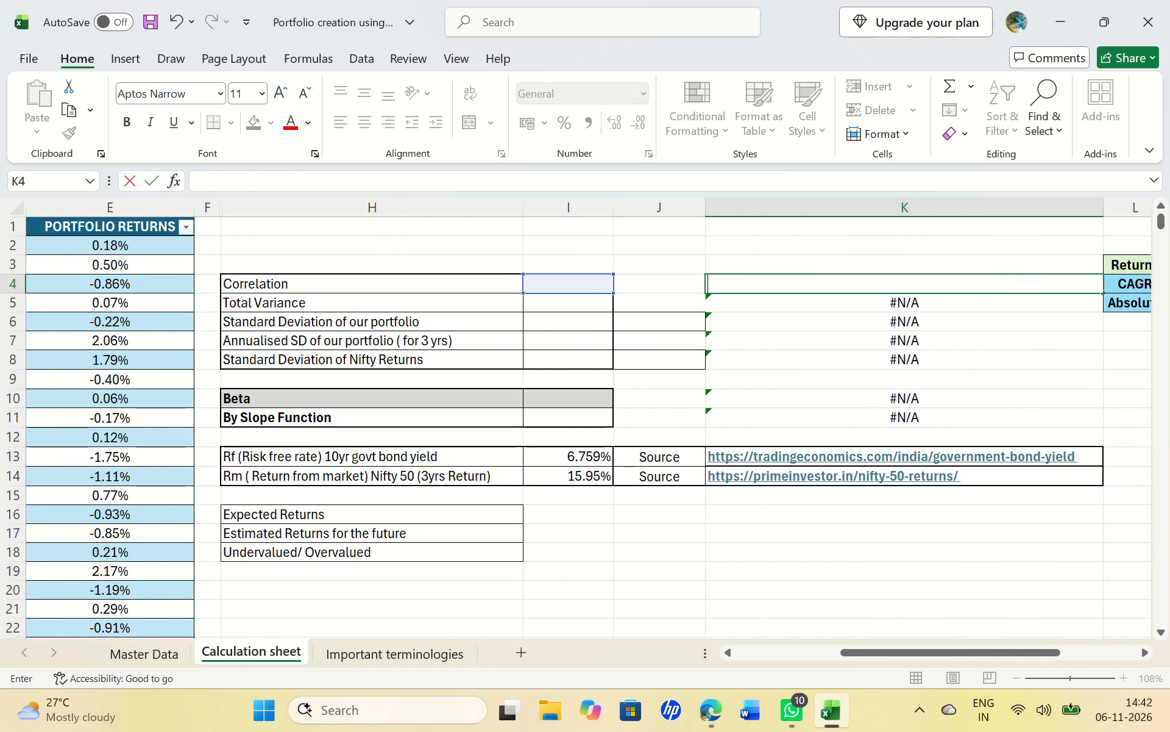
key(Left)
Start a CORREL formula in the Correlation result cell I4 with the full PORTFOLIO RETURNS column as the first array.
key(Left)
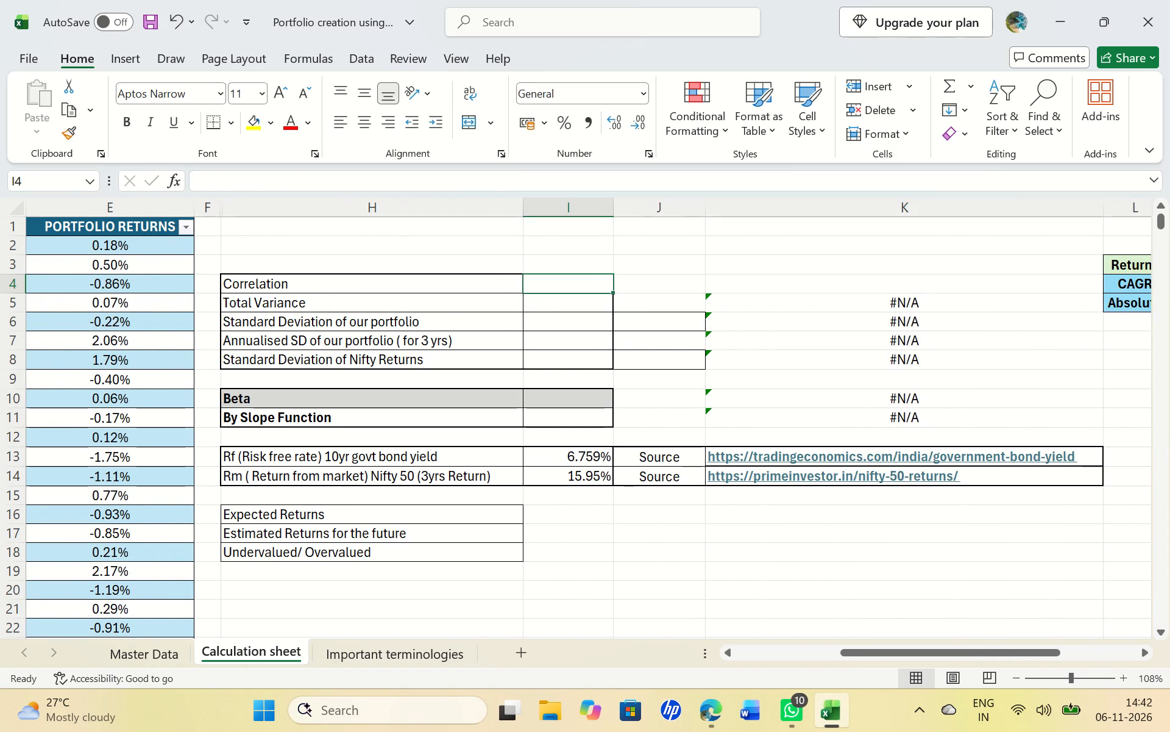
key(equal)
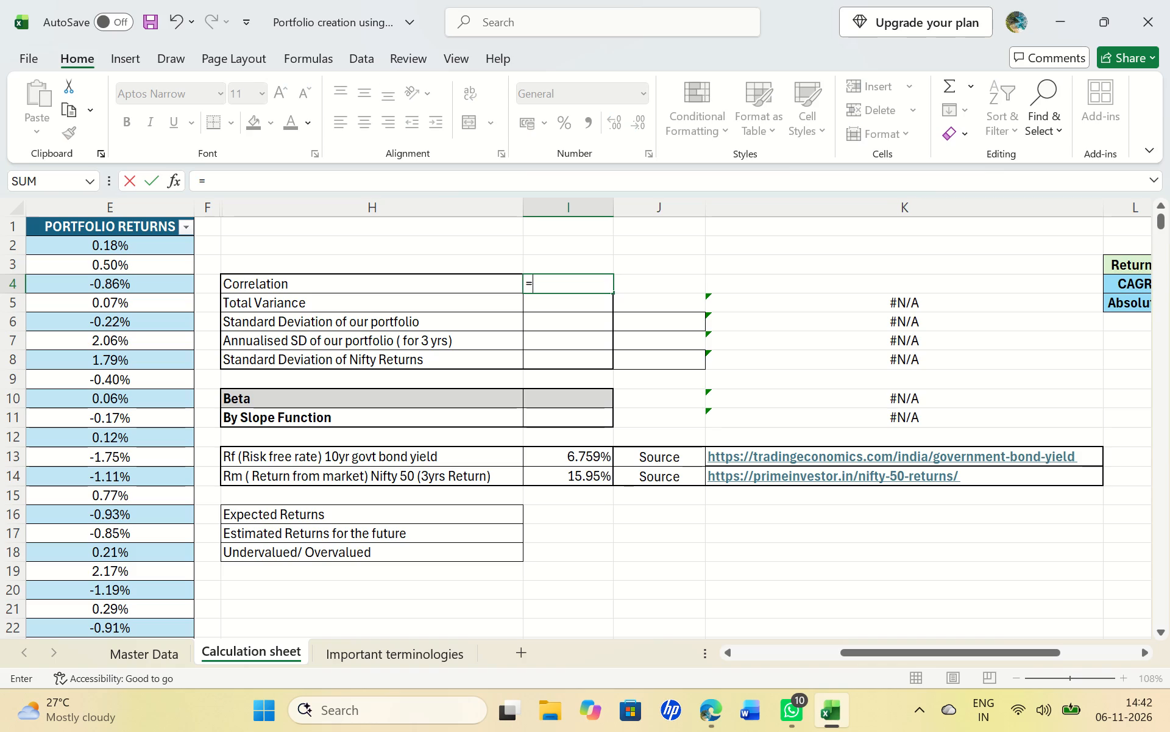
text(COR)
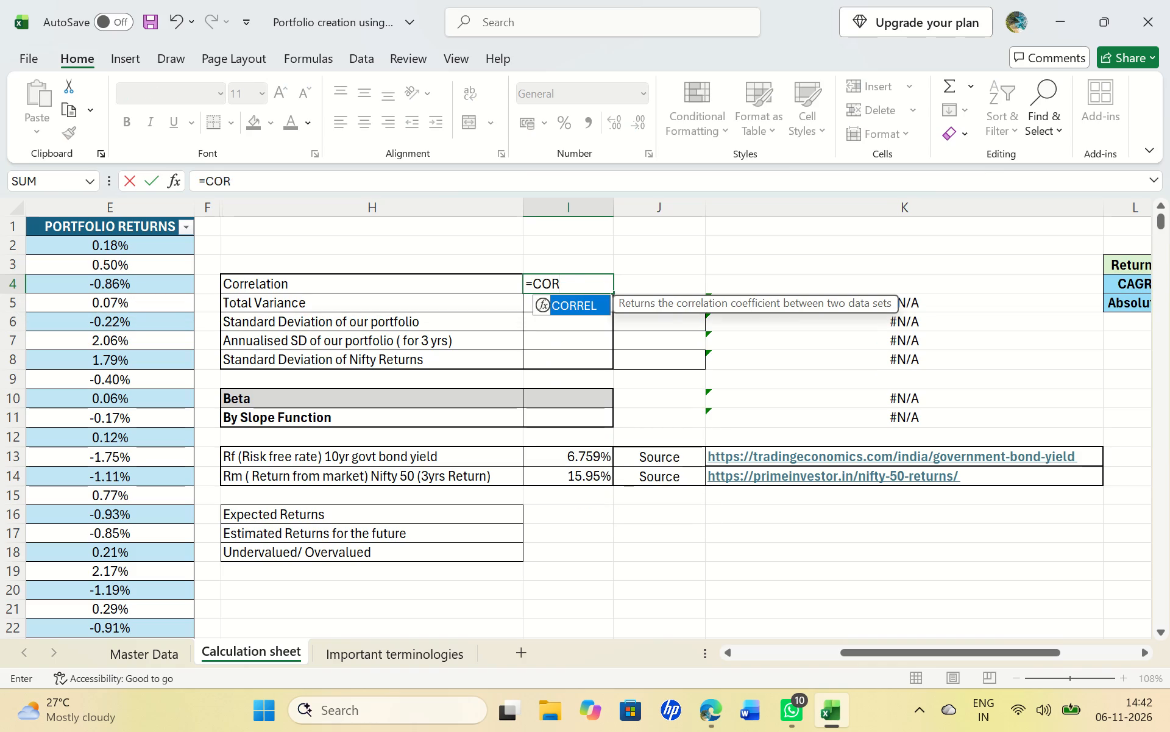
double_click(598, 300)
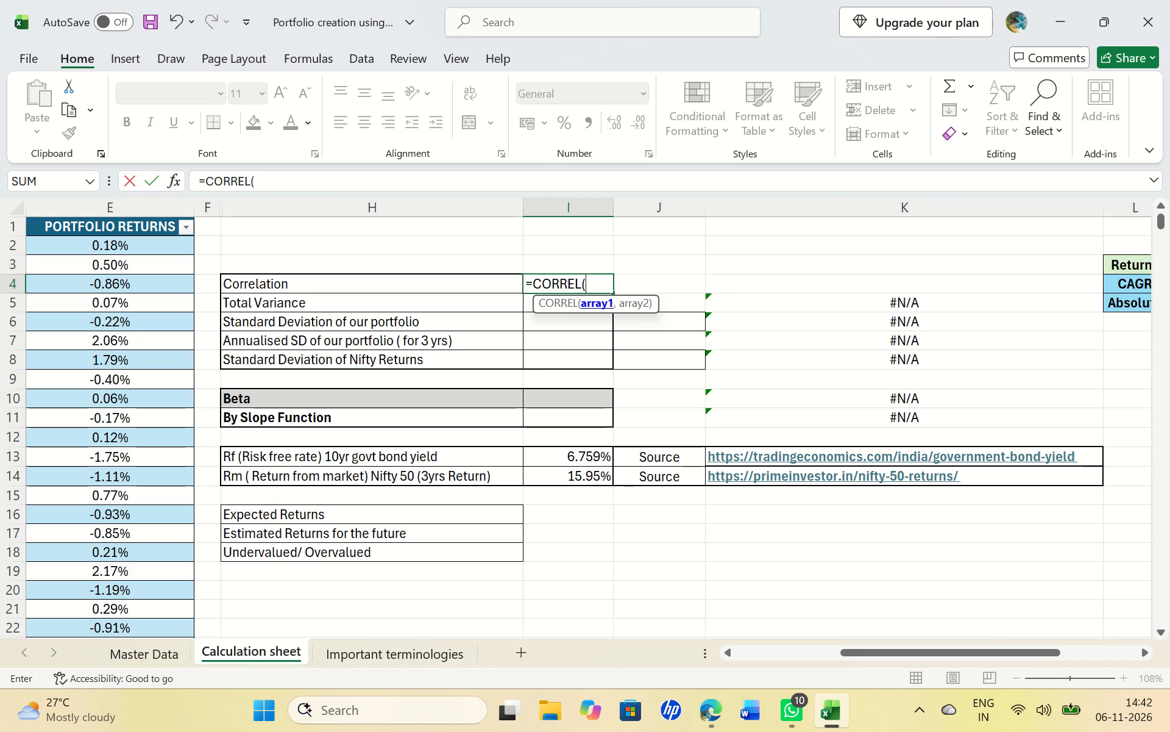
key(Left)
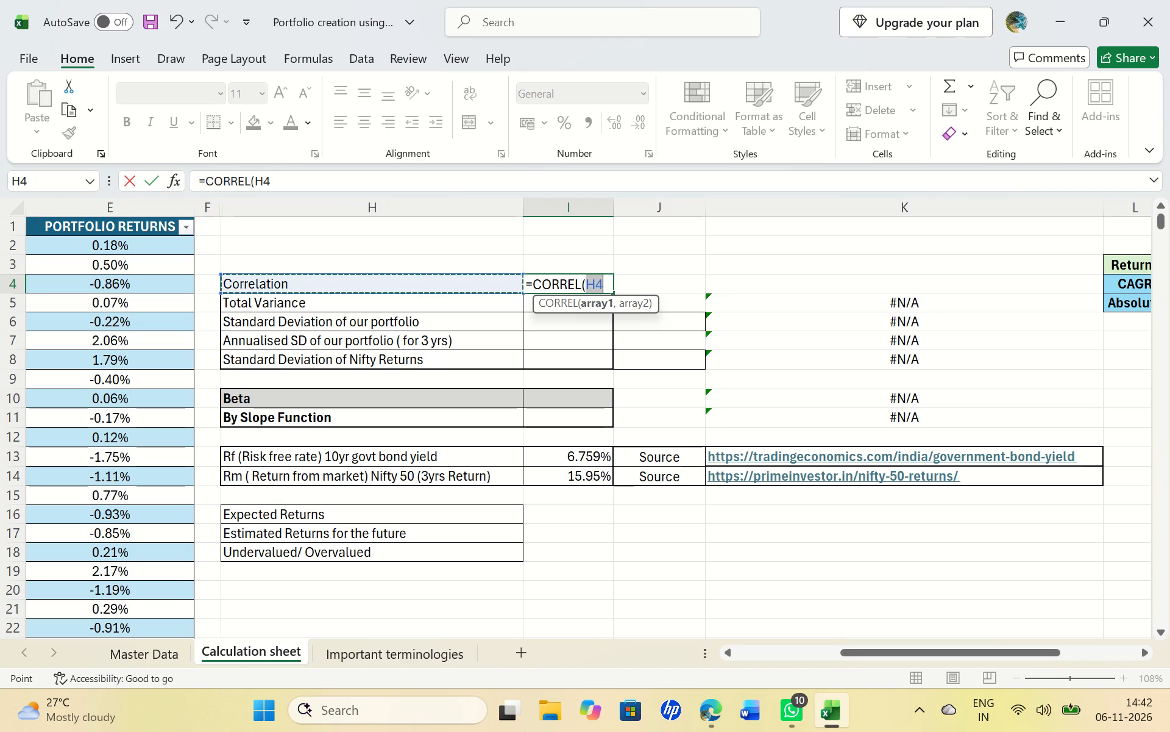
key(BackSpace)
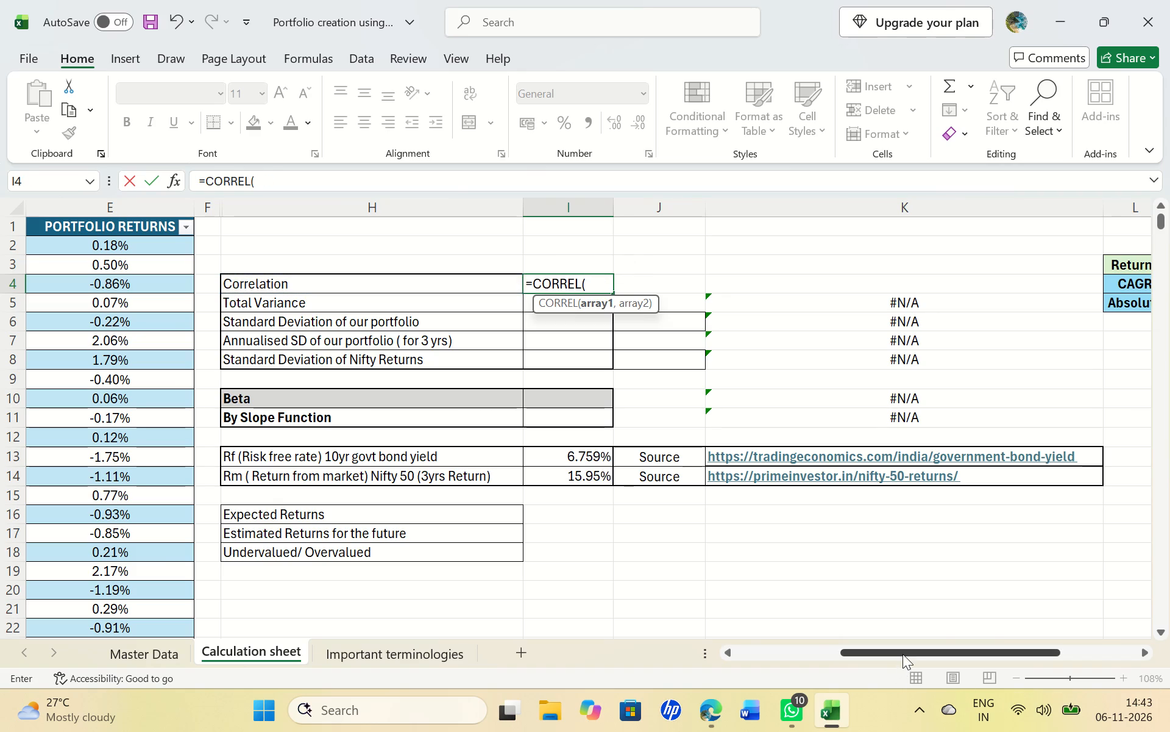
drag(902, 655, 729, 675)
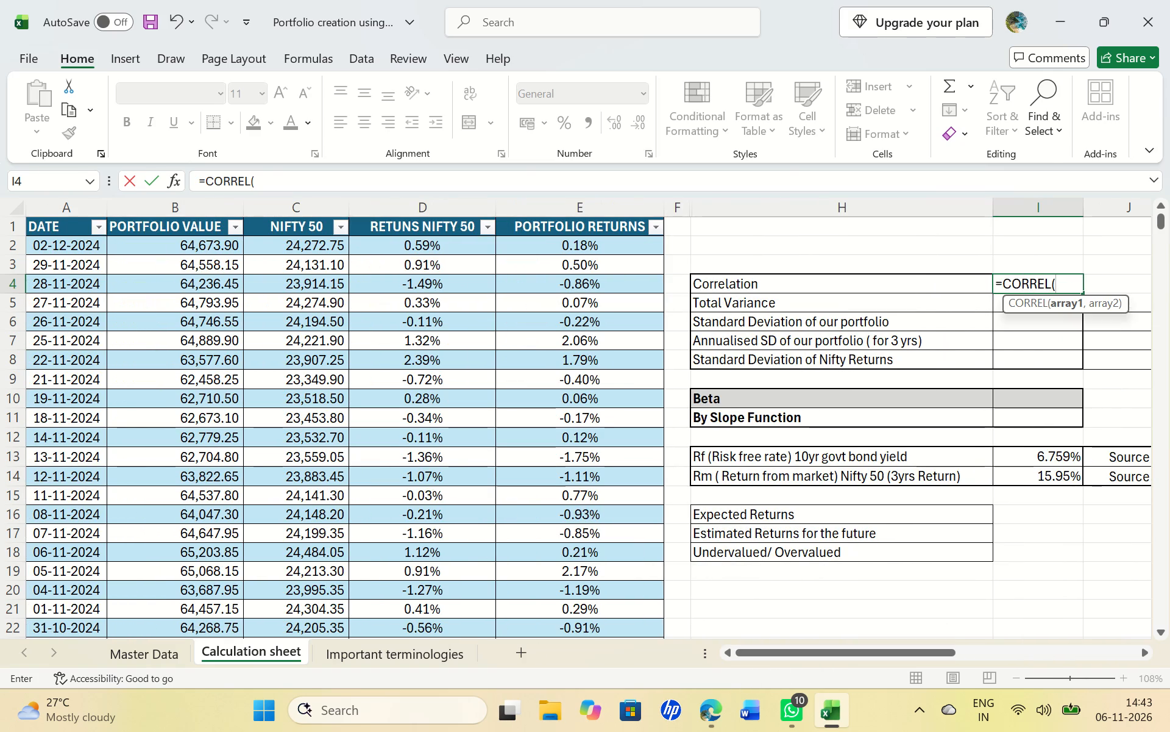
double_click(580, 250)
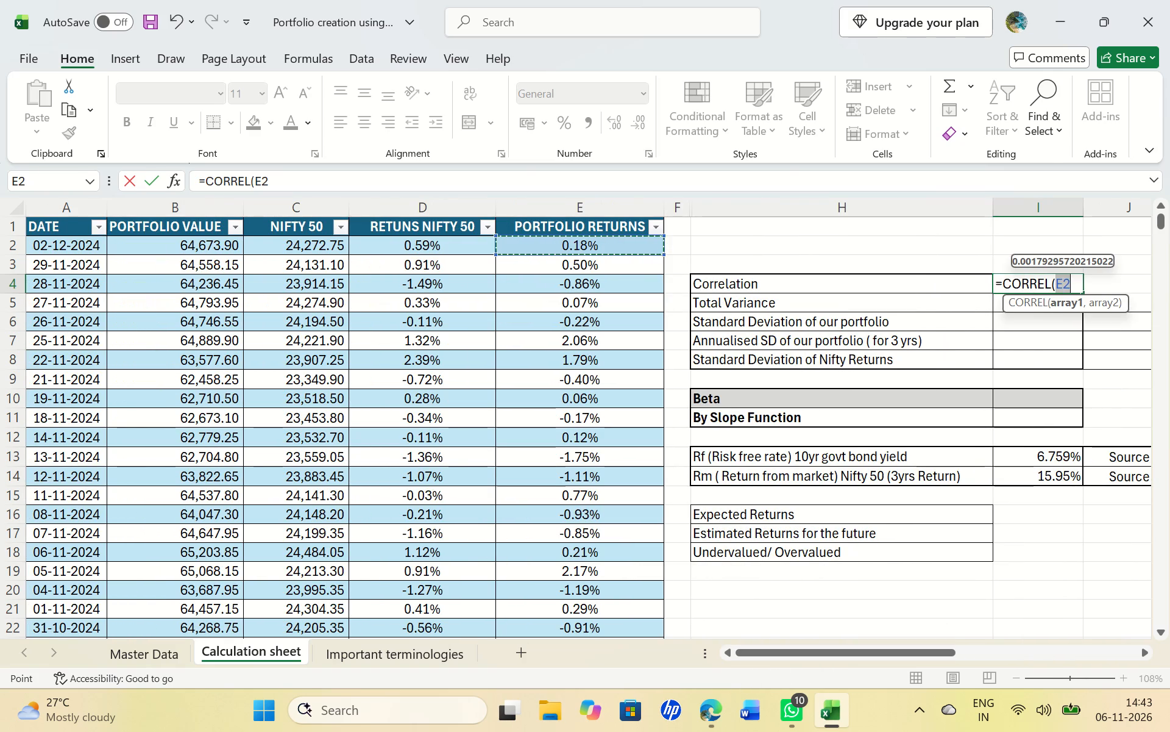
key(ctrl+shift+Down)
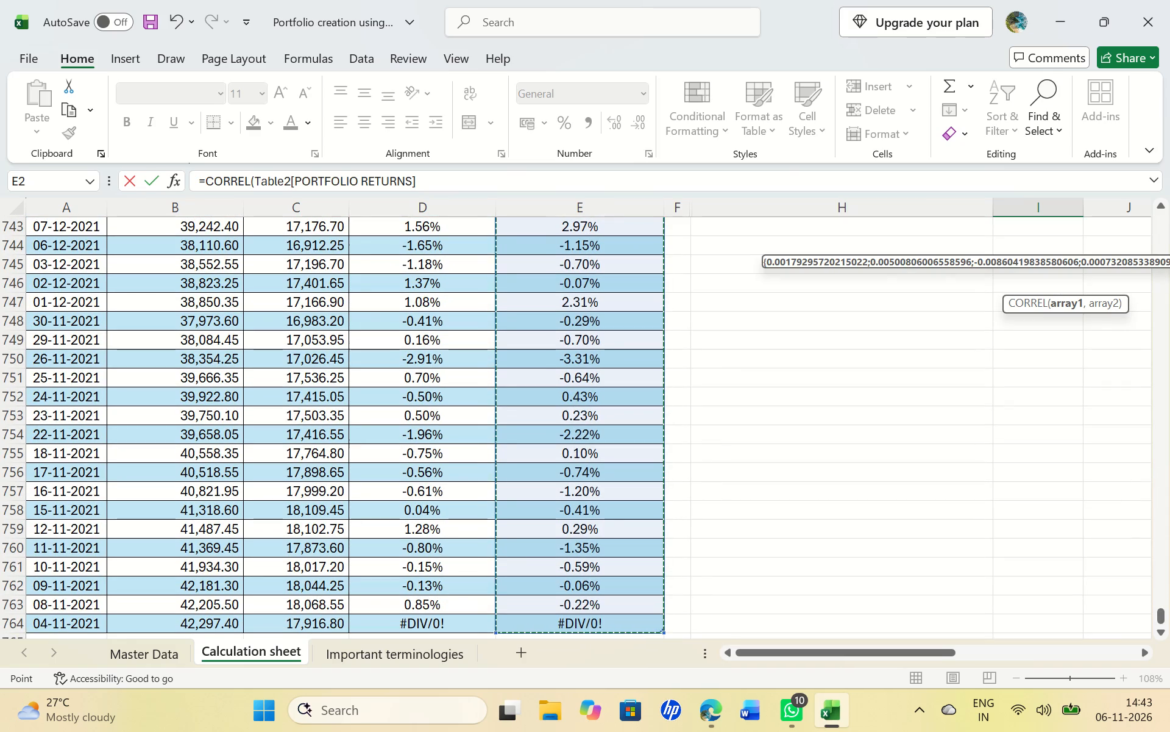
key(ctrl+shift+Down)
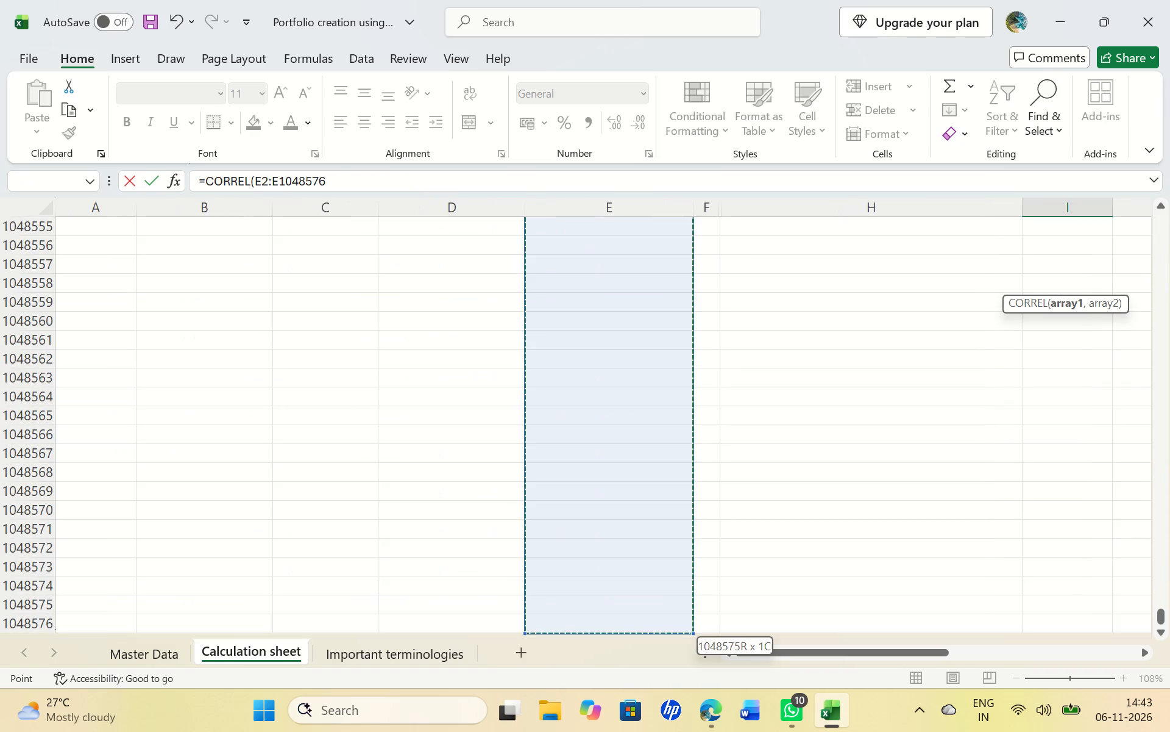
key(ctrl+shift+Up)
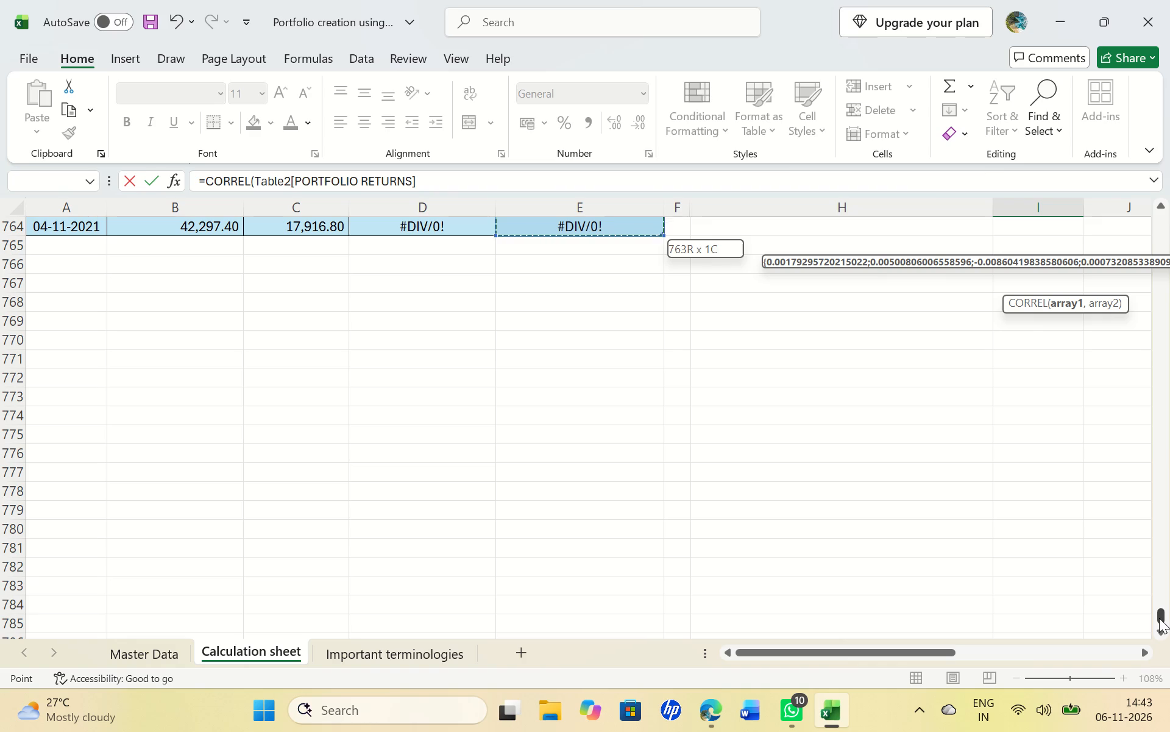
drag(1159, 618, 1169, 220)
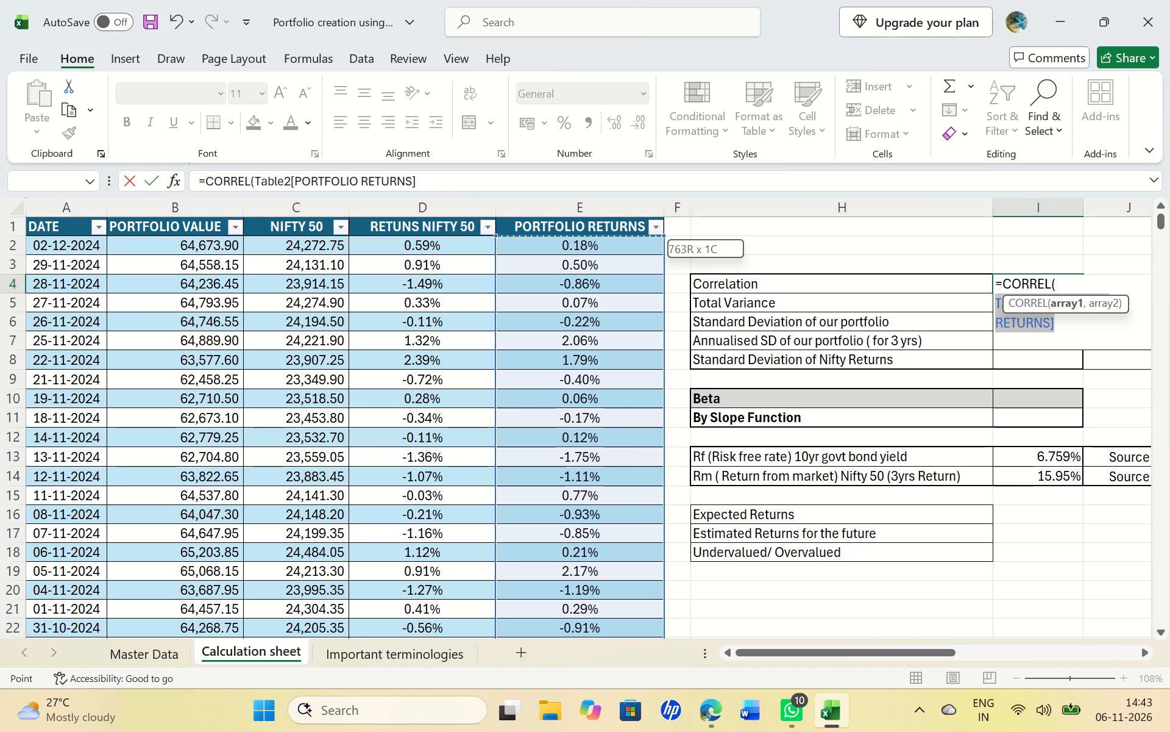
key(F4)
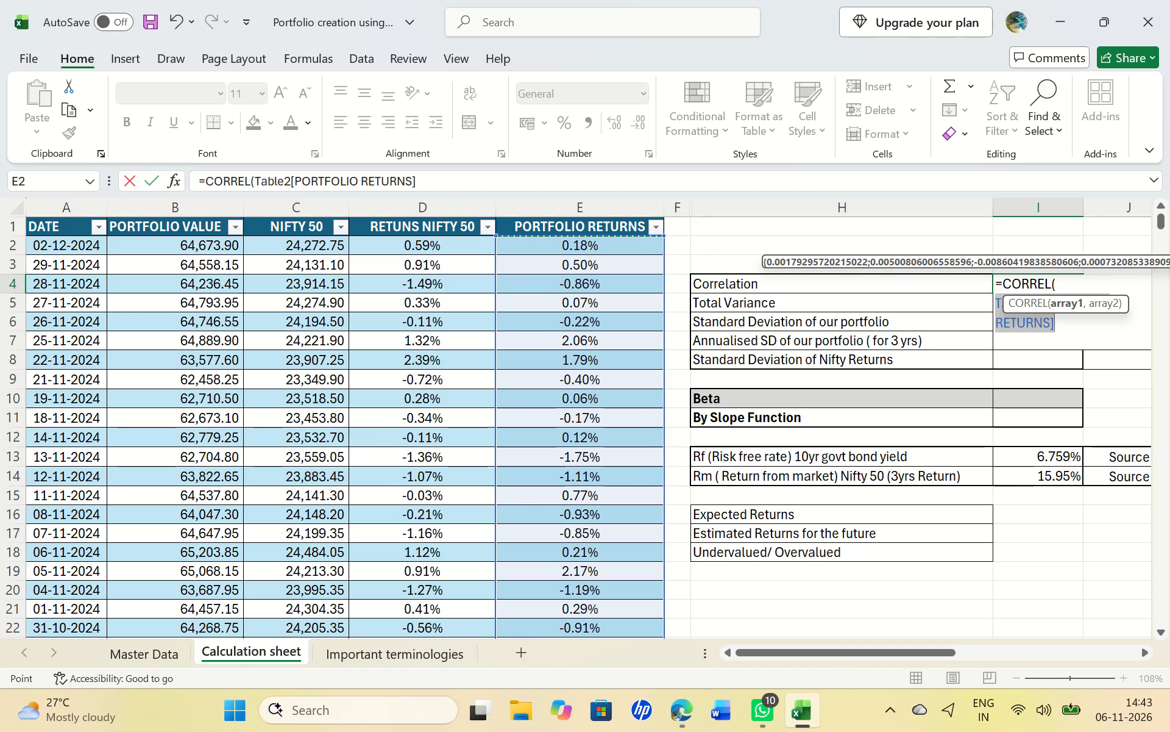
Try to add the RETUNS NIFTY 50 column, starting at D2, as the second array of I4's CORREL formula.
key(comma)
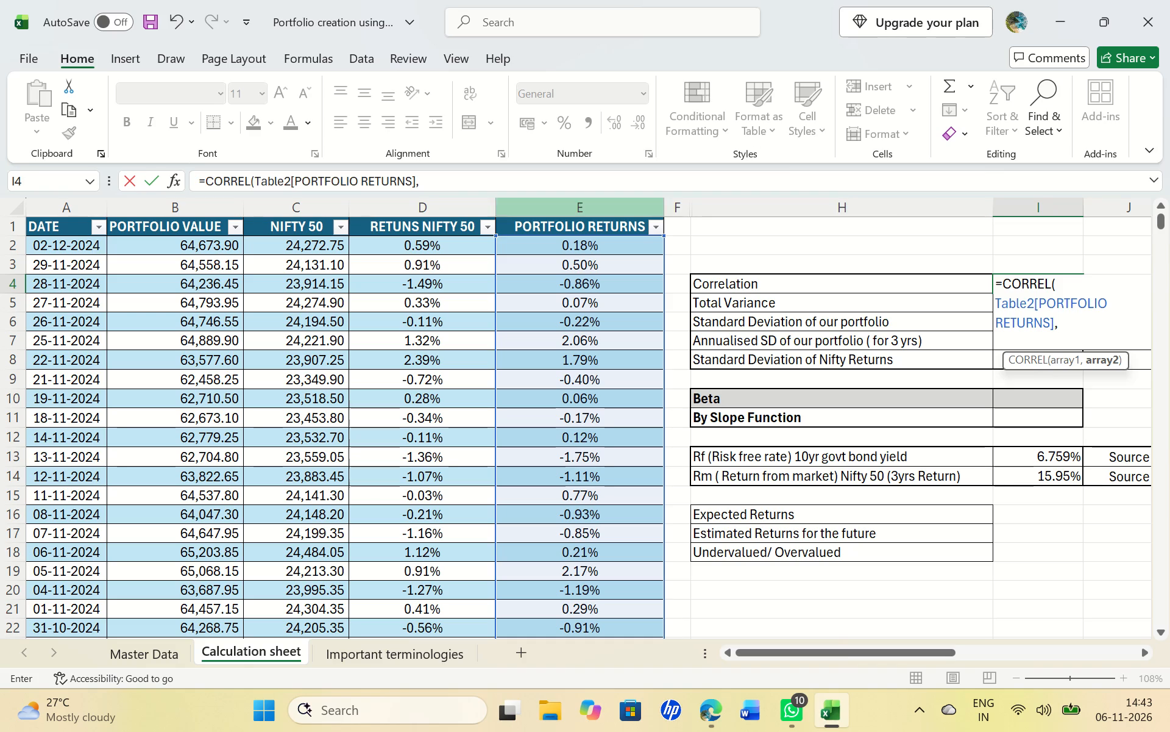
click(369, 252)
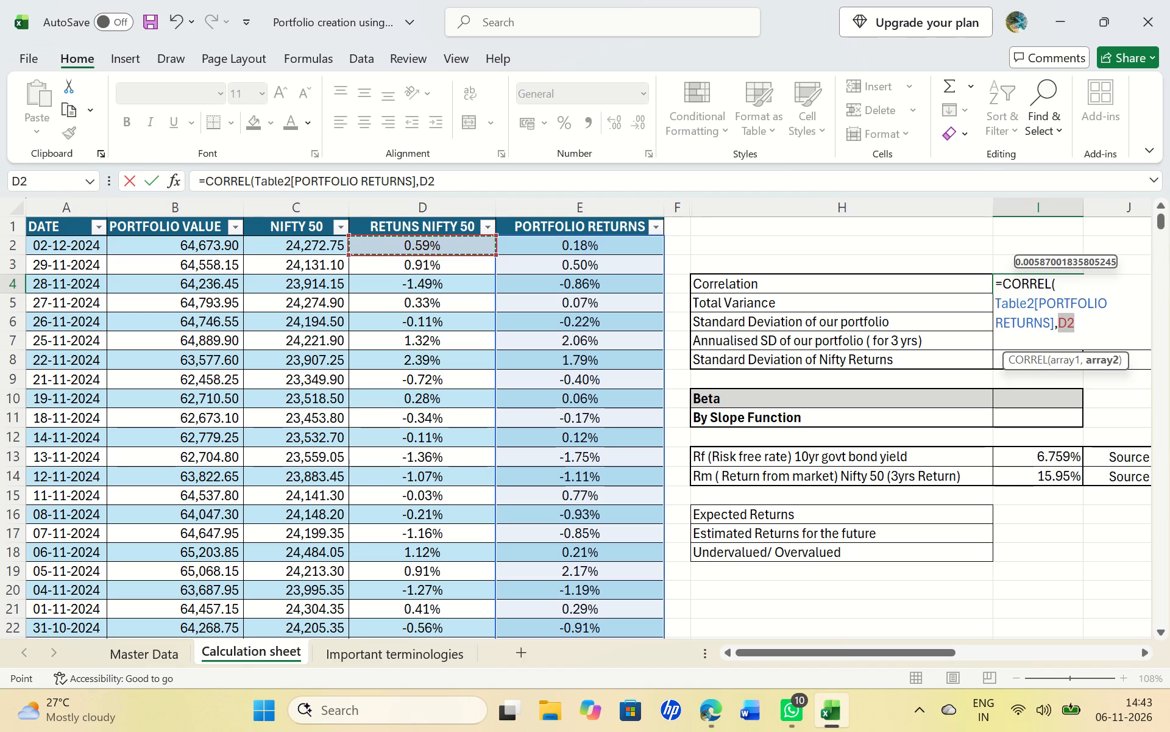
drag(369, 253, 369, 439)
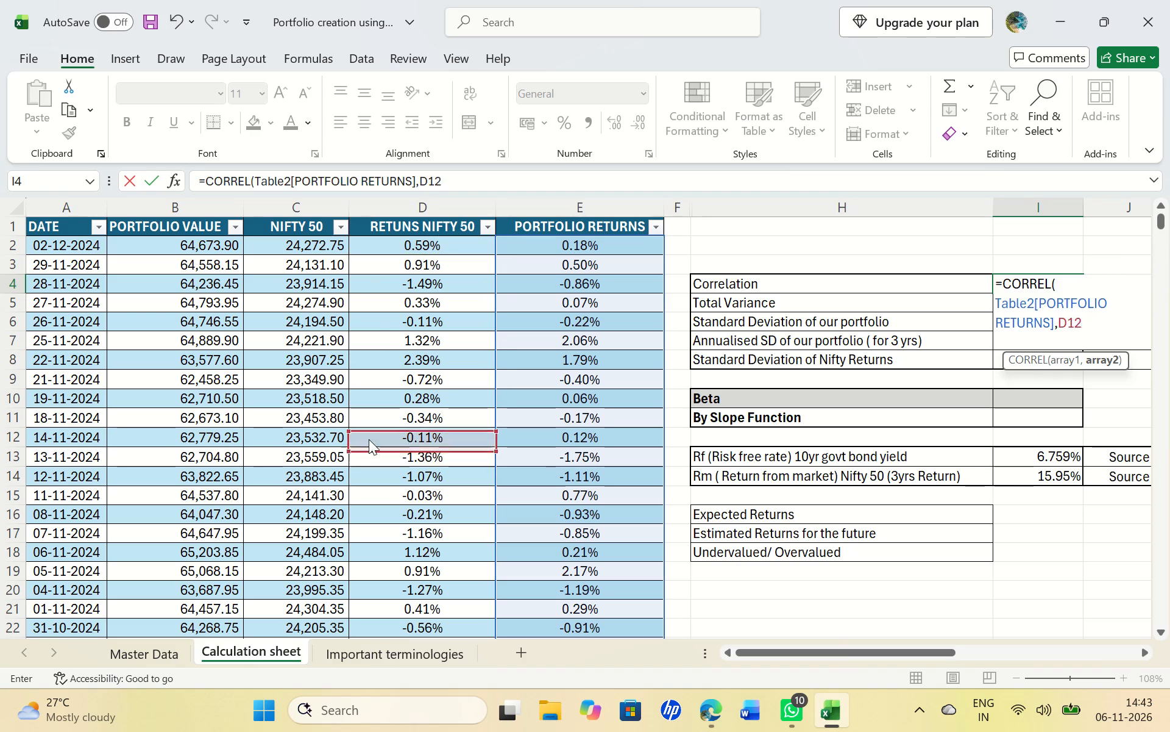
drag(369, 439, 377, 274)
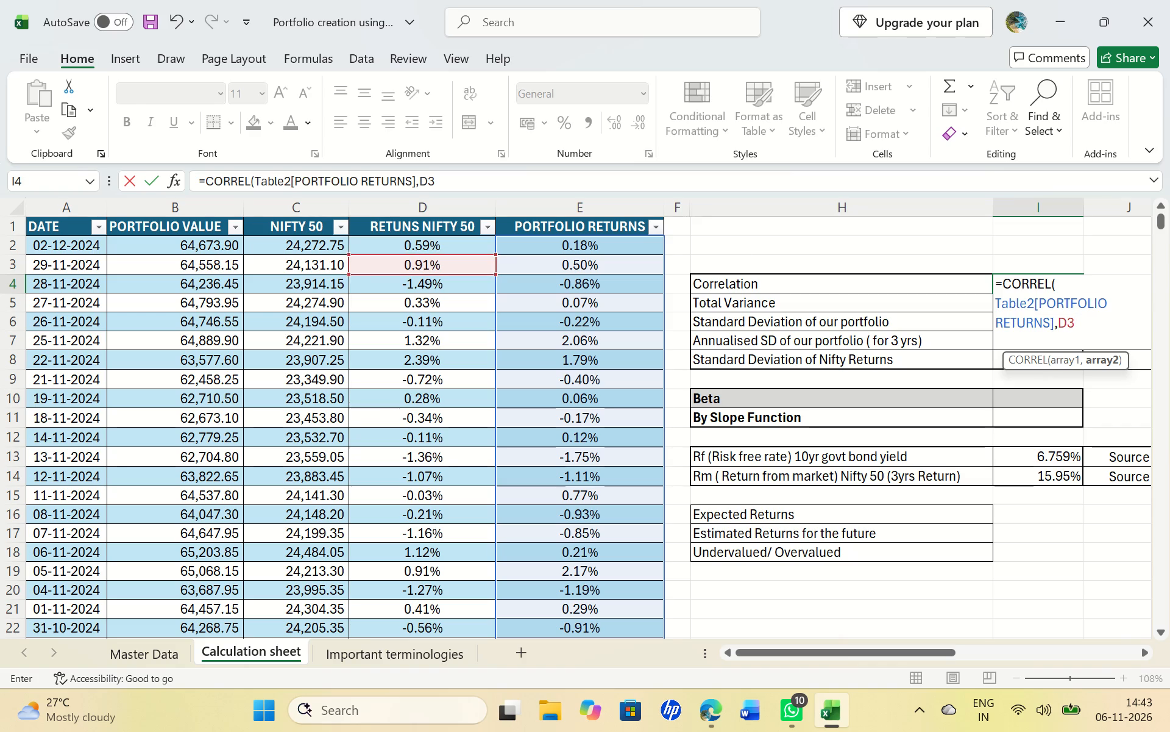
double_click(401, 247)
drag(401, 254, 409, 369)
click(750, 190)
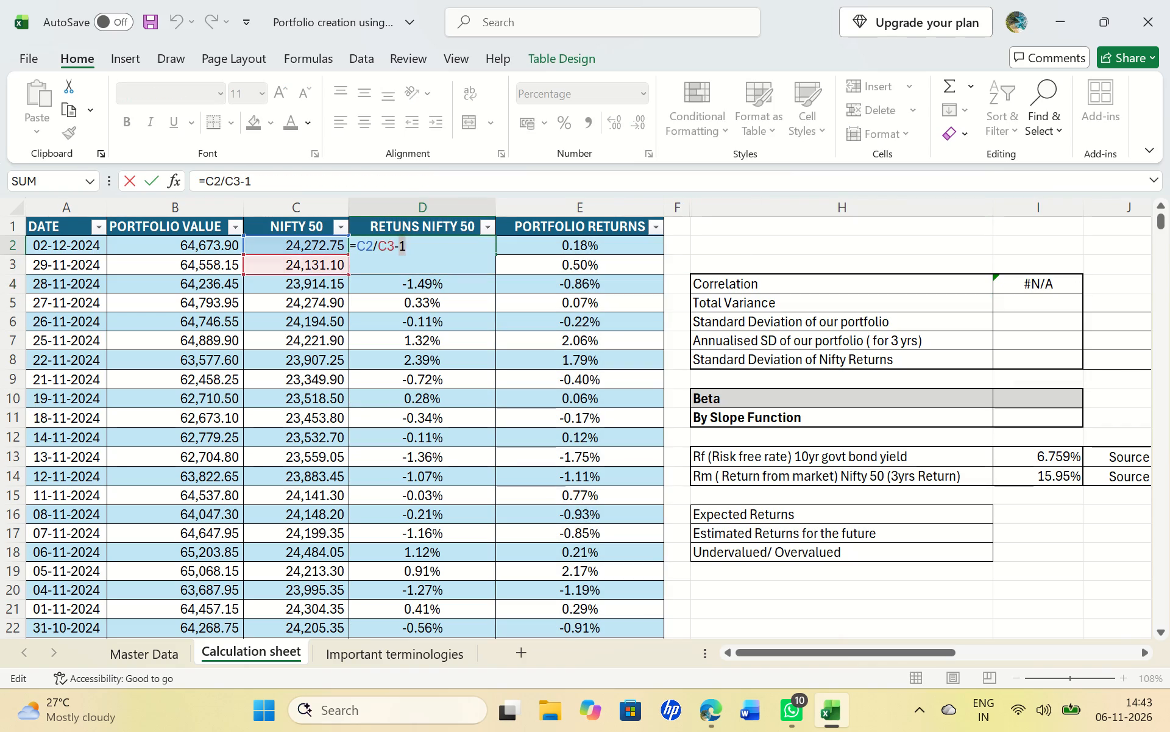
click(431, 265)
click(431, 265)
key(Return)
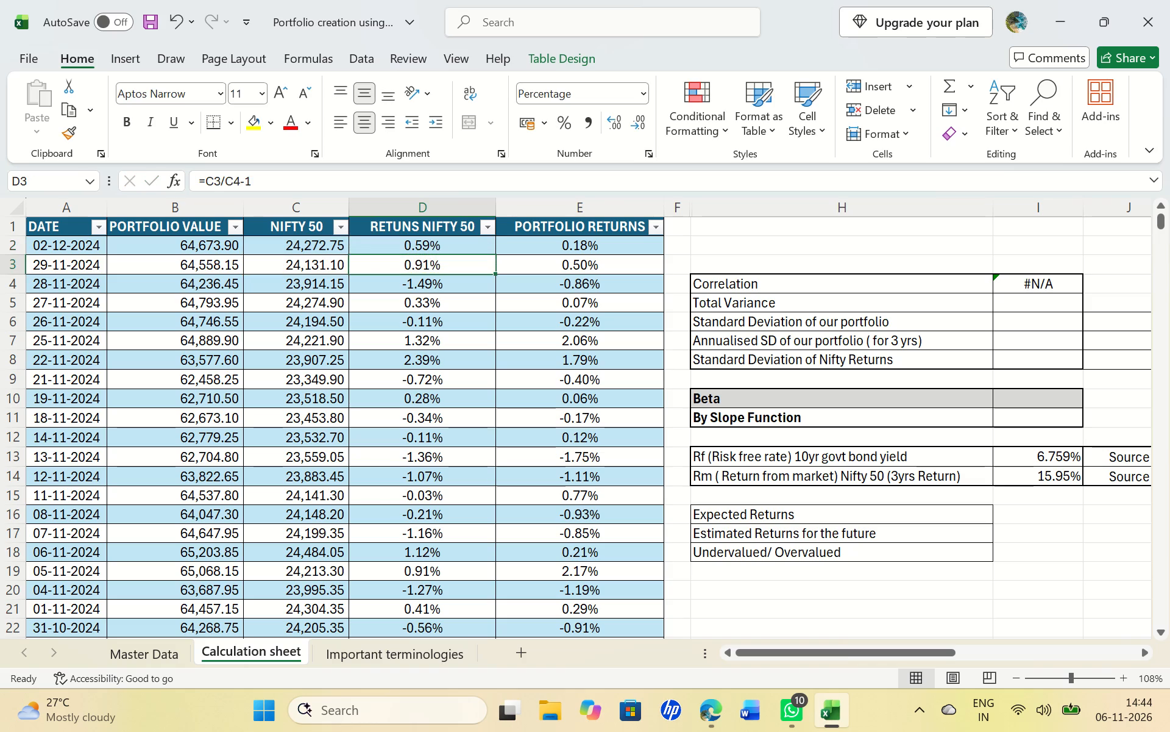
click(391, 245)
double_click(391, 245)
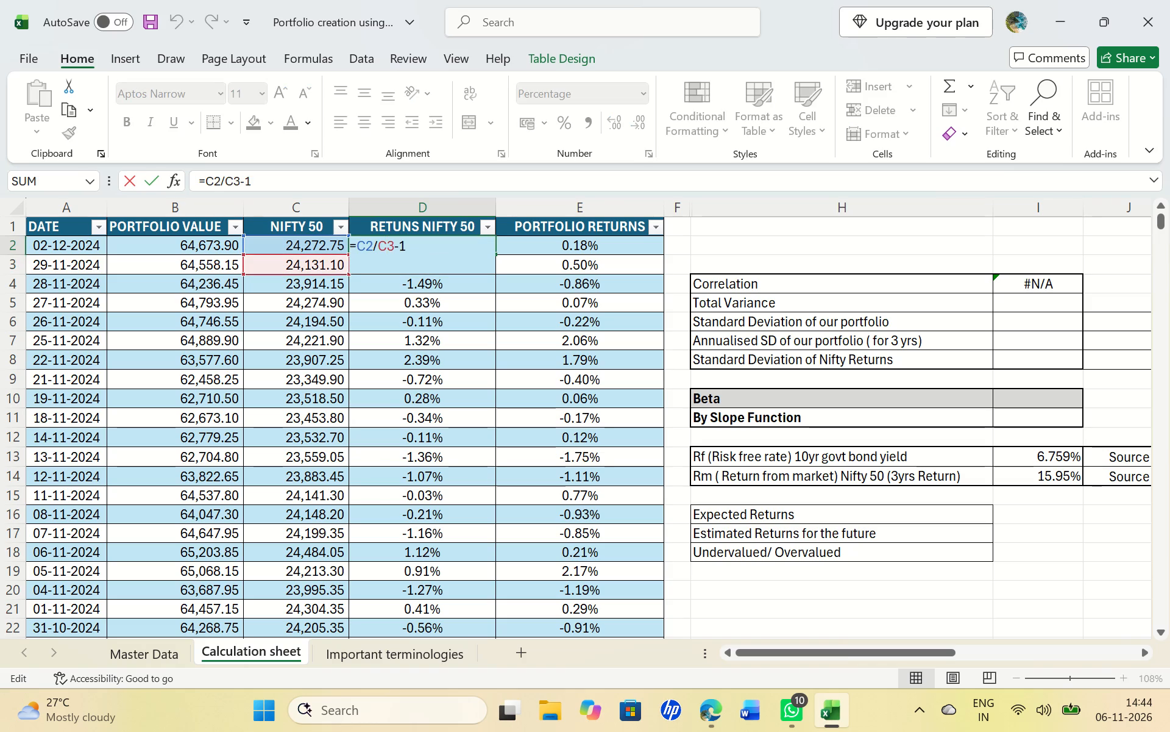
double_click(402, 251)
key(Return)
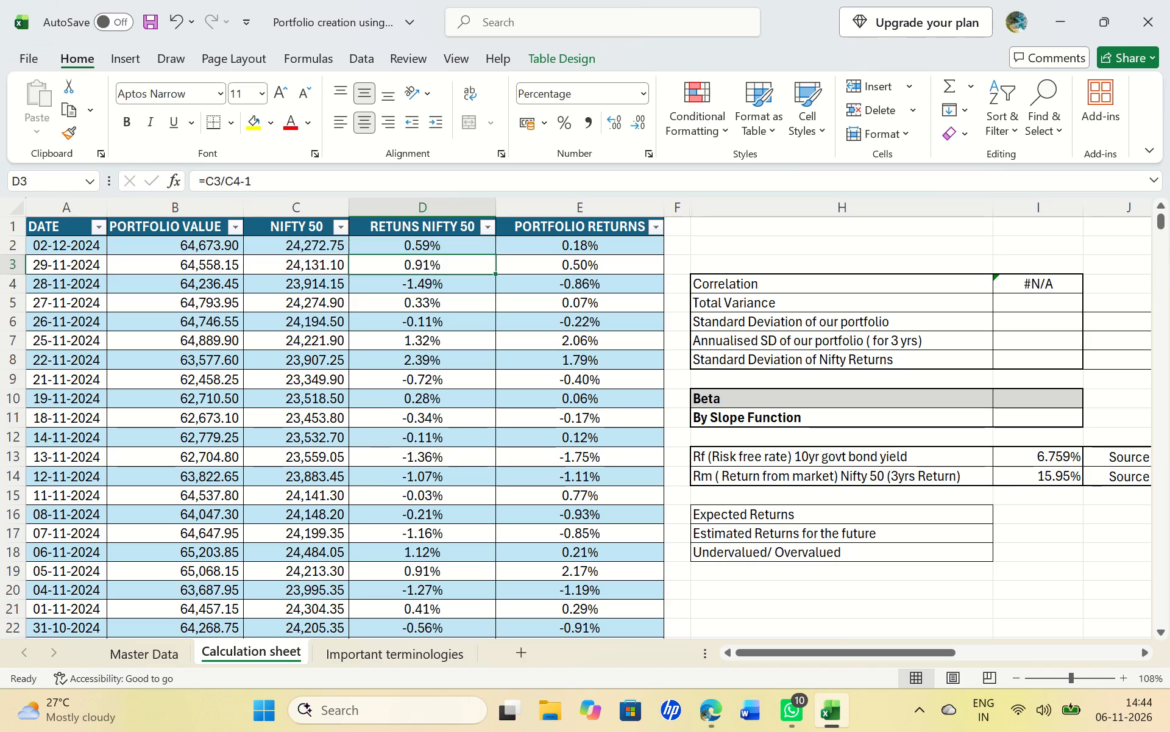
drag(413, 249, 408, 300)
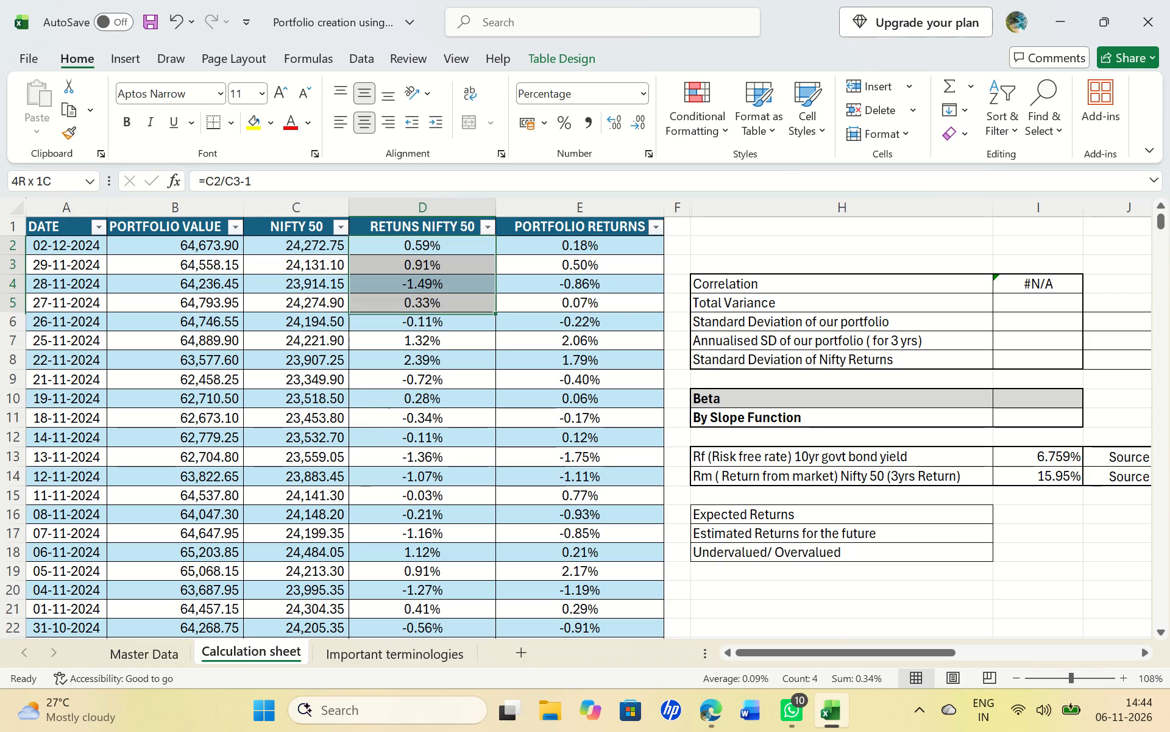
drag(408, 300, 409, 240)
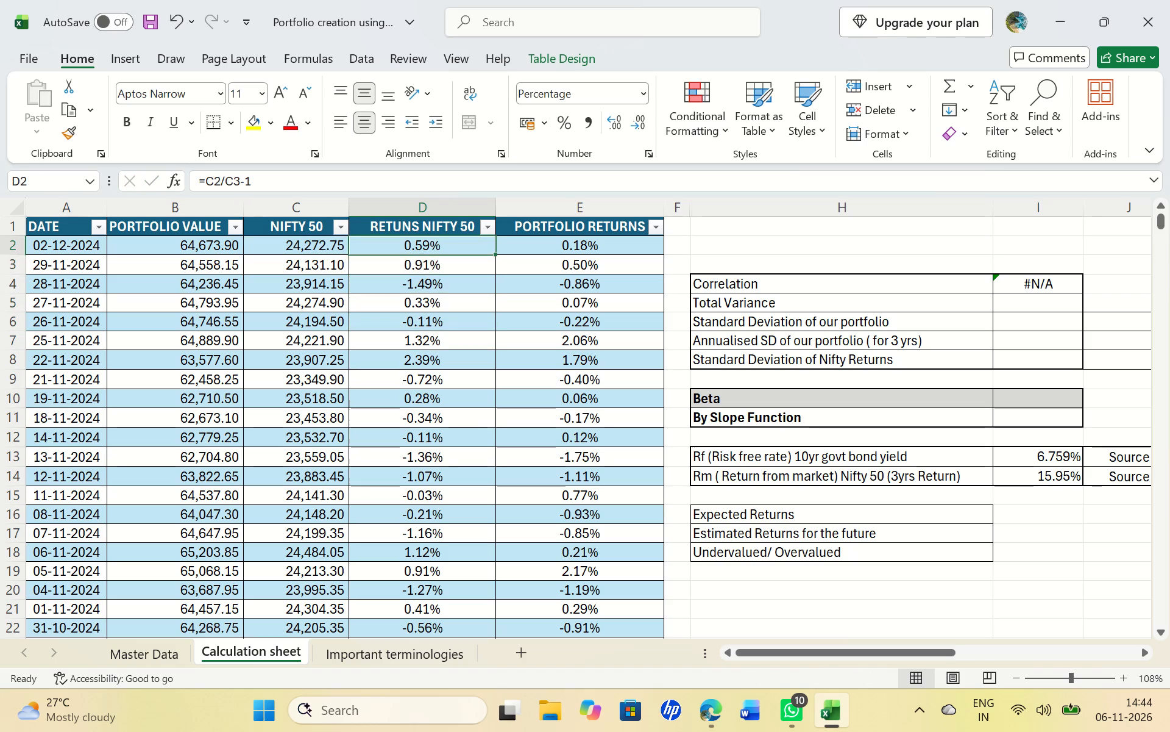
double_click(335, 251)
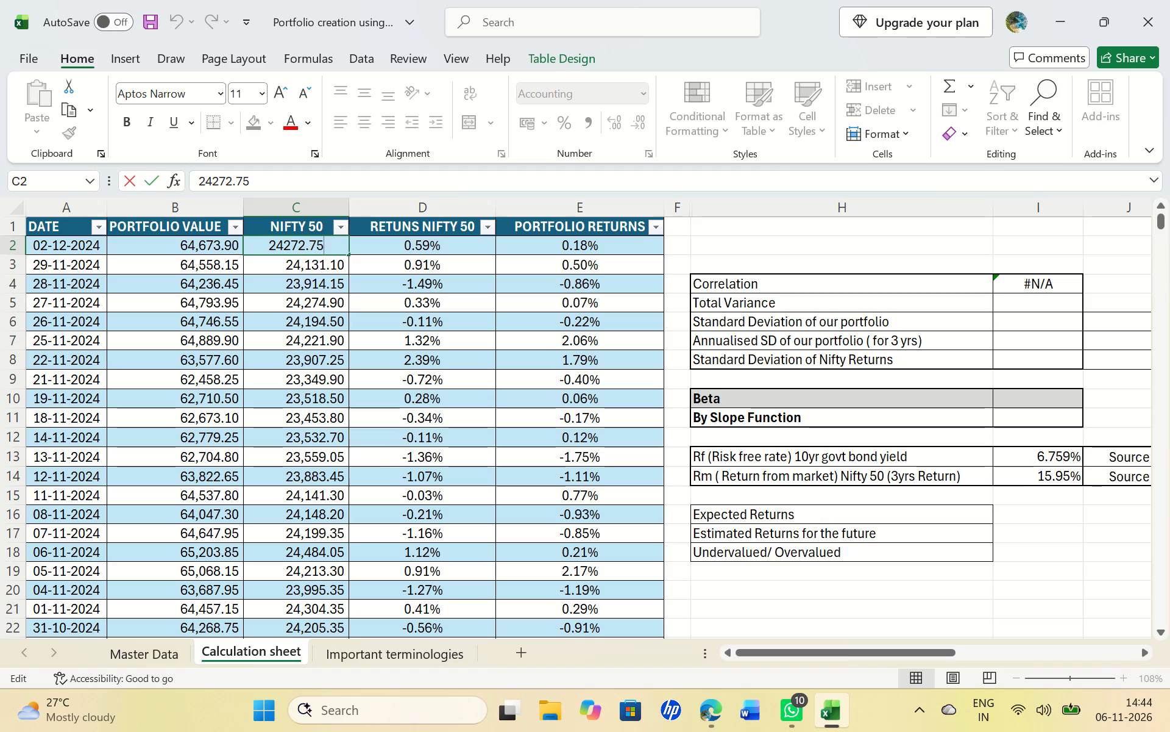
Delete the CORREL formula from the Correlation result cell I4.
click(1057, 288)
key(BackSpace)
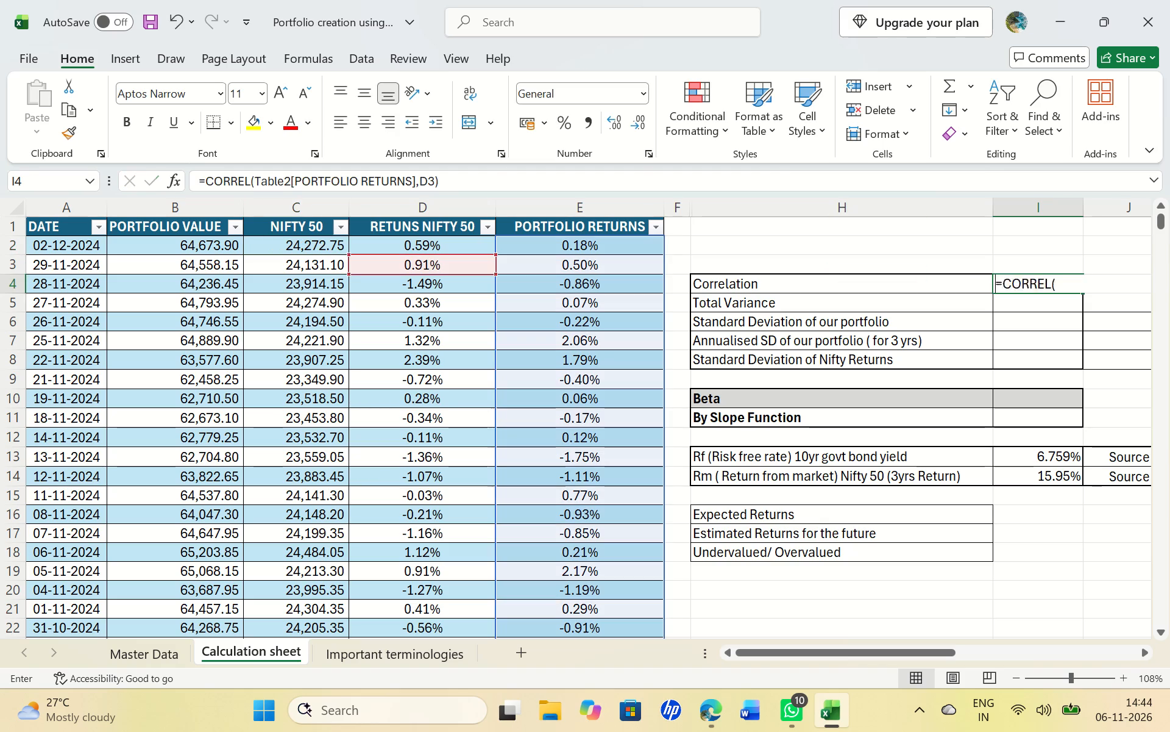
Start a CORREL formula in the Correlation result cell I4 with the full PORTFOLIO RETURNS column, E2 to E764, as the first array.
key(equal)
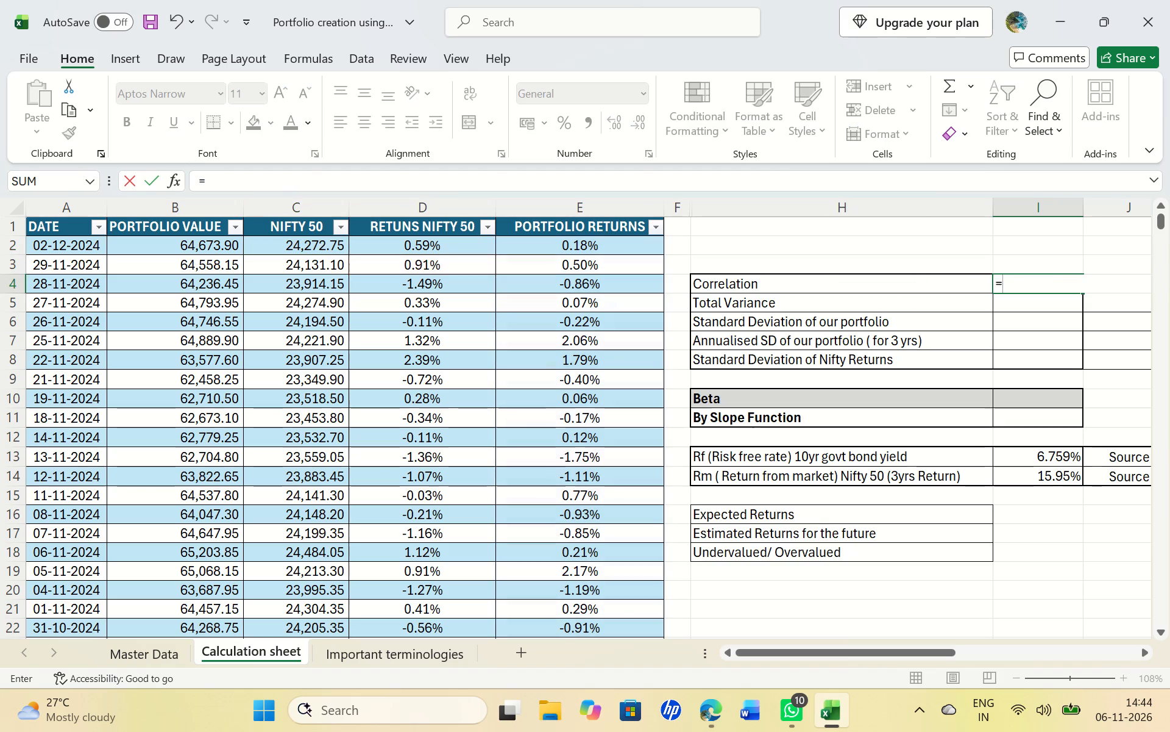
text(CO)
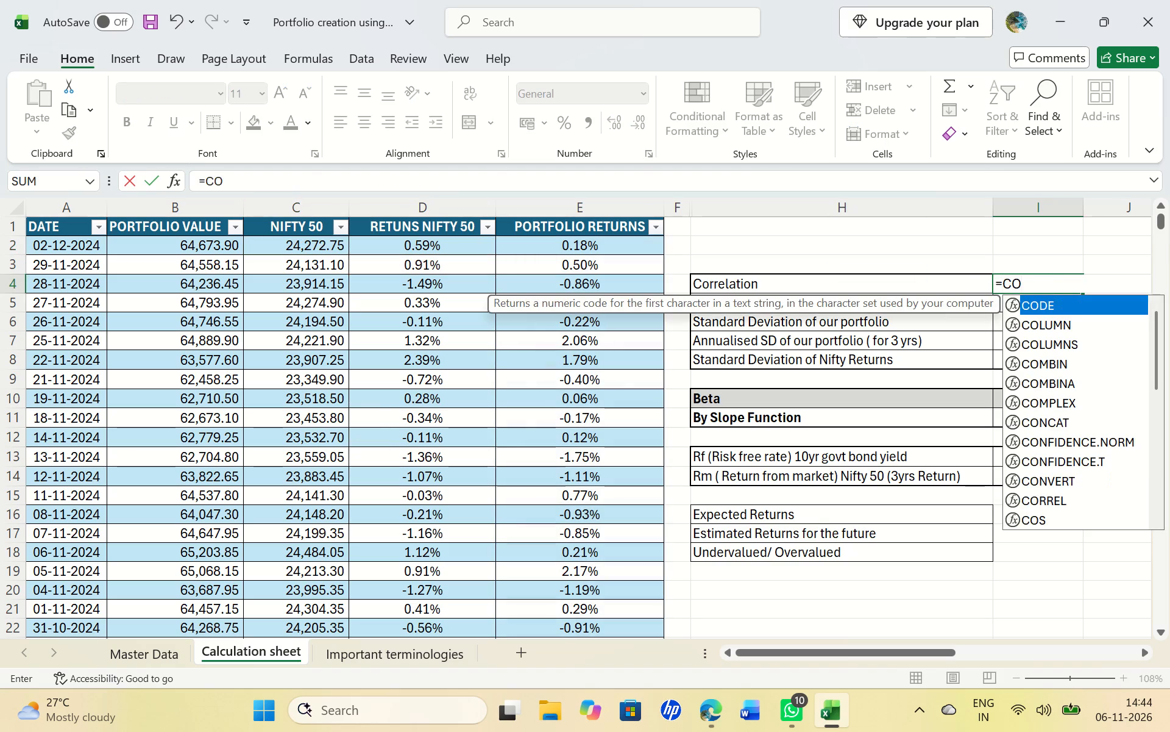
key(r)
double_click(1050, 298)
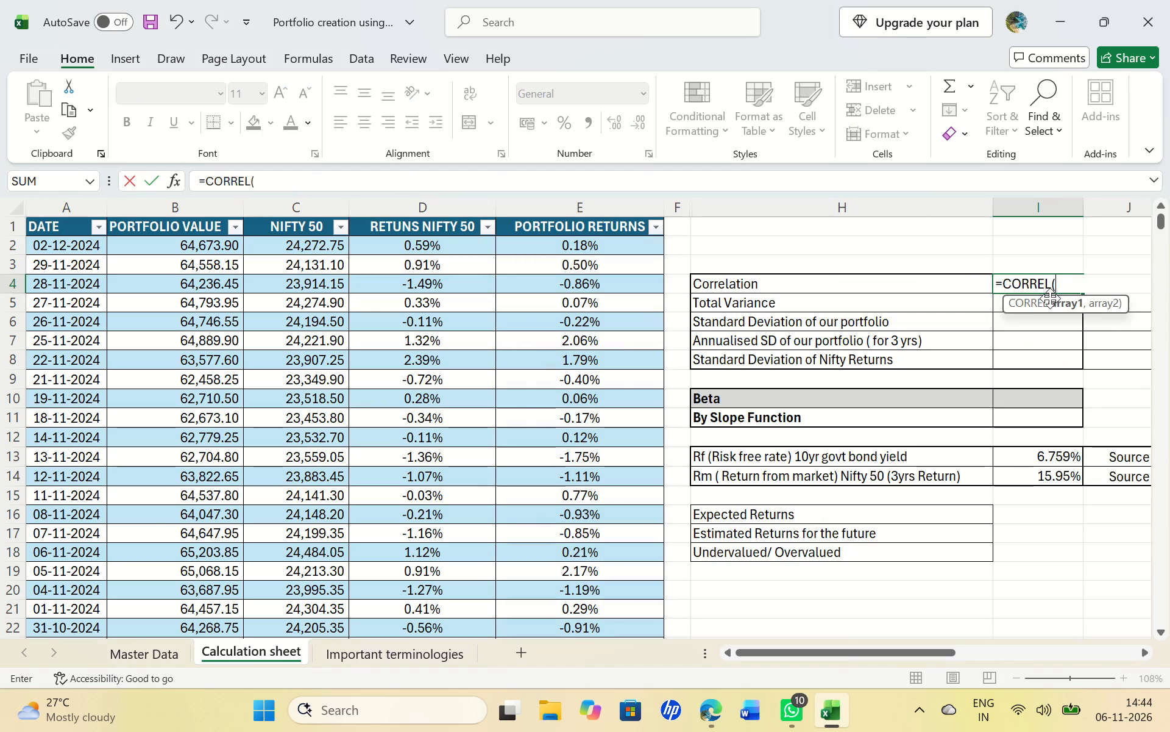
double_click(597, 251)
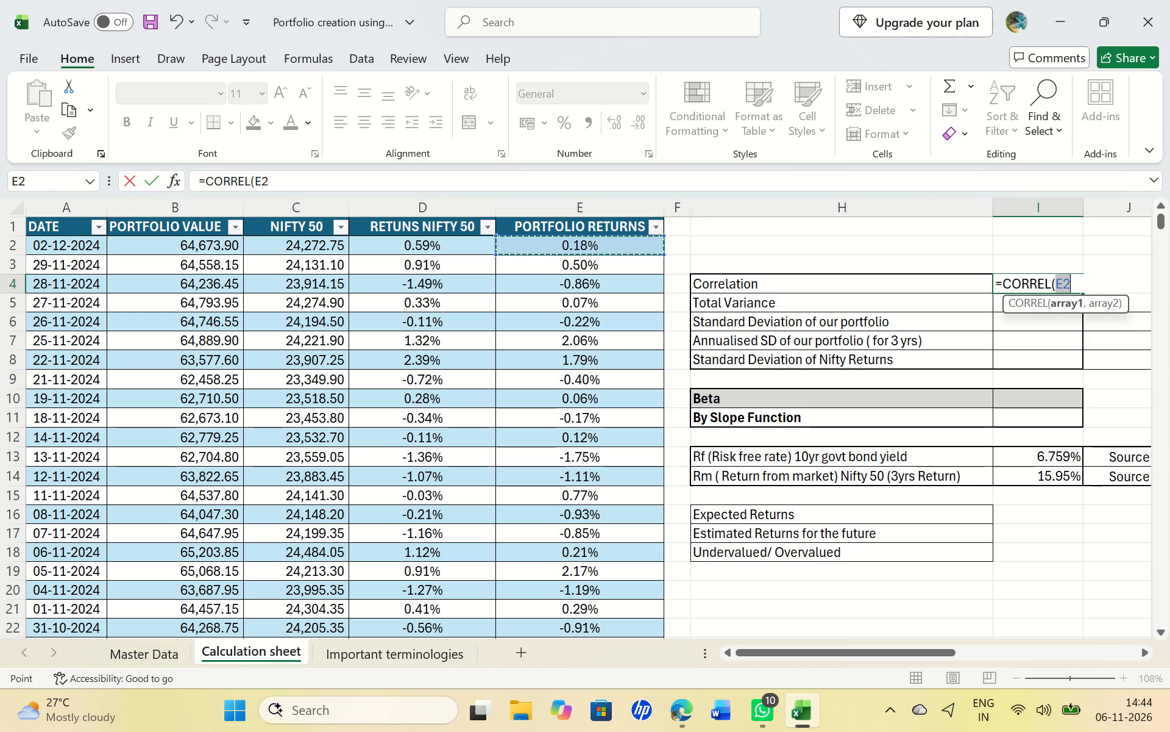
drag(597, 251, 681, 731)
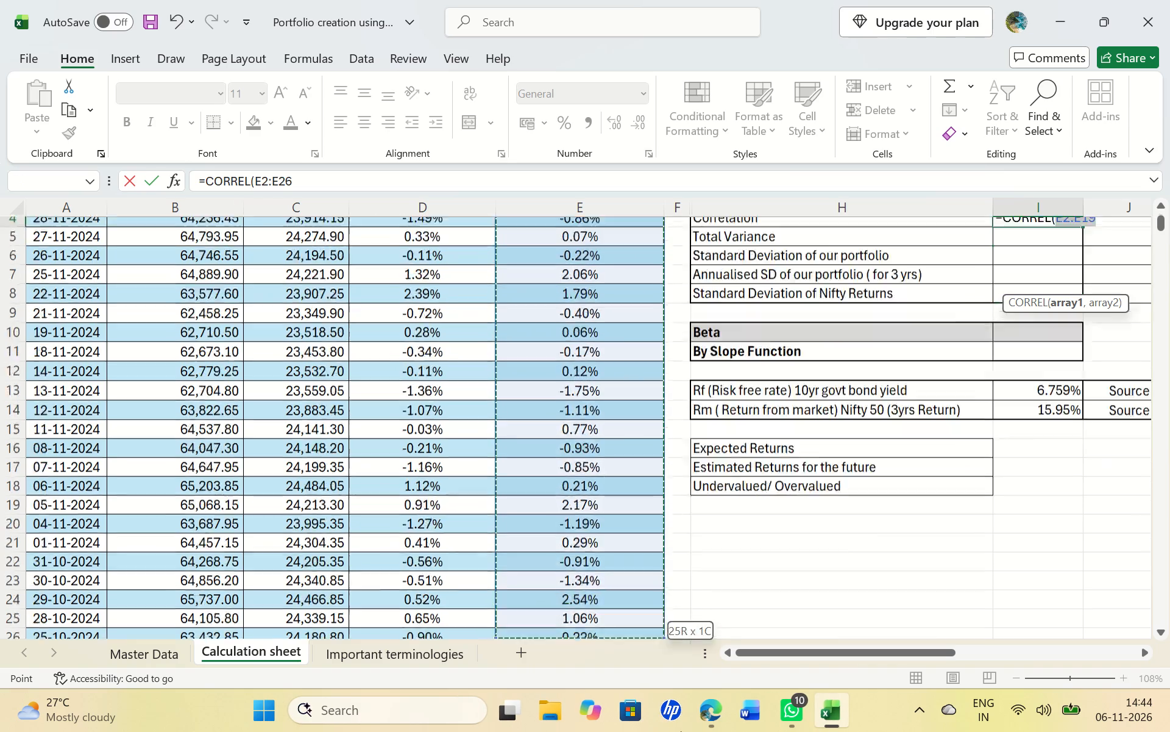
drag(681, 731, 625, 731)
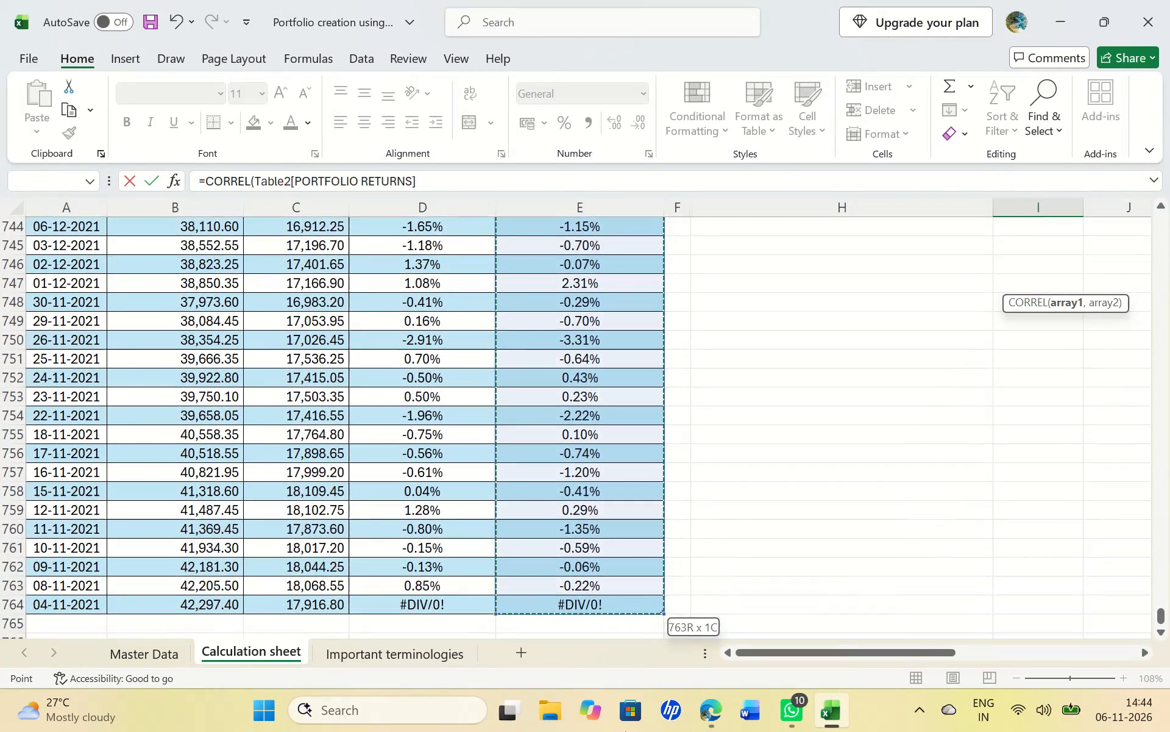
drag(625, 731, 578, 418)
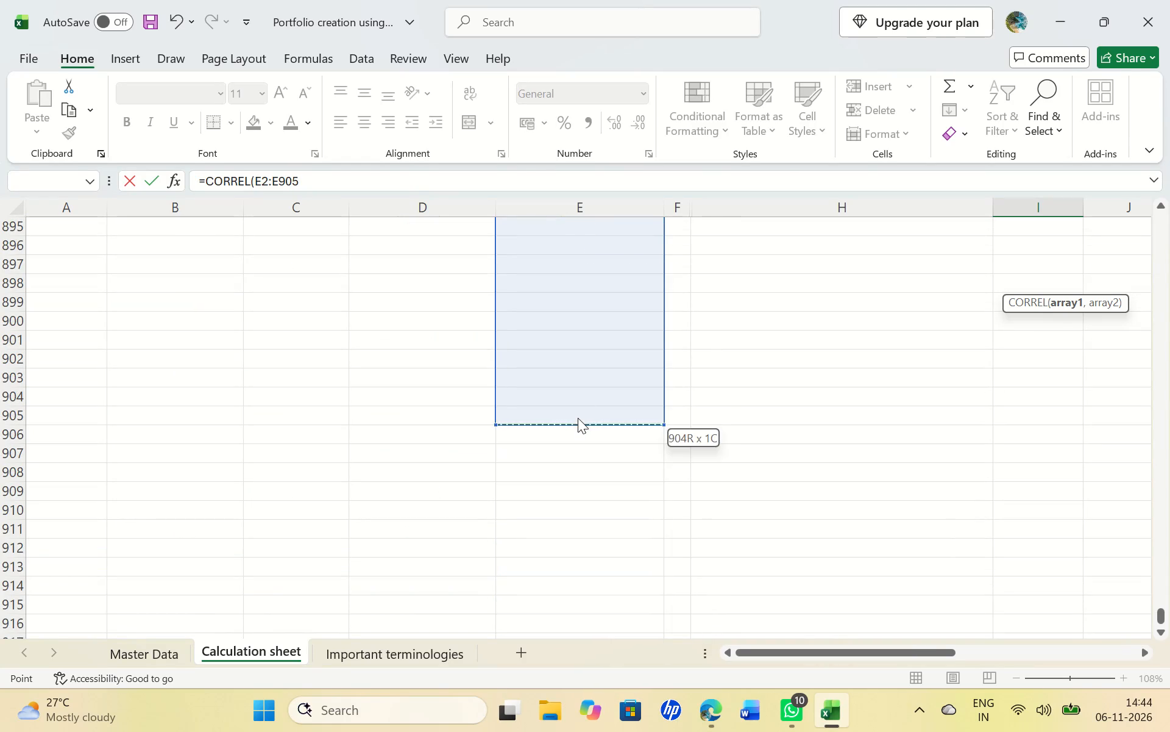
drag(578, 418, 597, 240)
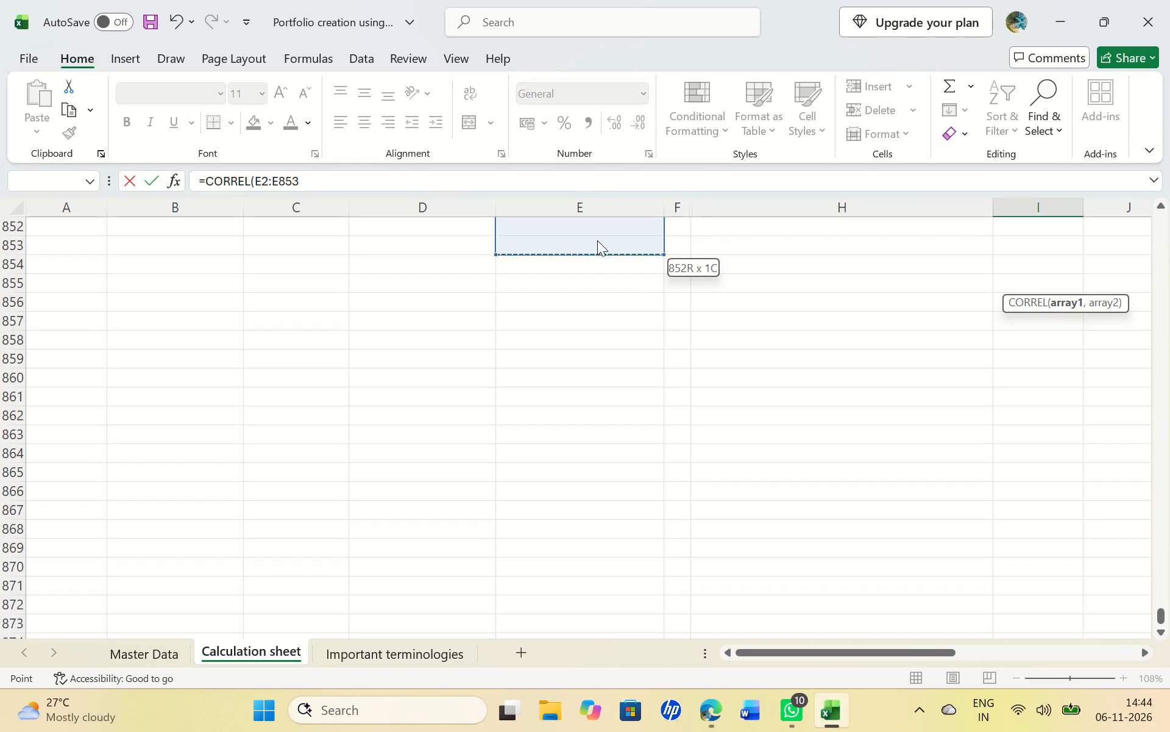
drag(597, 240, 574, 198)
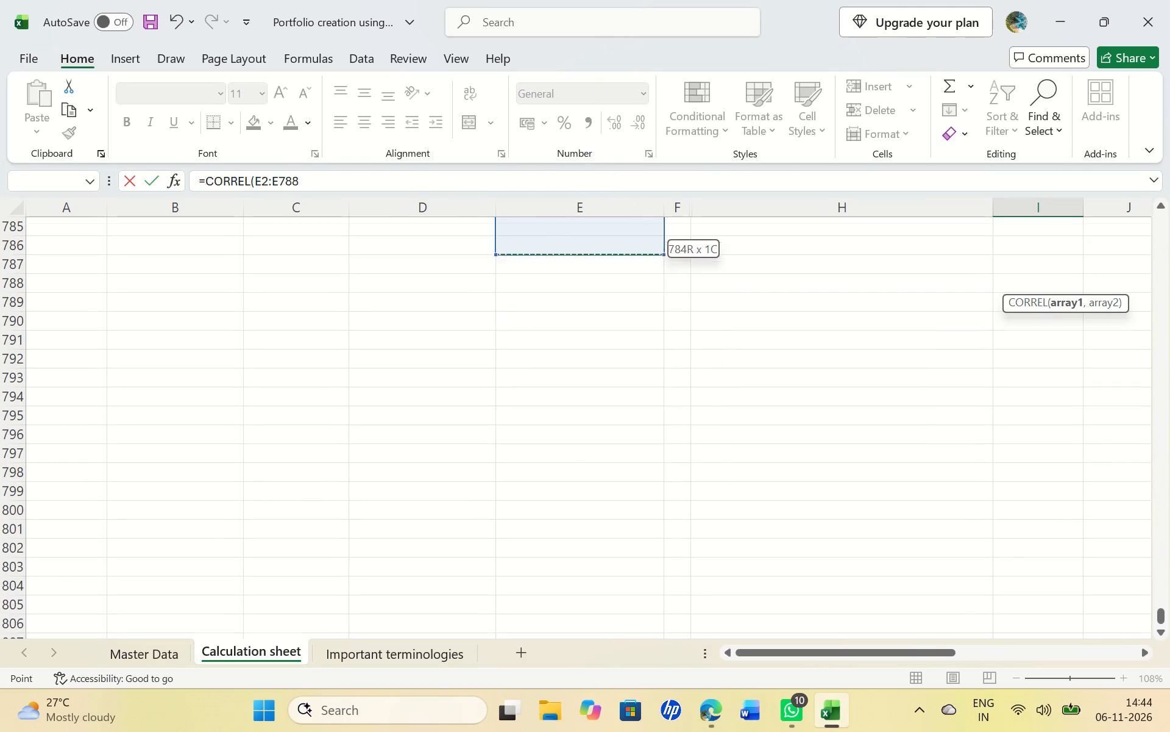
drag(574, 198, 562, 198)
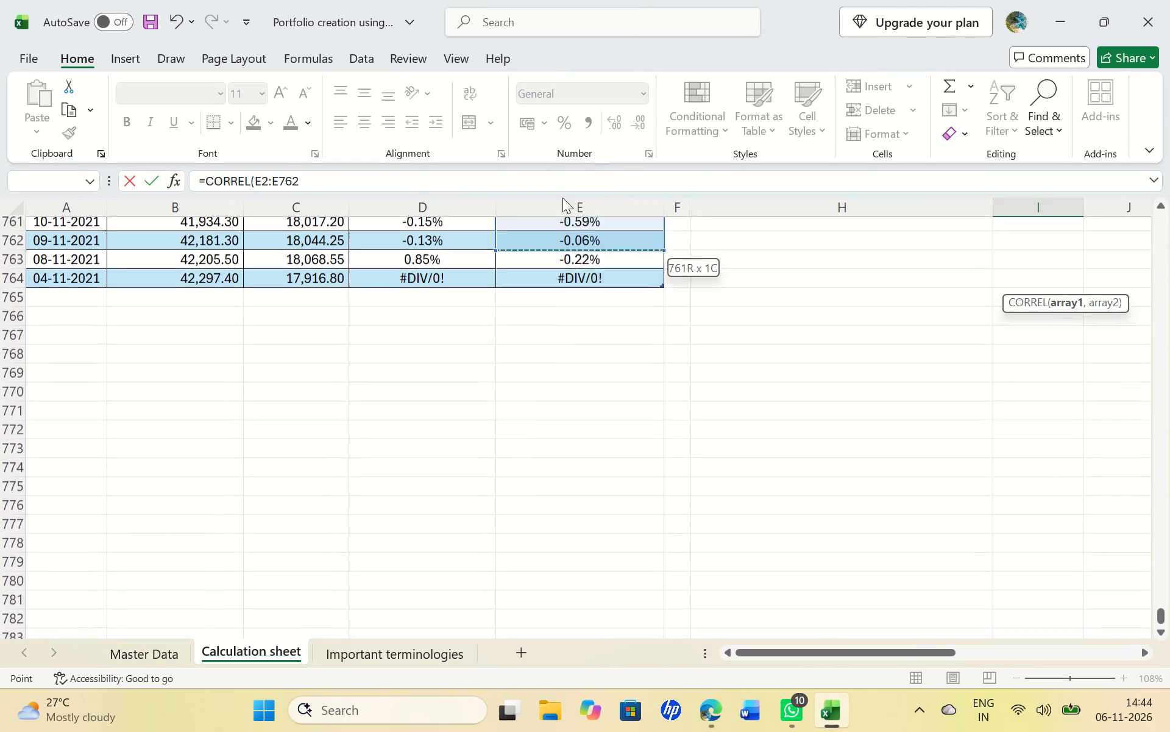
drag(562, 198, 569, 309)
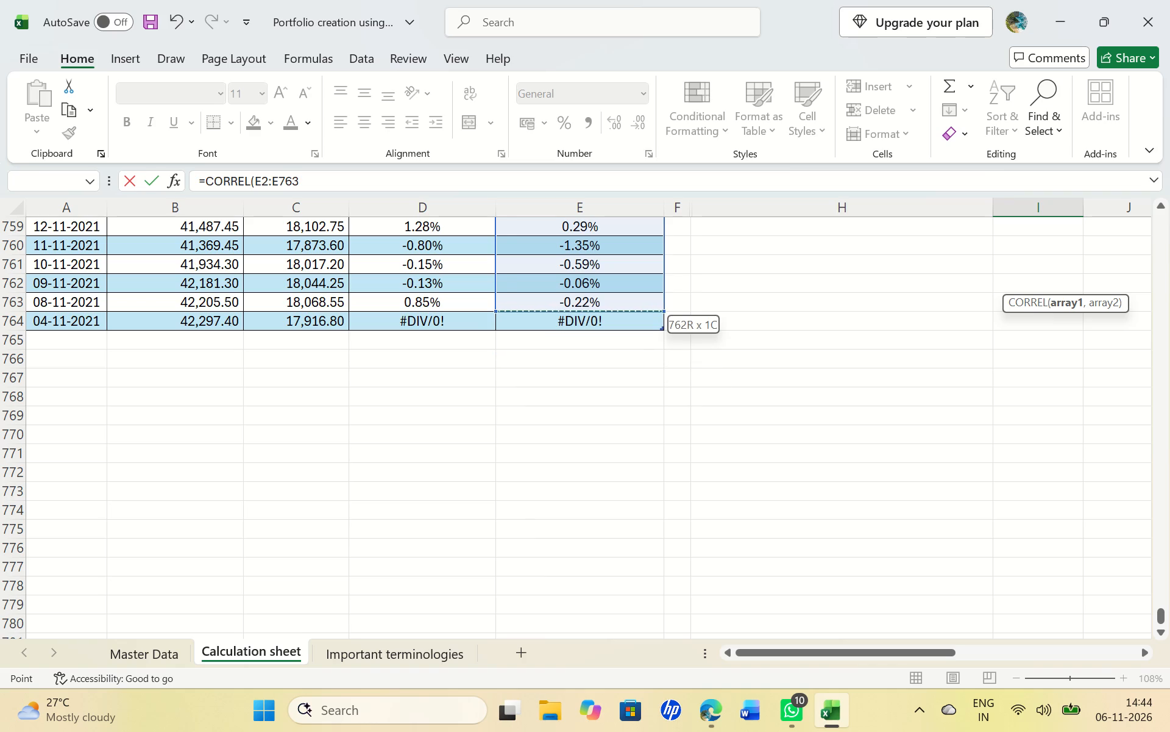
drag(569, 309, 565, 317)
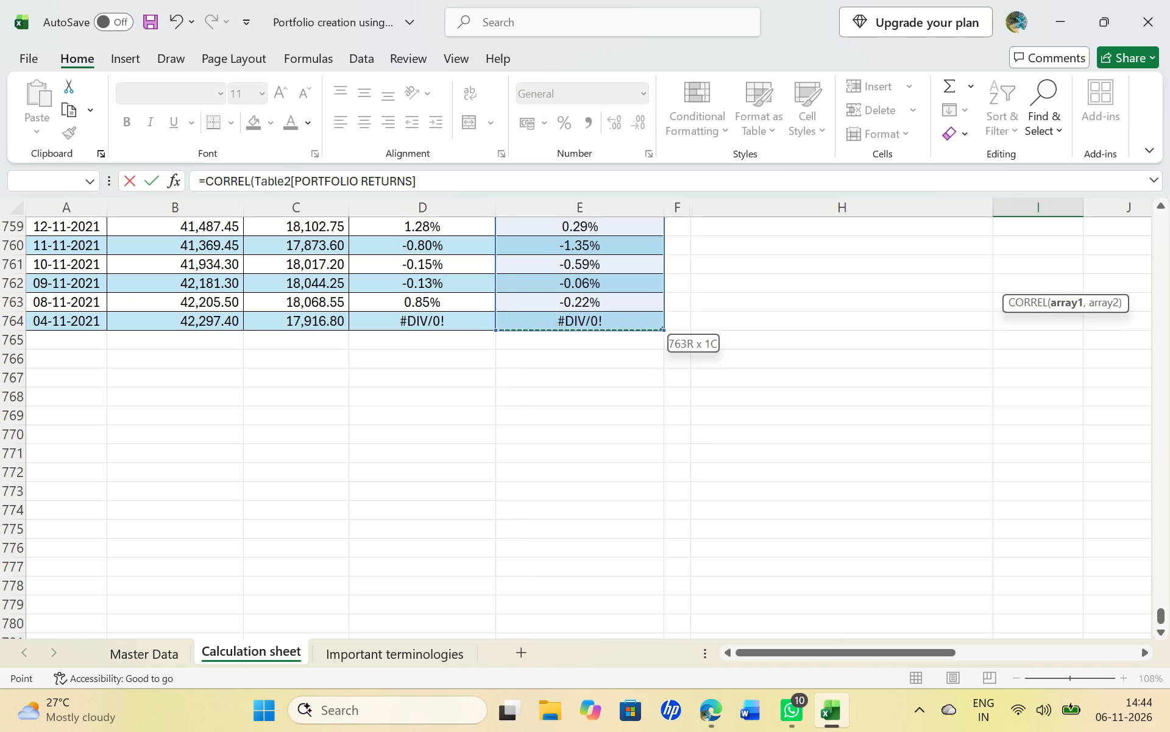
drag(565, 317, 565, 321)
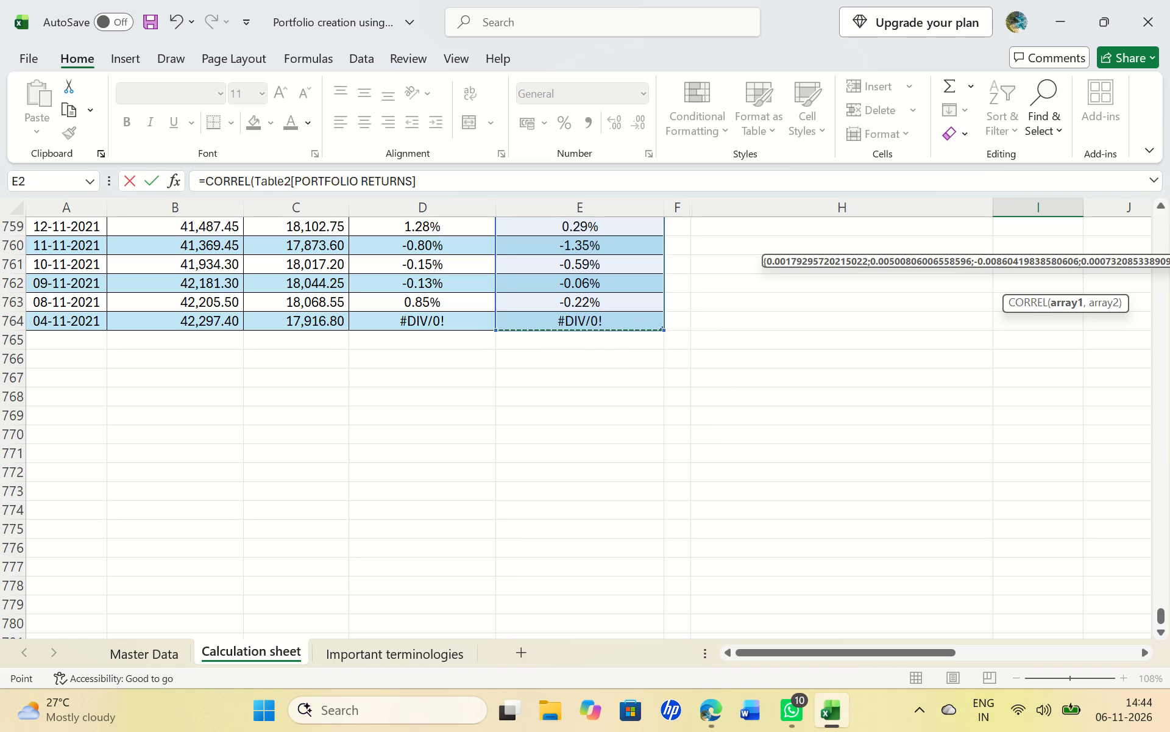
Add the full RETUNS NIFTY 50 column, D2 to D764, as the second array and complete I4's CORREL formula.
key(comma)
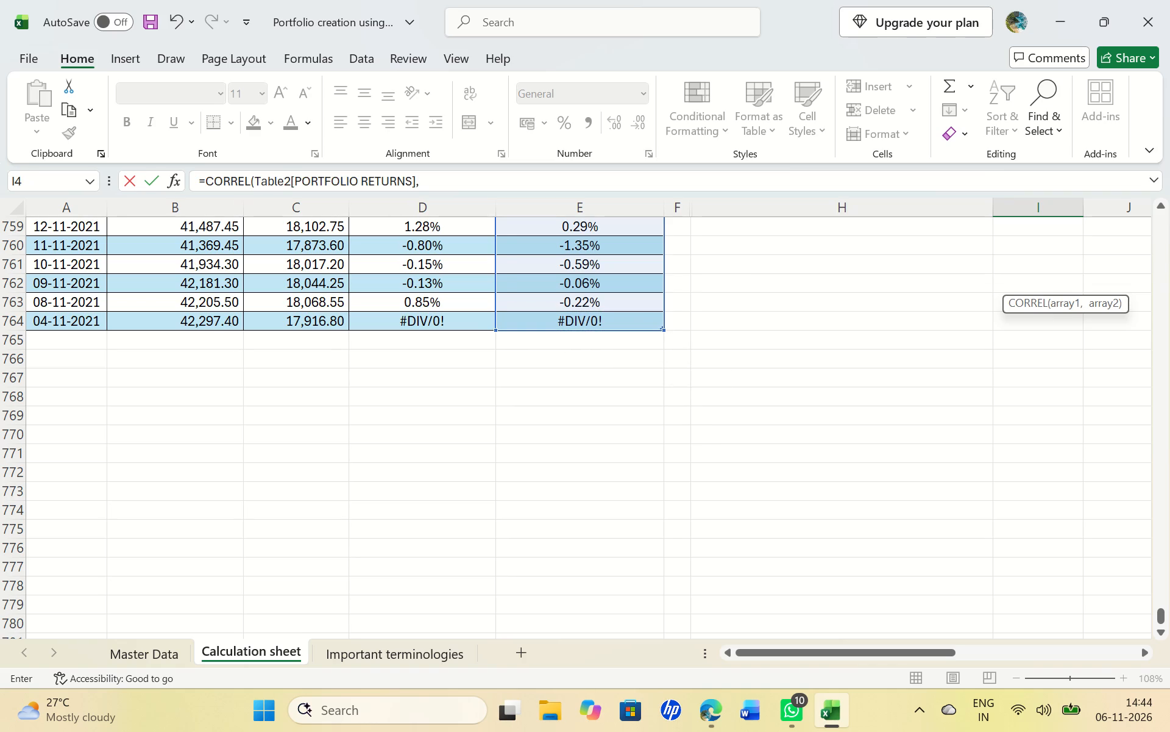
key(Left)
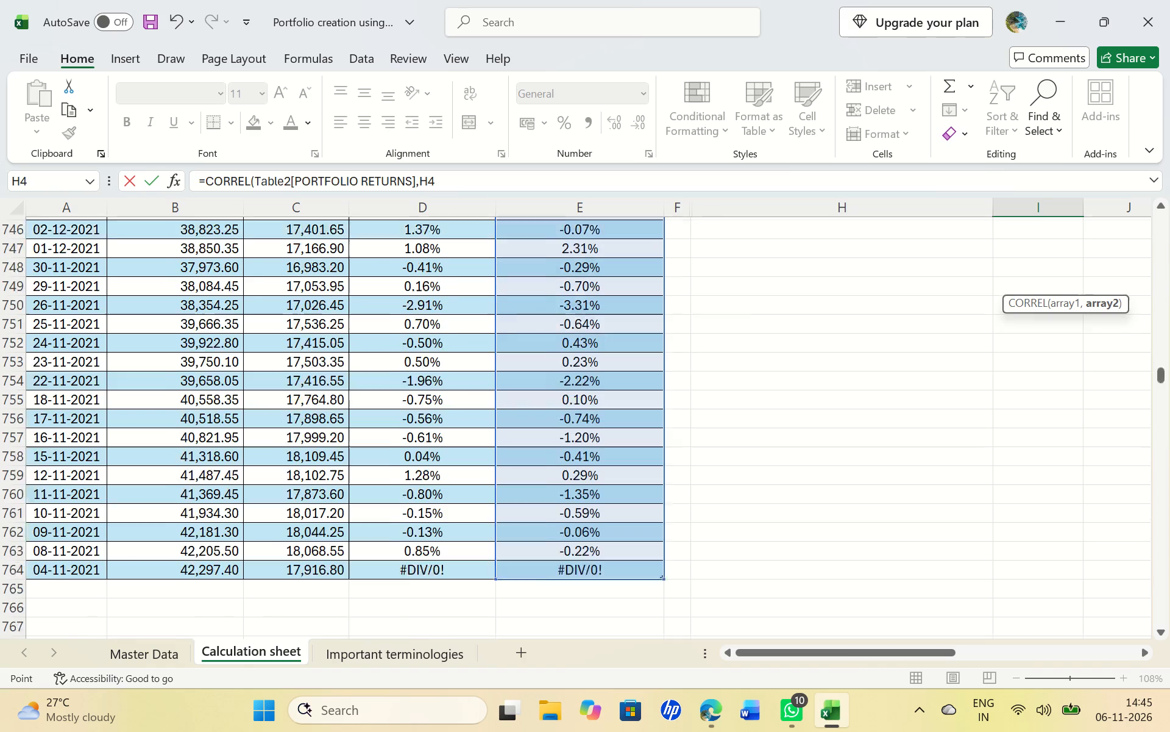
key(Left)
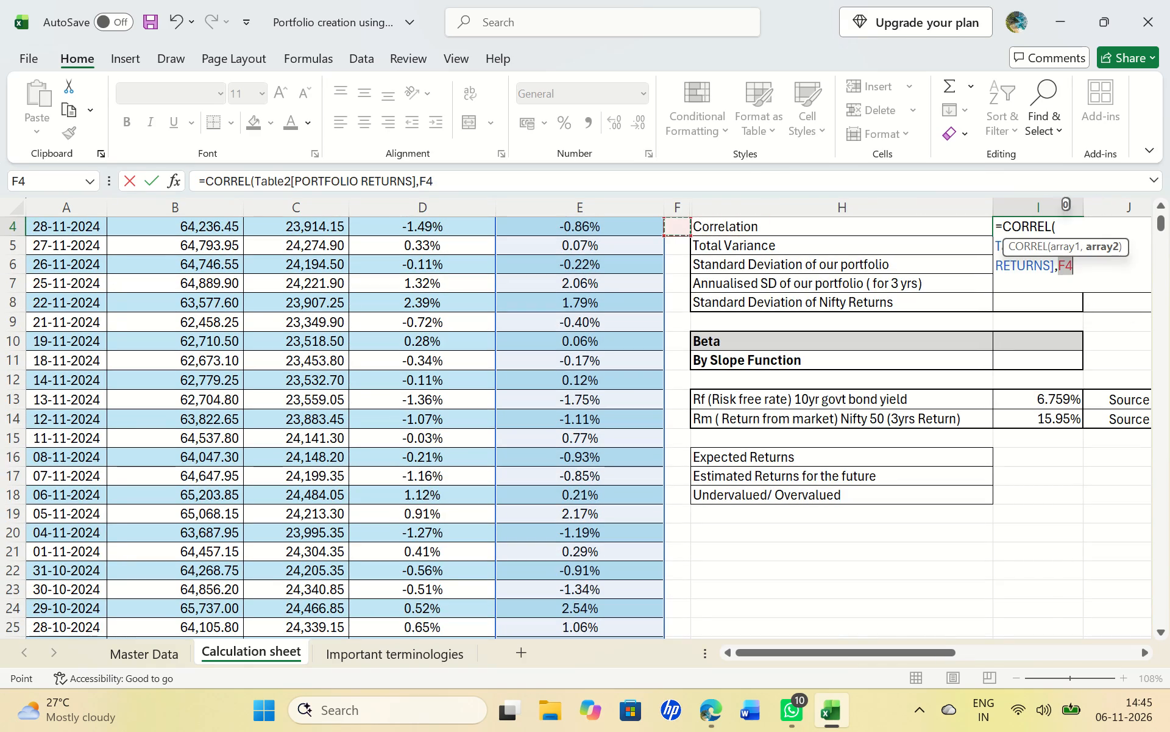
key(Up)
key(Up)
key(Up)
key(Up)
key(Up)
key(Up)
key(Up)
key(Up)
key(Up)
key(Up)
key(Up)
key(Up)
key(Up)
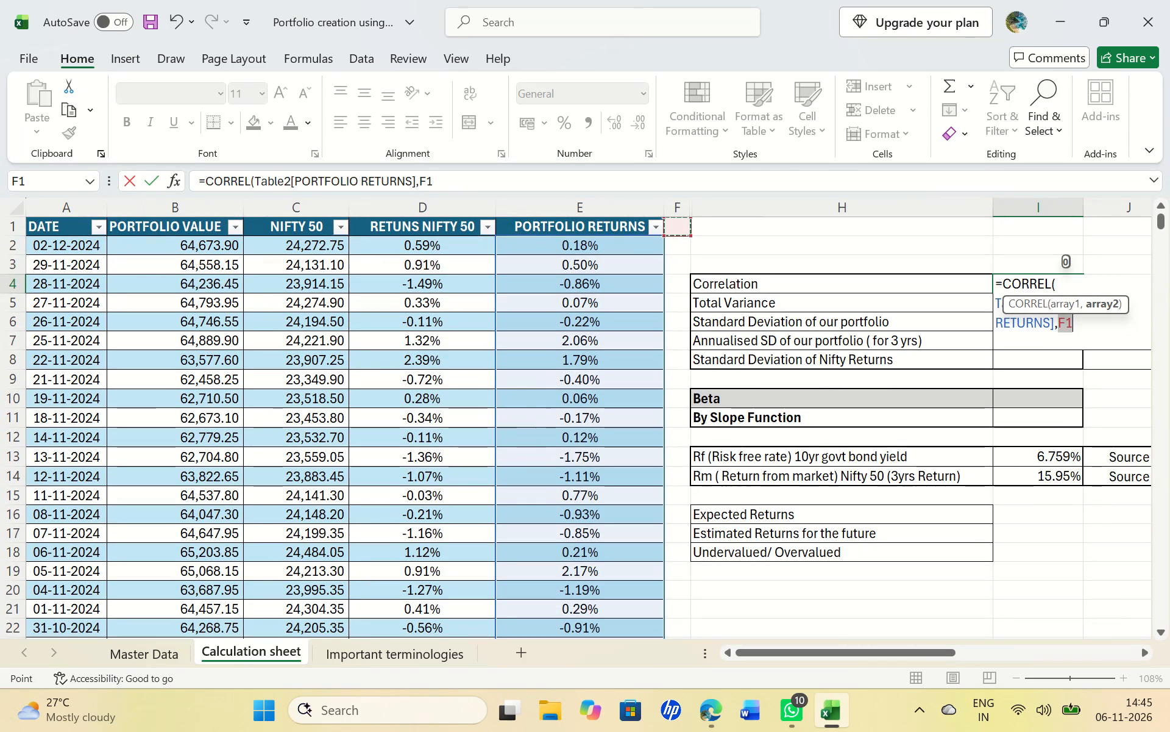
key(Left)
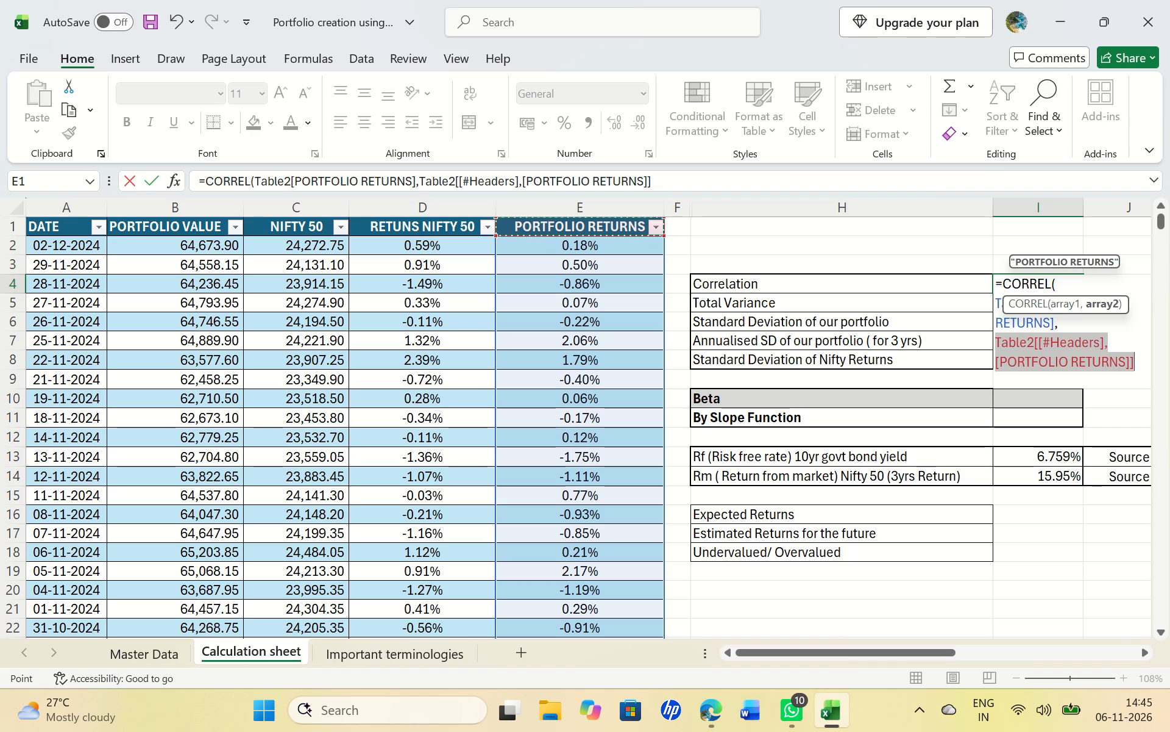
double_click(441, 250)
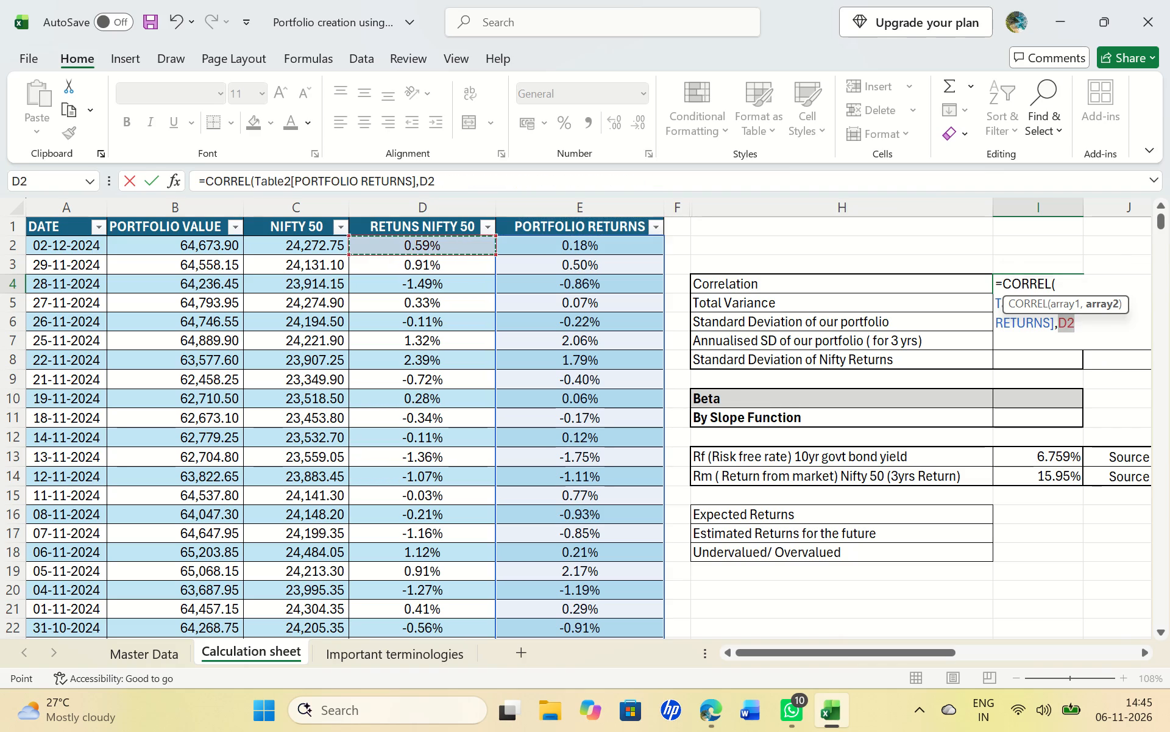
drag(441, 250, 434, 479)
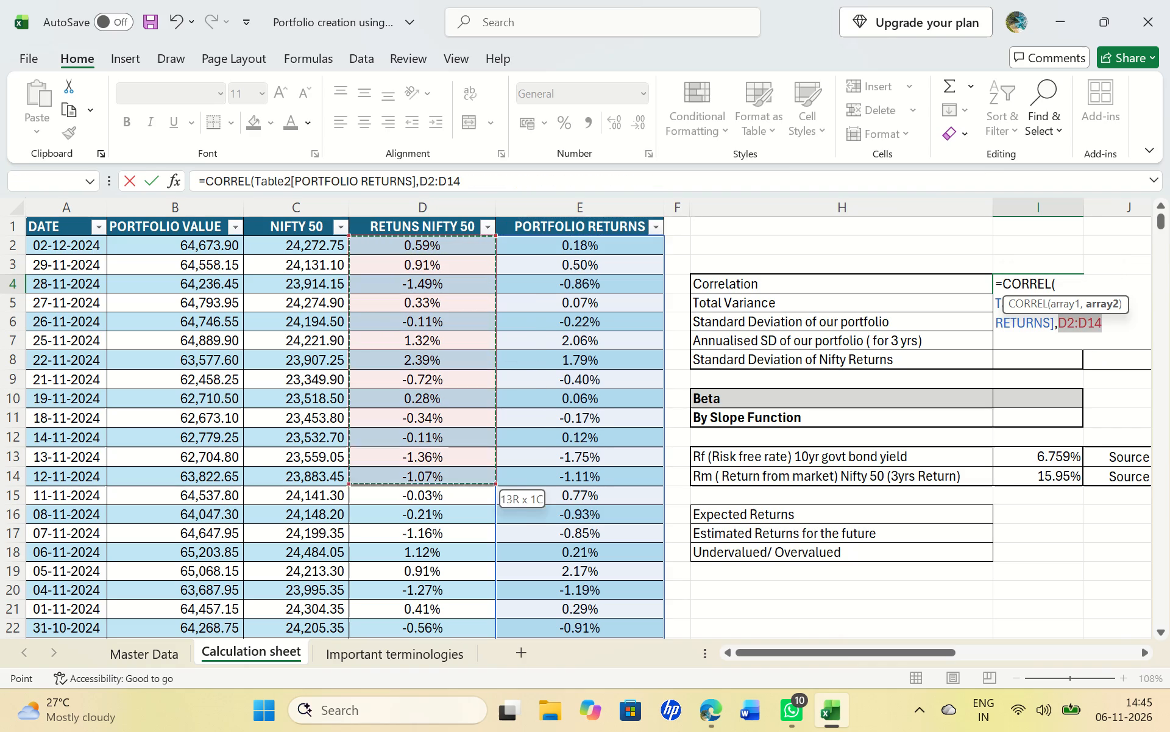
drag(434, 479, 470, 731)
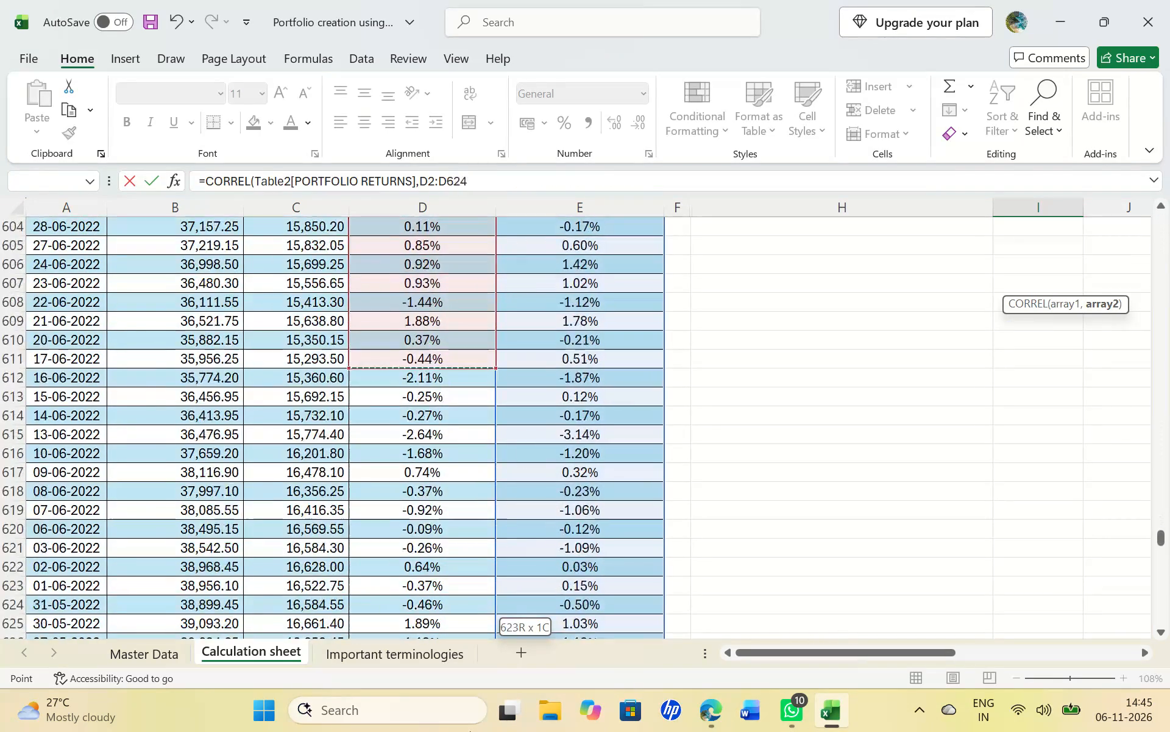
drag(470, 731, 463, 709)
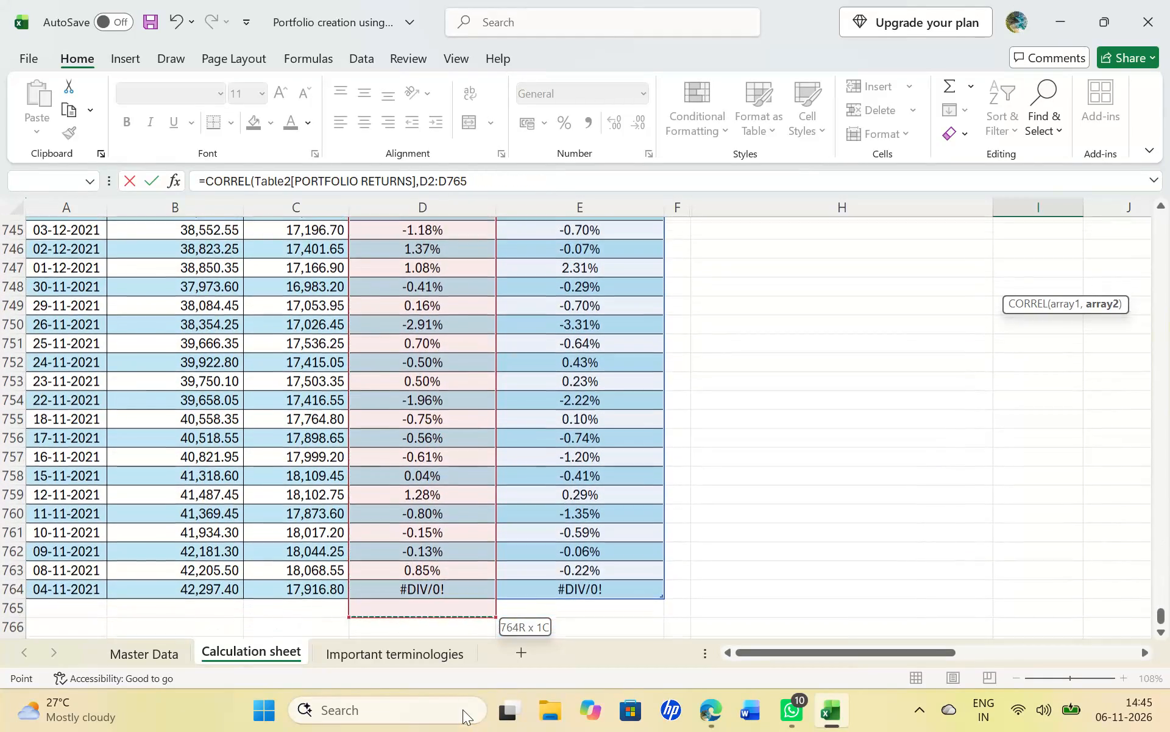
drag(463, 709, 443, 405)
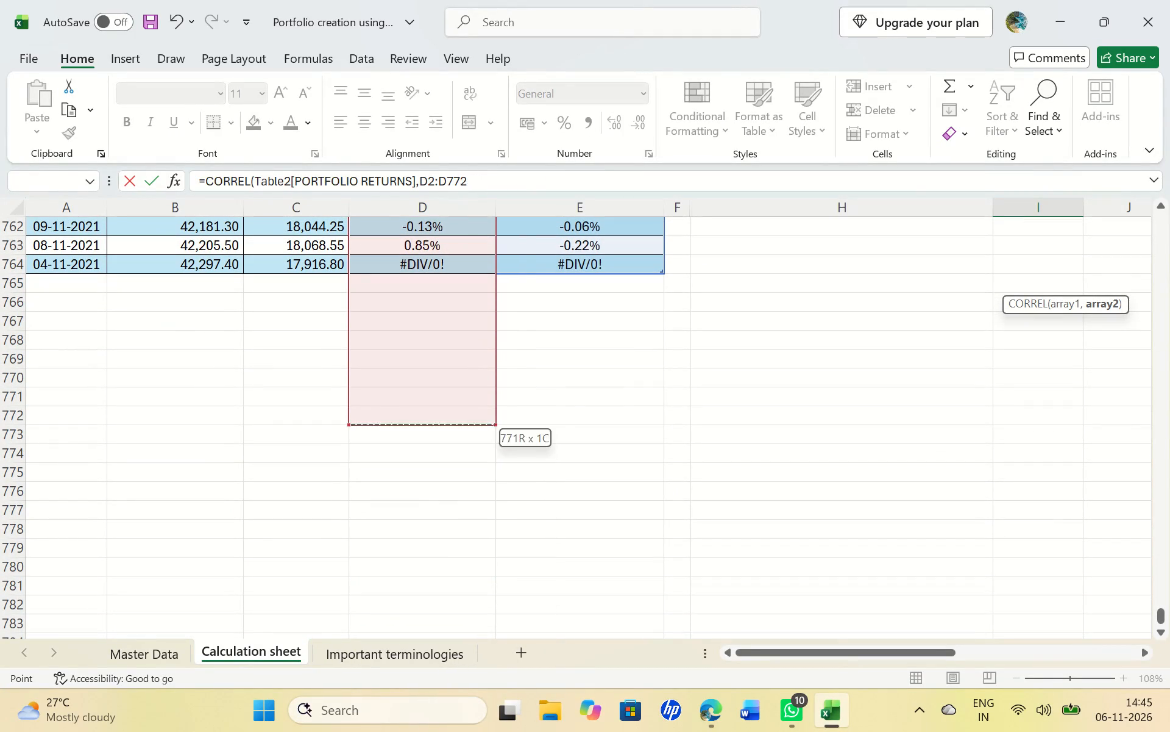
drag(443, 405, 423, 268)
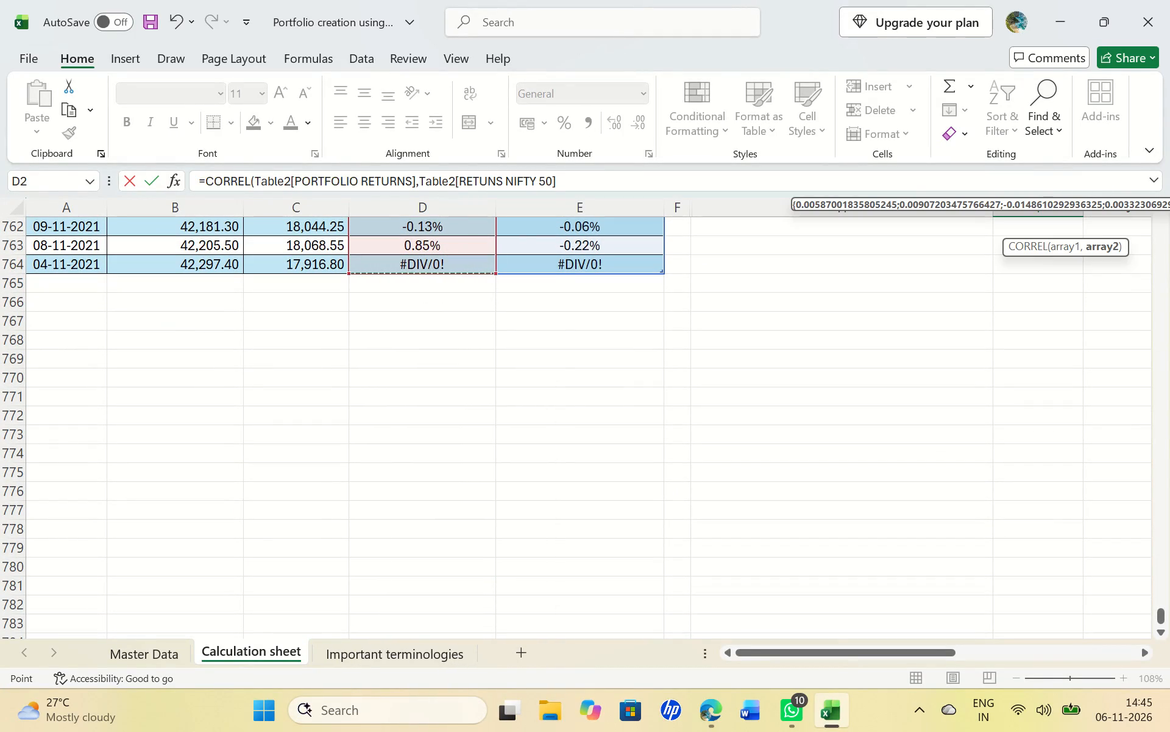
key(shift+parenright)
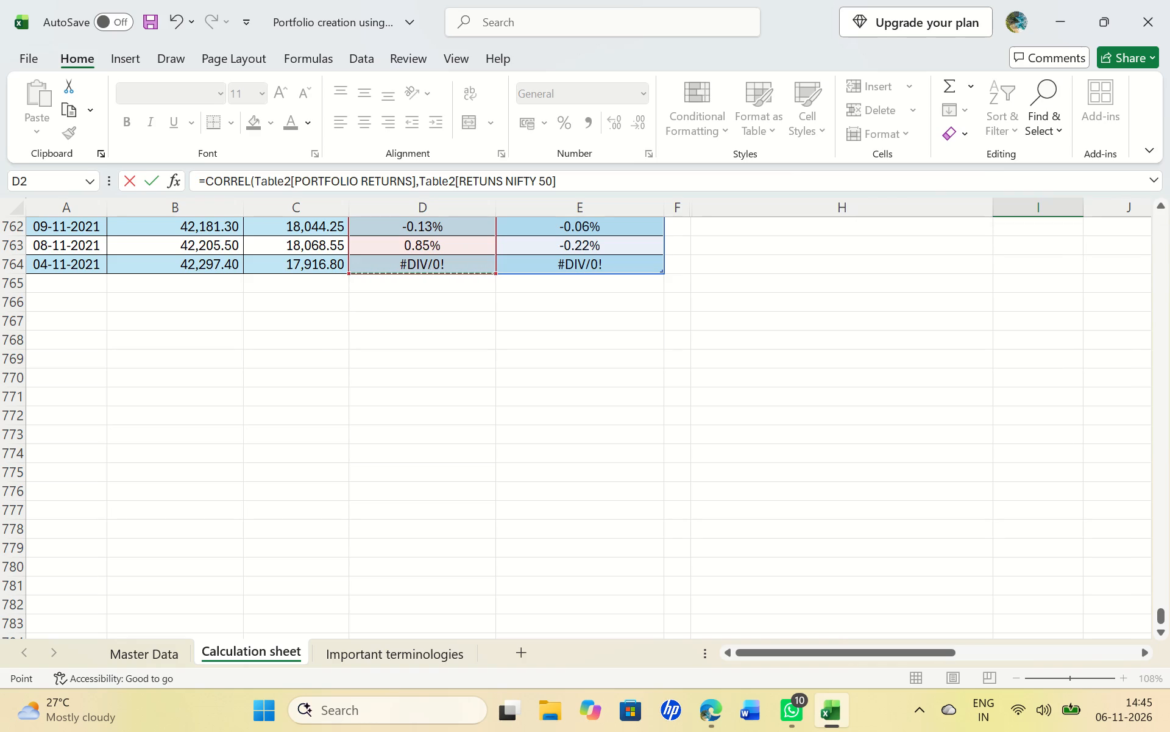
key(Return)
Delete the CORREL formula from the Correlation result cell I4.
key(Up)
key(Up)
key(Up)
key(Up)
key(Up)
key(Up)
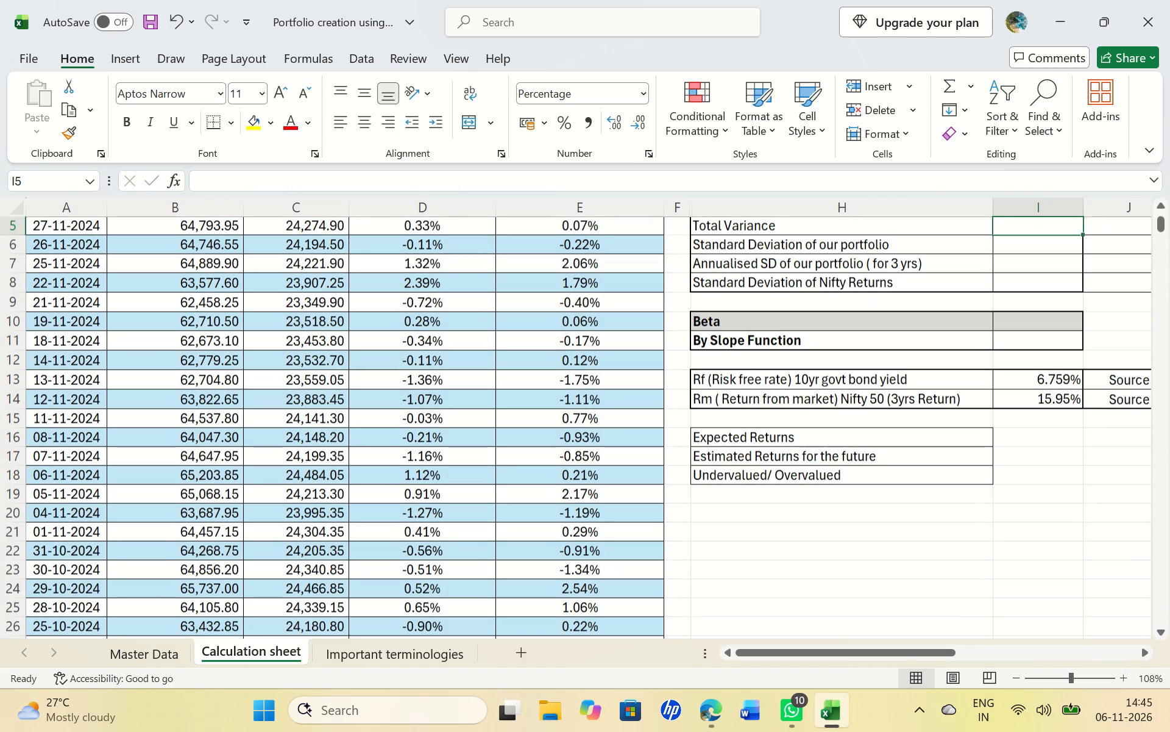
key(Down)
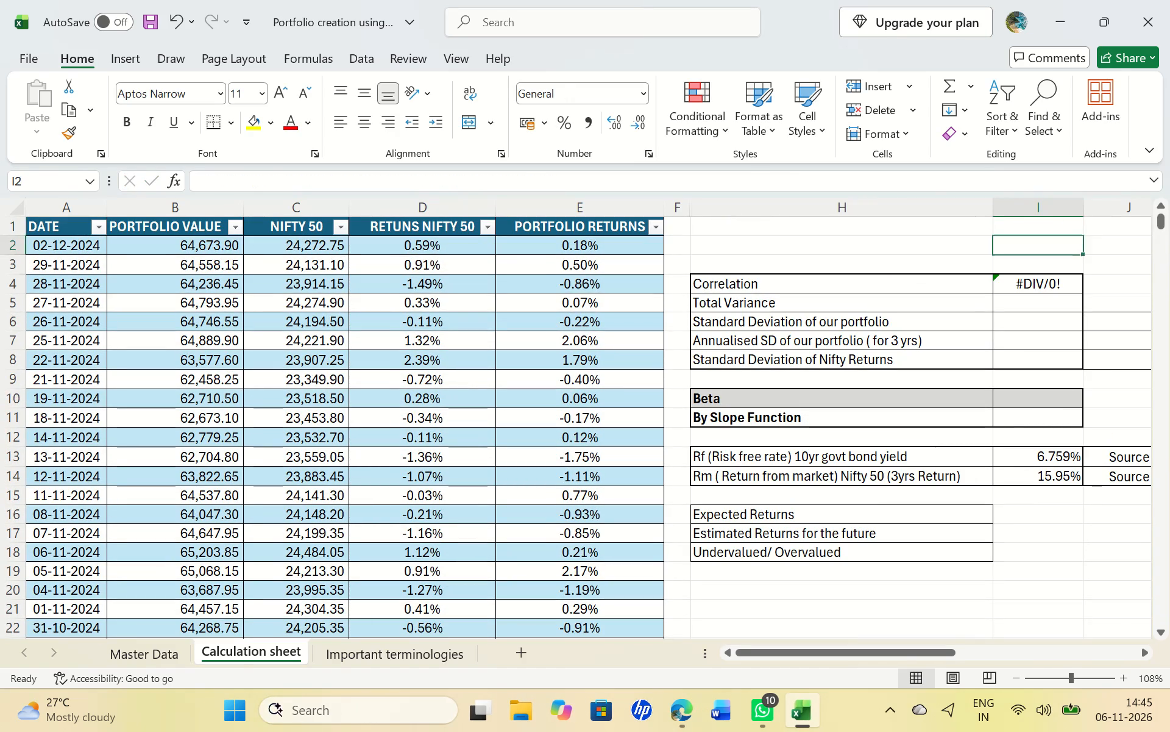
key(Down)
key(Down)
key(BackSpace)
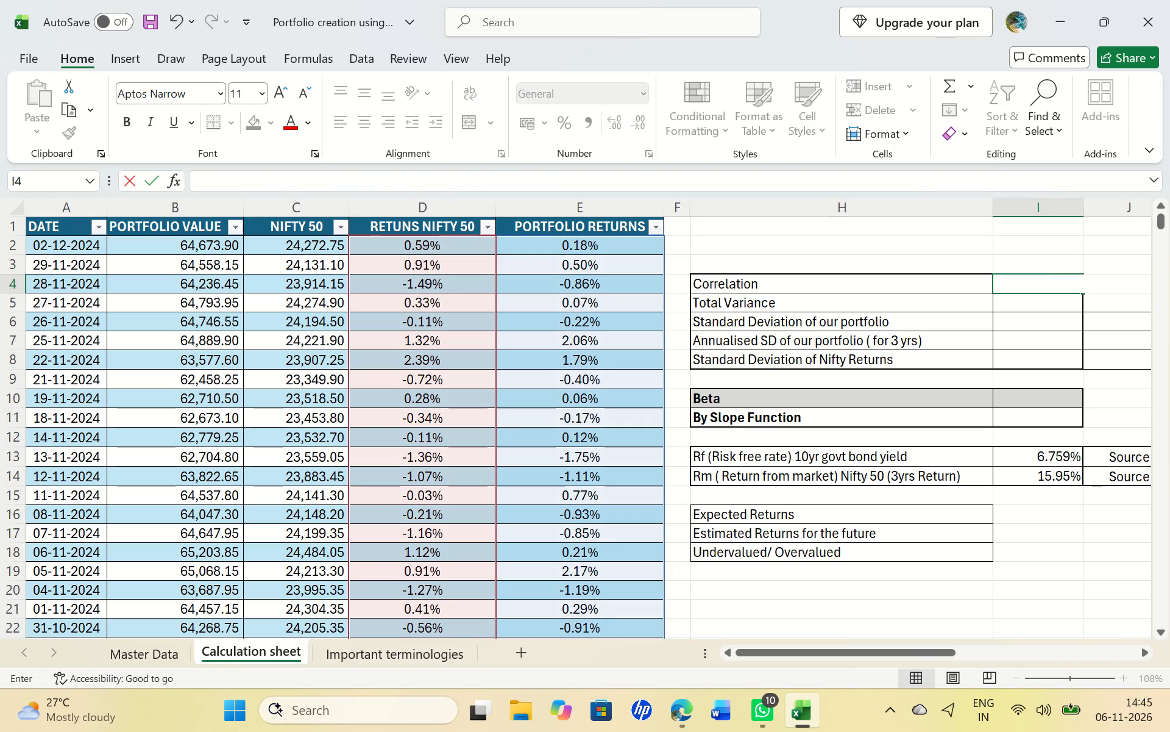
Start a new CORREL formula in cell I4, with the first array beginning at E2 in the PORTFOLIO RETURNS column.
text(=COR)
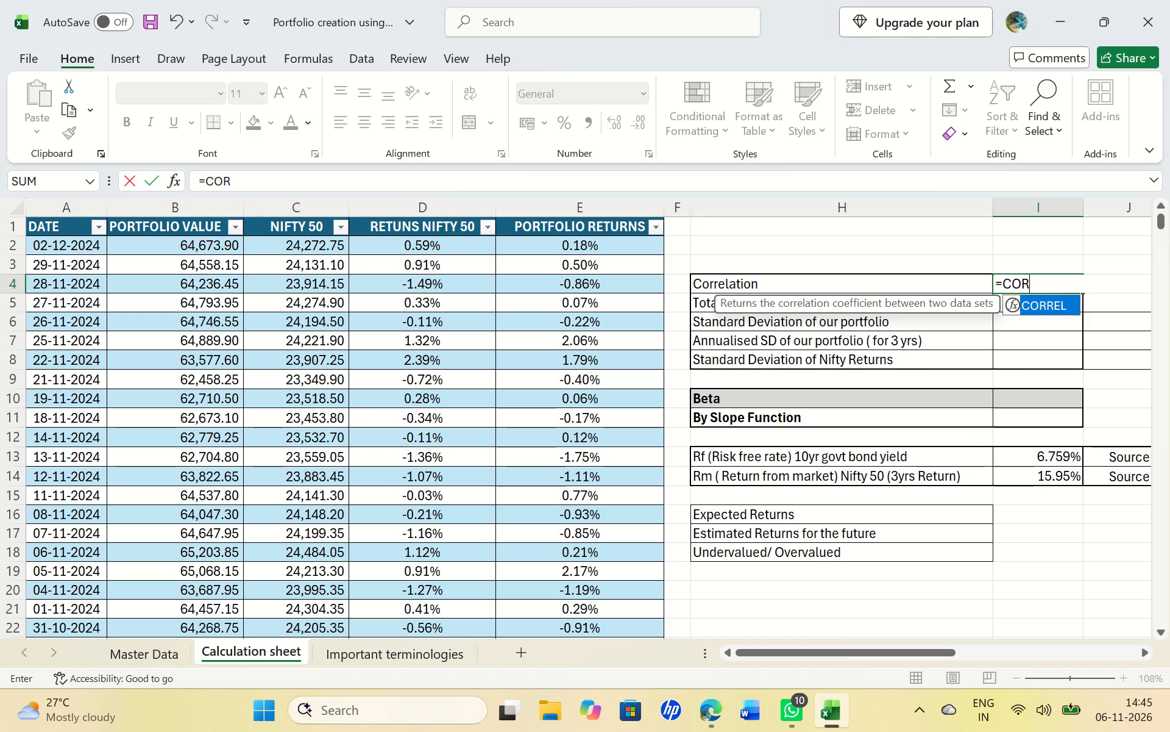
drag(1162, 223, 1152, 656)
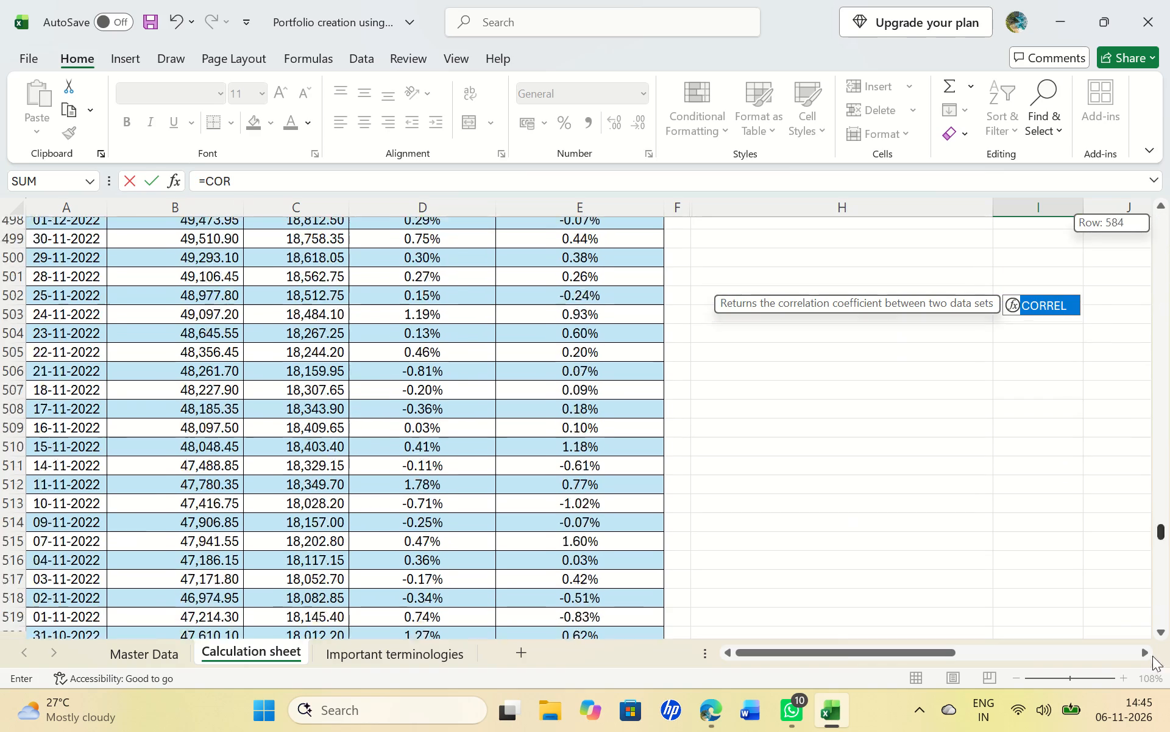
drag(1152, 656, 1134, 727)
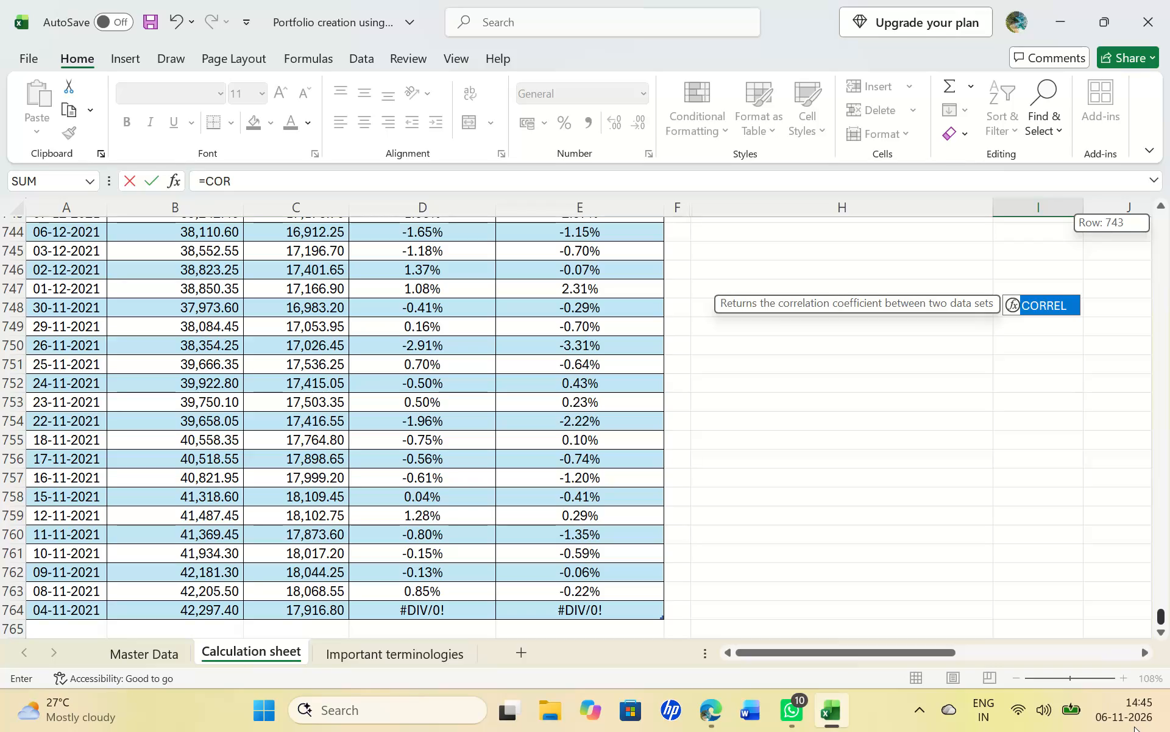
drag(1134, 727, 1119, 598)
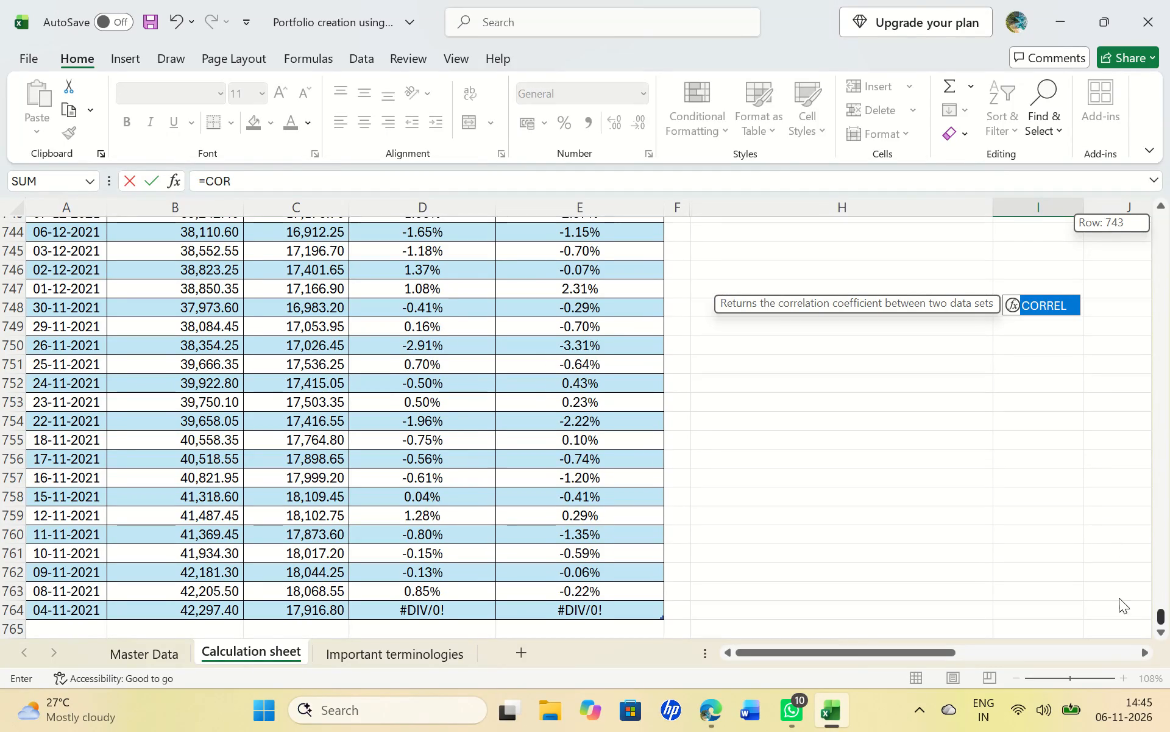
drag(1119, 598, 1140, 51)
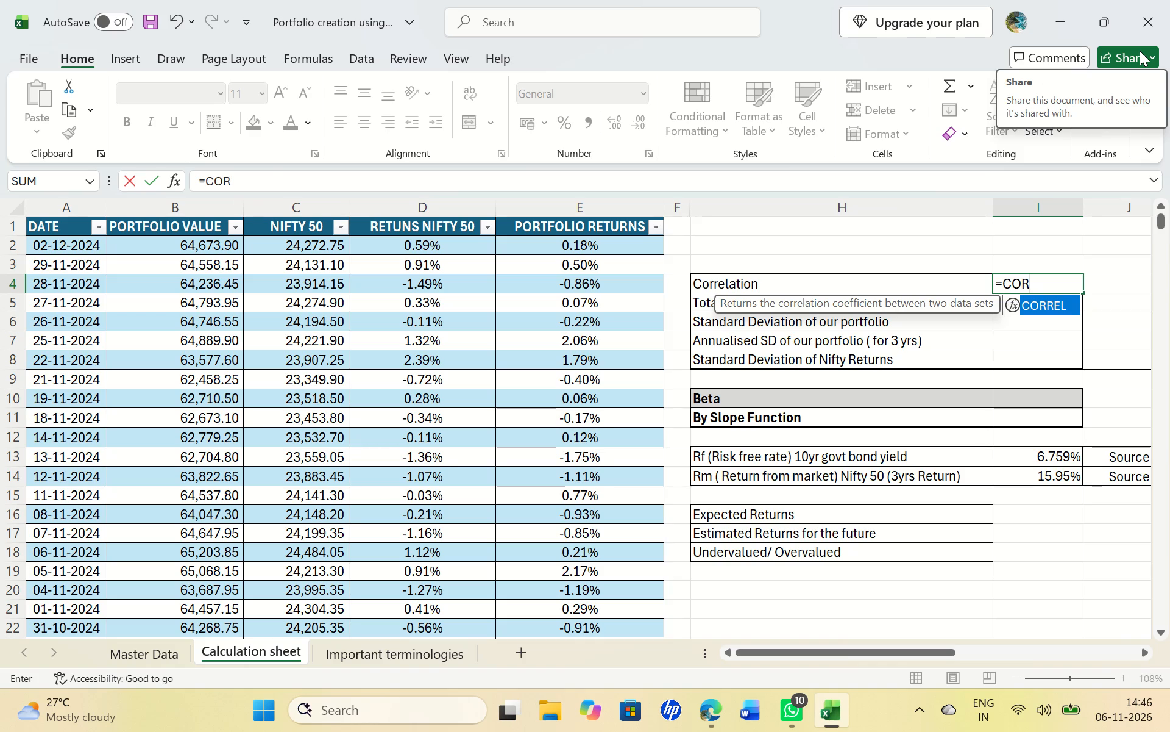
click(1057, 303)
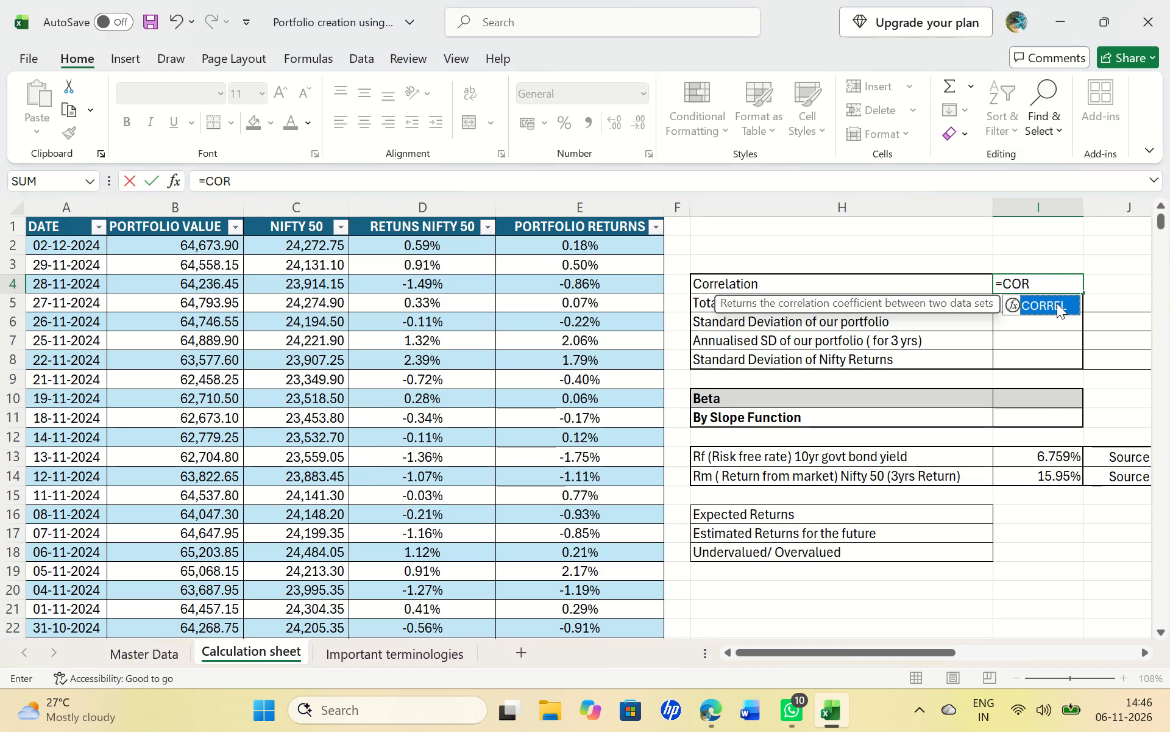
triple_click(1057, 303)
click(1057, 303)
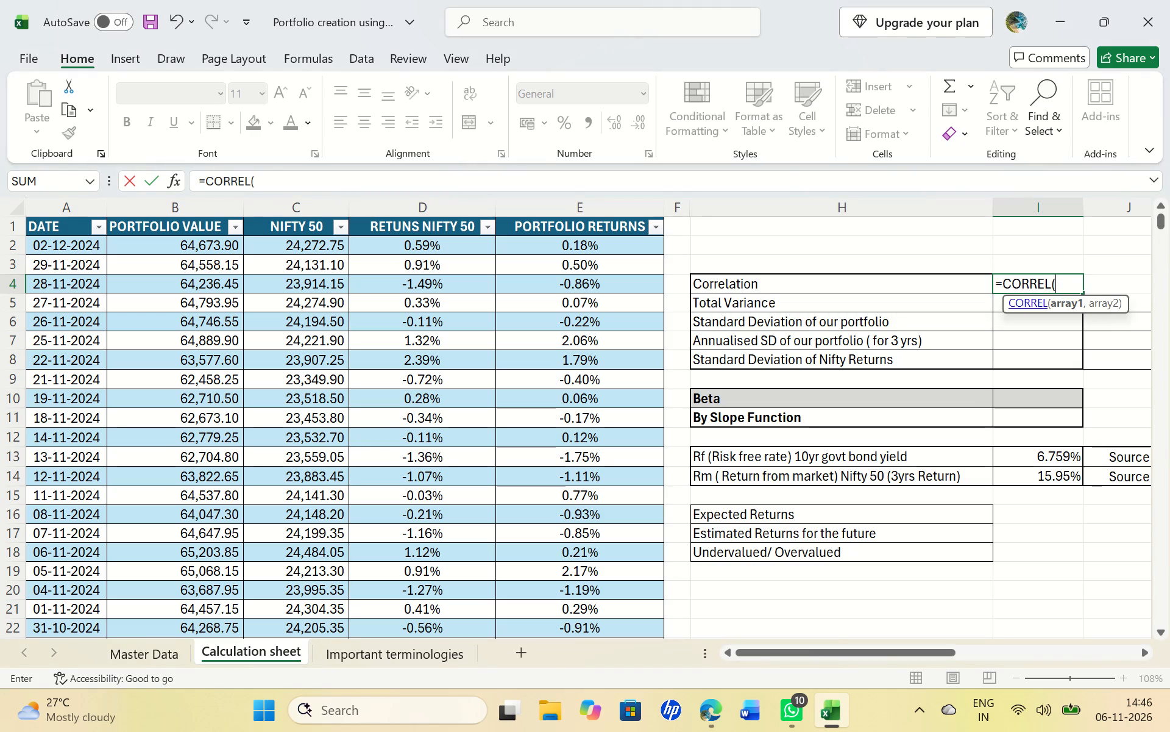
double_click(589, 248)
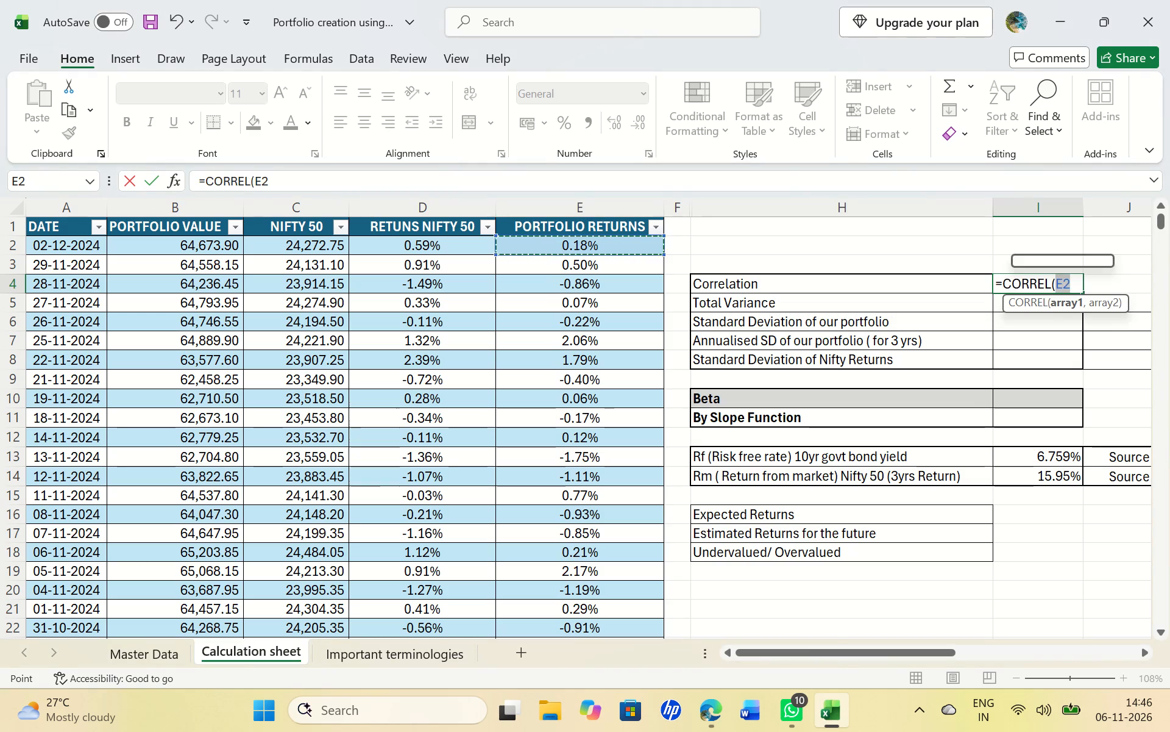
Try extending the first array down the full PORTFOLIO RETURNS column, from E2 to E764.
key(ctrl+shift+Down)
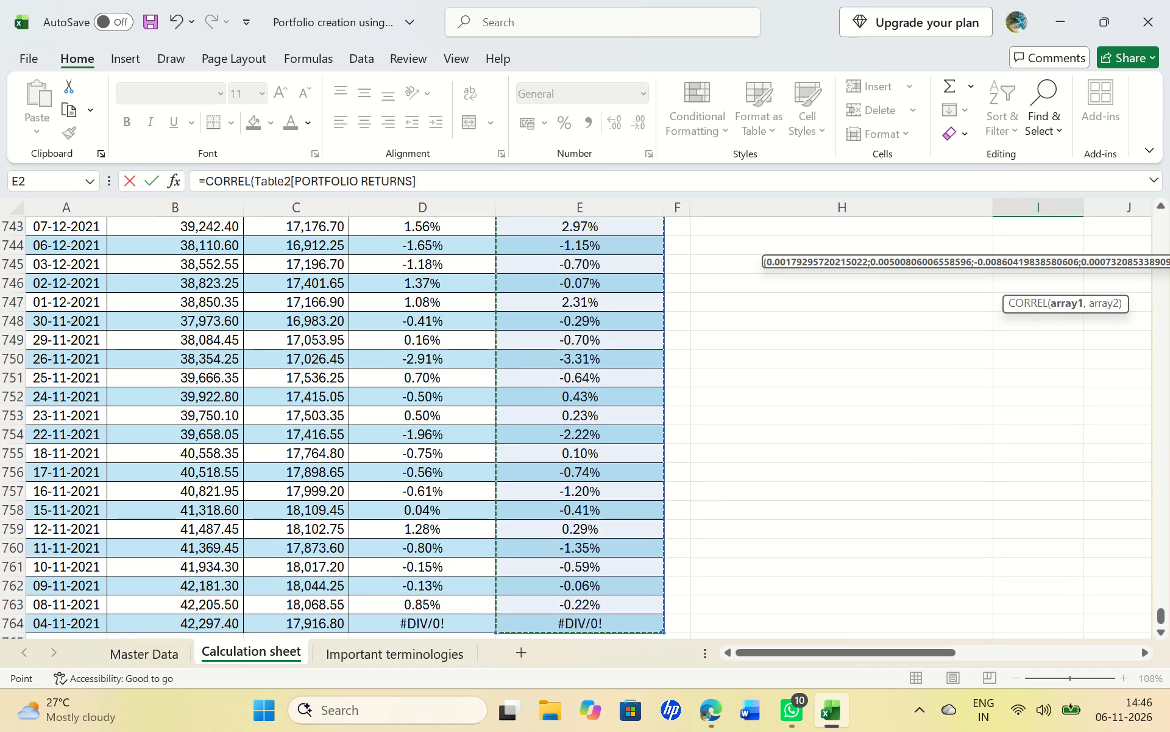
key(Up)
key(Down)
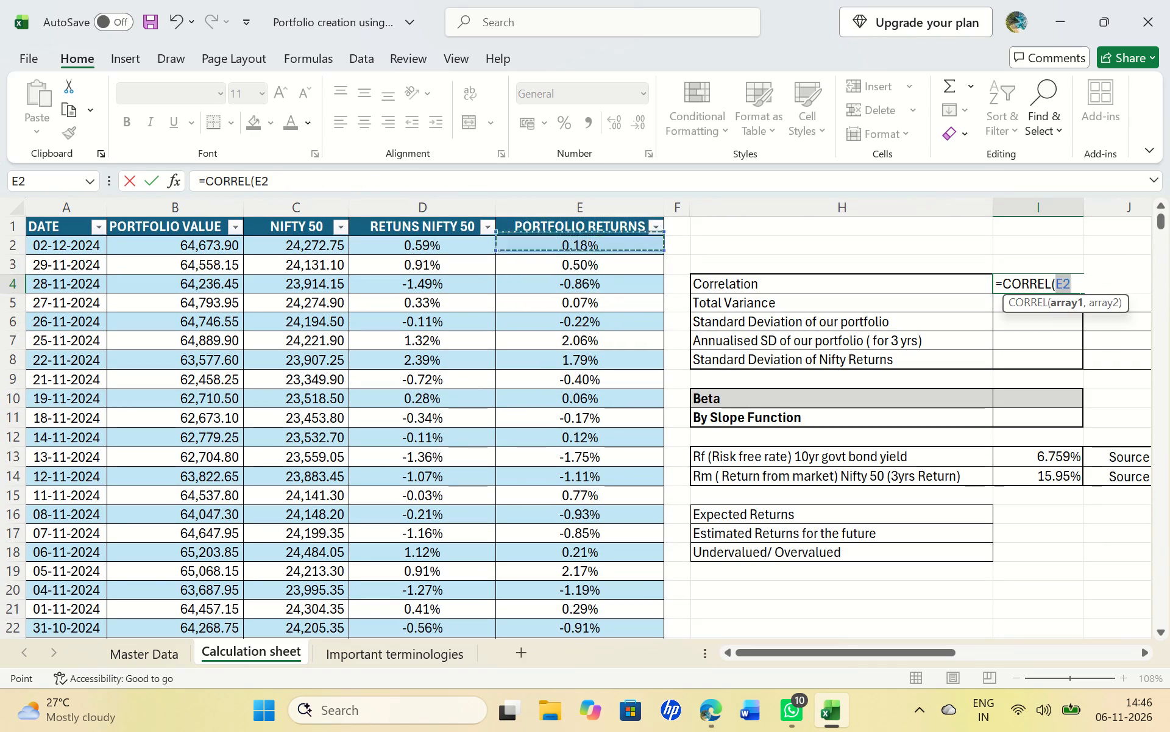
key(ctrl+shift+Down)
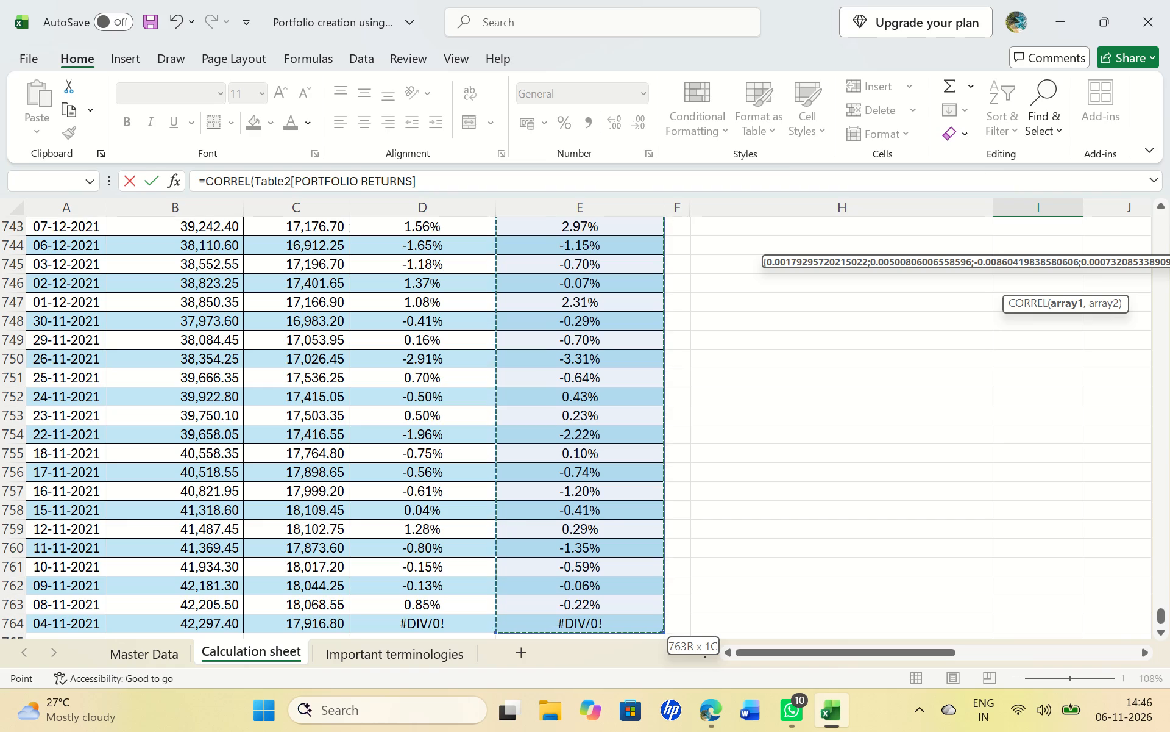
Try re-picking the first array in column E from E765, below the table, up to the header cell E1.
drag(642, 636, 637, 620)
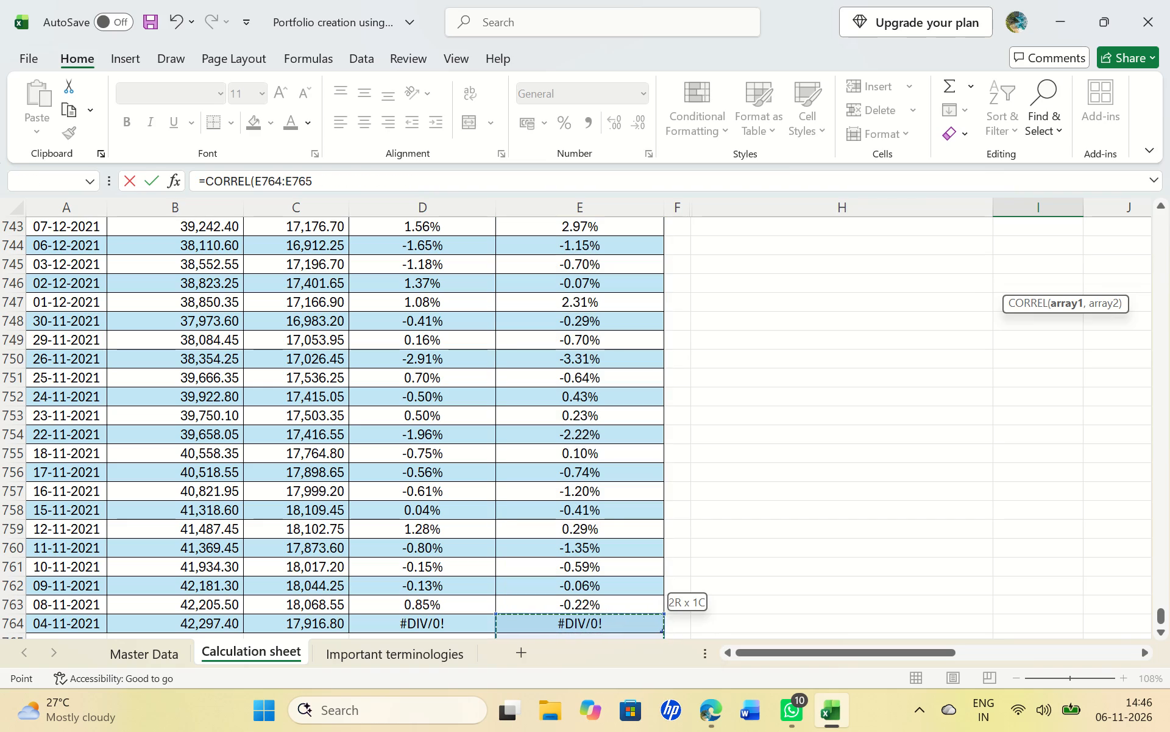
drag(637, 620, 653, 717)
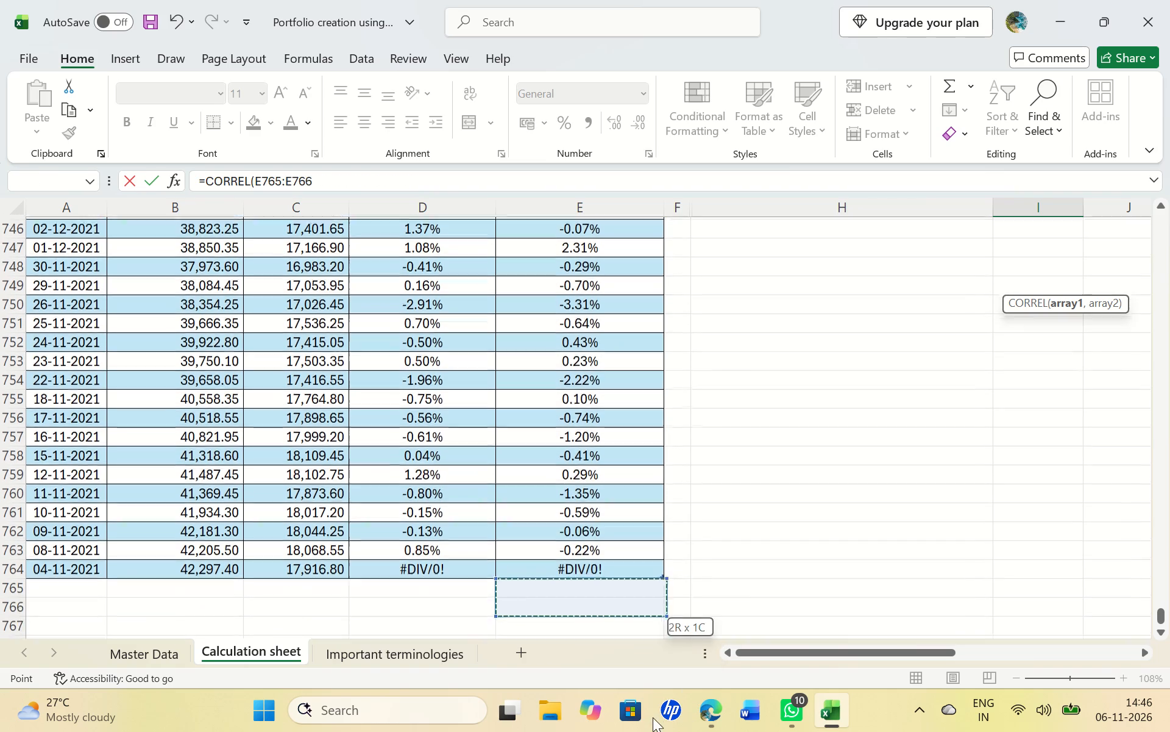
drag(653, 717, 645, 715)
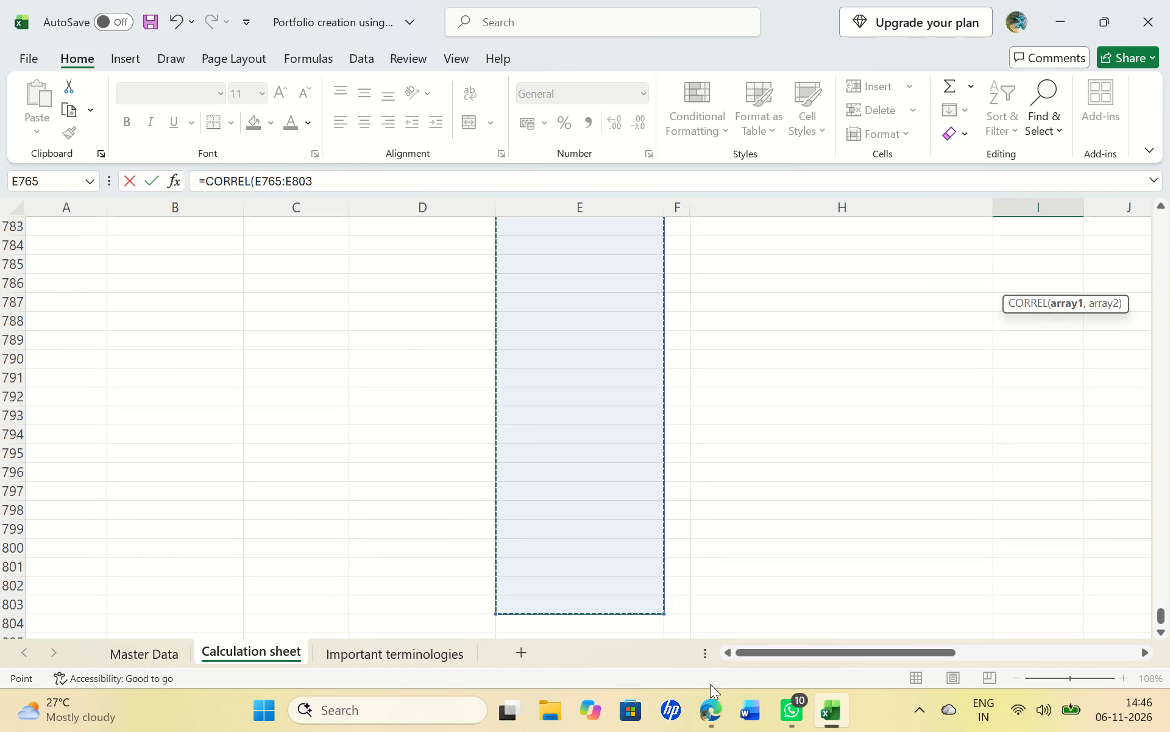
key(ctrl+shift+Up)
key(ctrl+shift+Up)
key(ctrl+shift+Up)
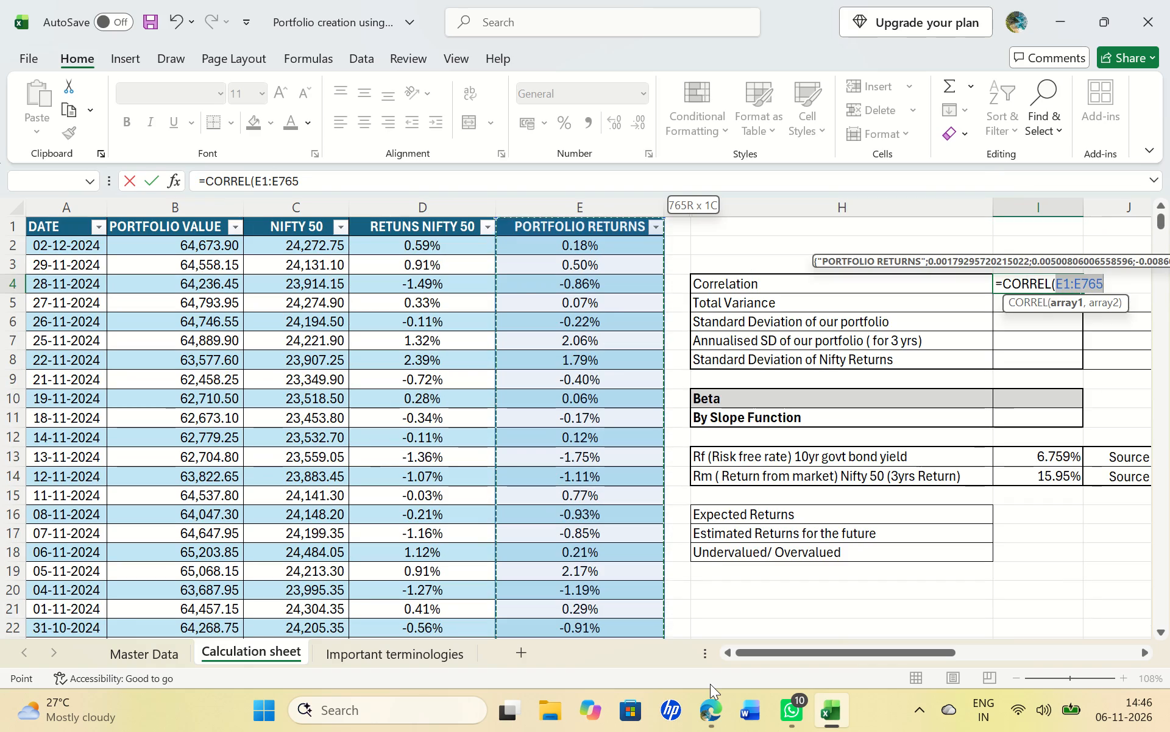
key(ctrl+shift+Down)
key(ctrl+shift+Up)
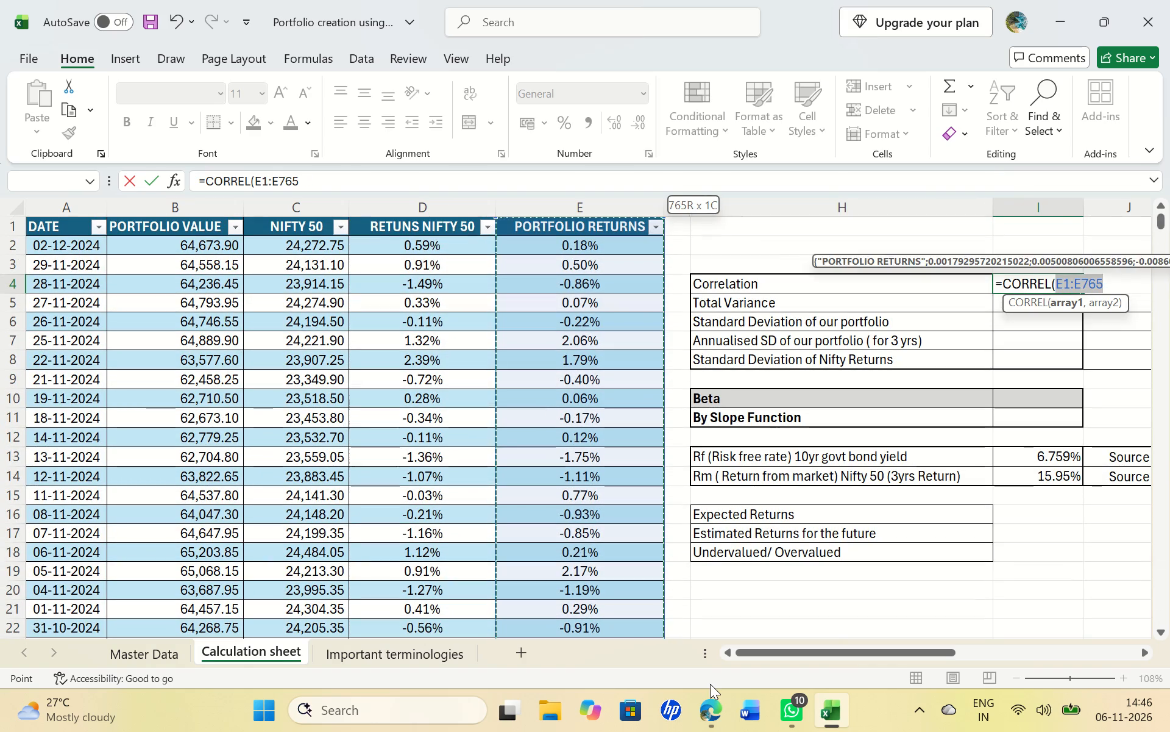
Try adjusting the first array's range, extending it across all the table columns to A1:E765.
key(ctrl+shift+Left)
key(ctrl+shift+Right)
key(ctrl+shift+Left)
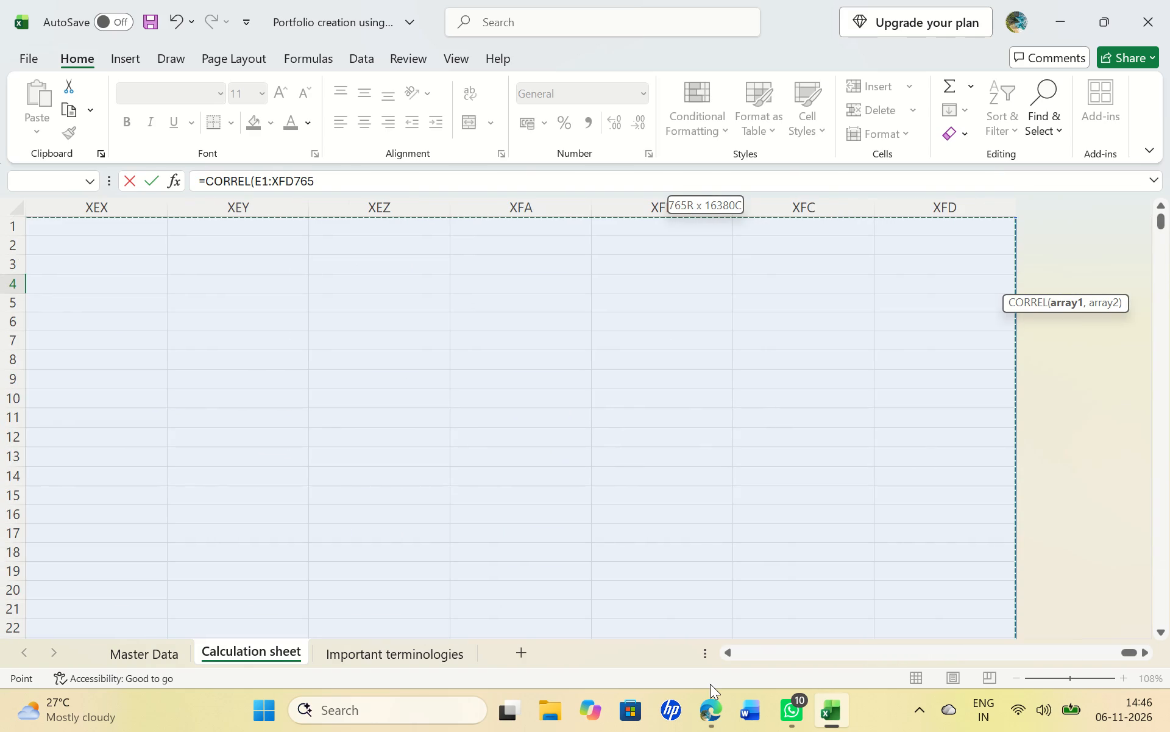
key(ctrl+shift+Left)
key(ctrl+shift+Left)
key(ctrl+shift+Right)
key(ctrl+shift+Right)
key(ctrl+shift+Right)
key(ctrl+shift+Left)
key(ctrl+shift+Down)
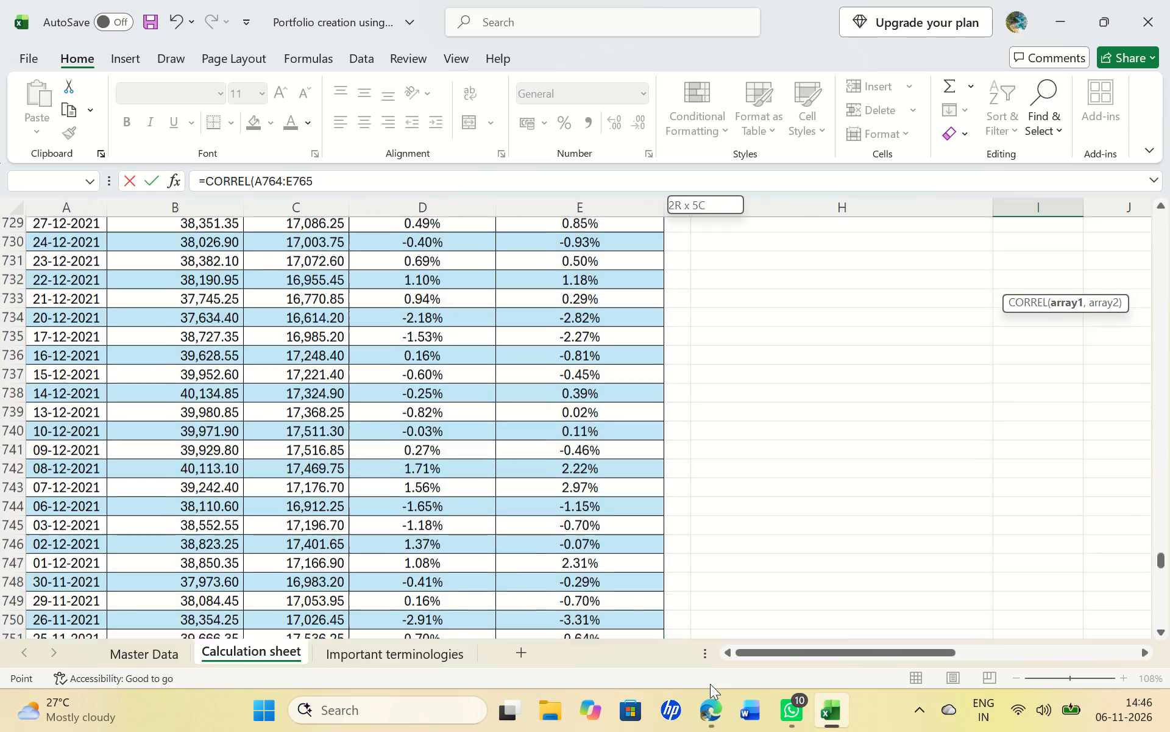
key(ctrl+shift+Up)
key(ctrl+shift+Up)
key(ctrl+shift+Up)
key(ctrl+shift+Down)
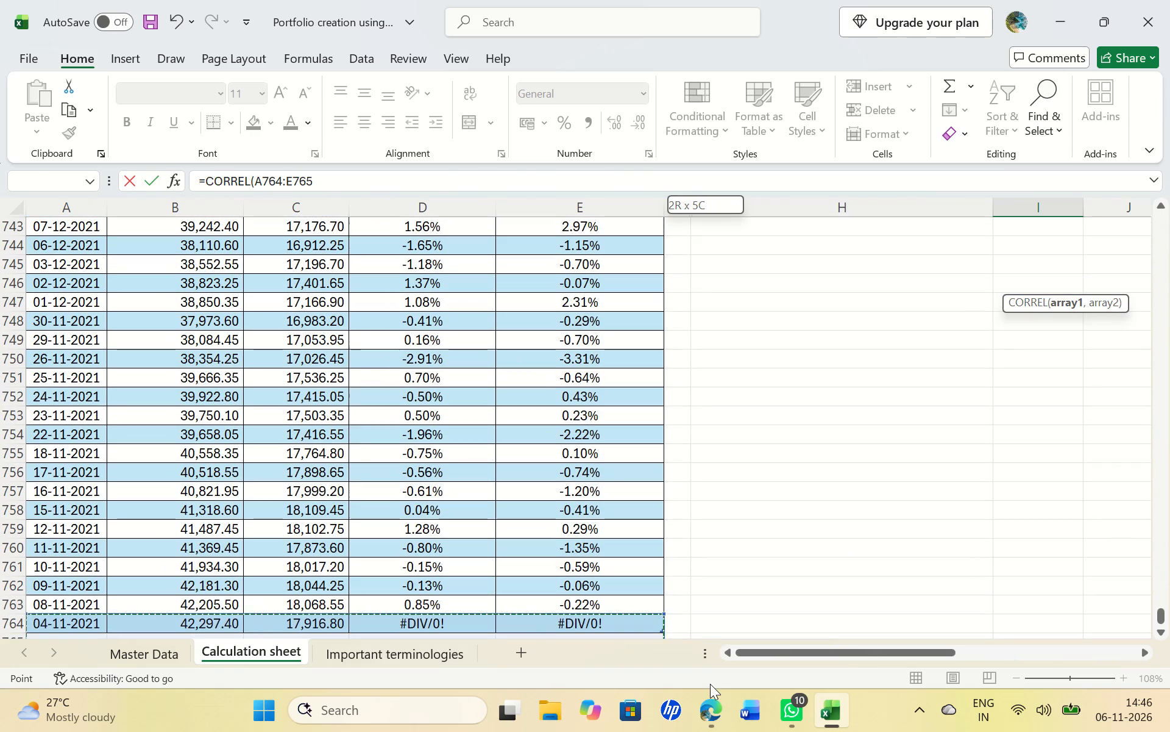
key(ctrl+shift+Left)
key(ctrl+shift+Left)
key(ctrl+shift+Up)
key(ctrl+shift+Up)
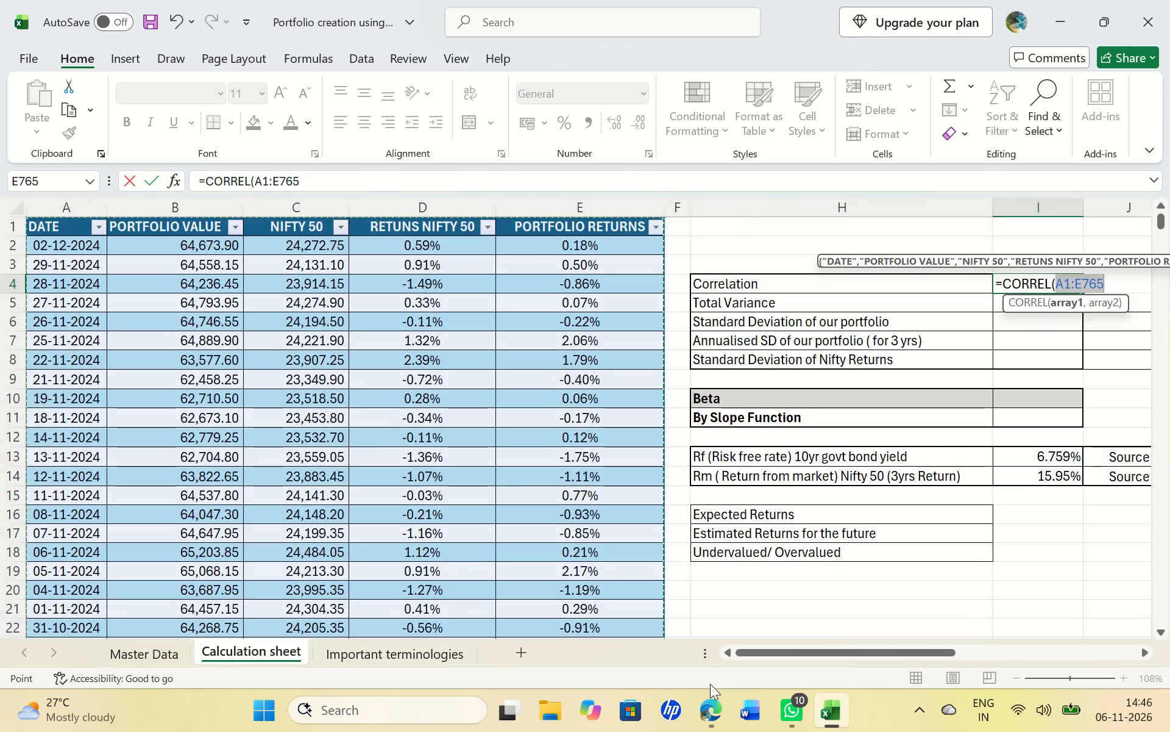
click(808, 32)
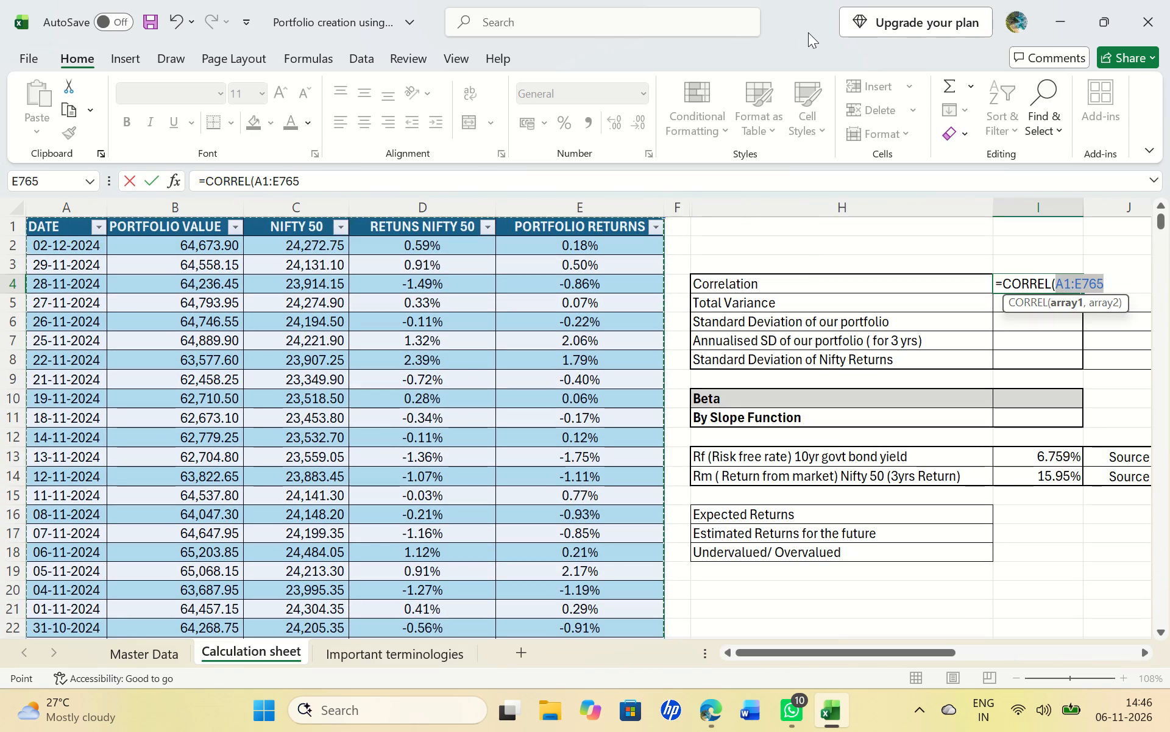
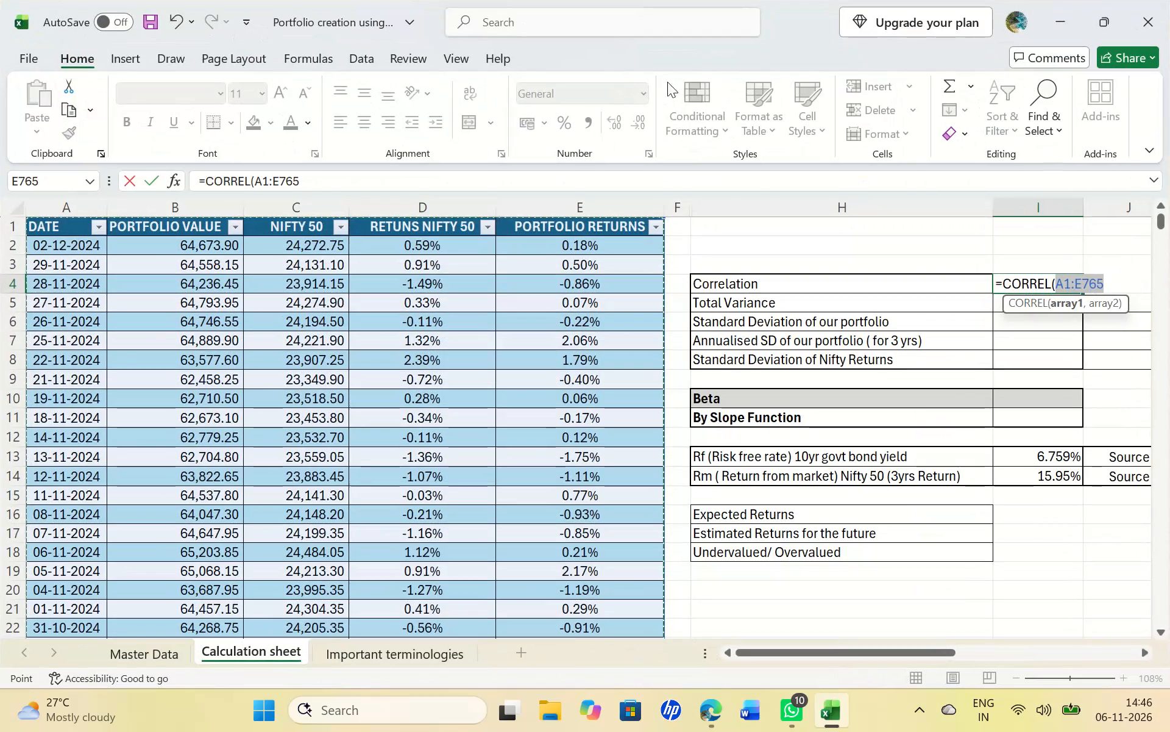
Replace the first array in I4's CORREL formula with the PORTFOLIO RETURNS values, selecting from E2 down the column.
click(601, 234)
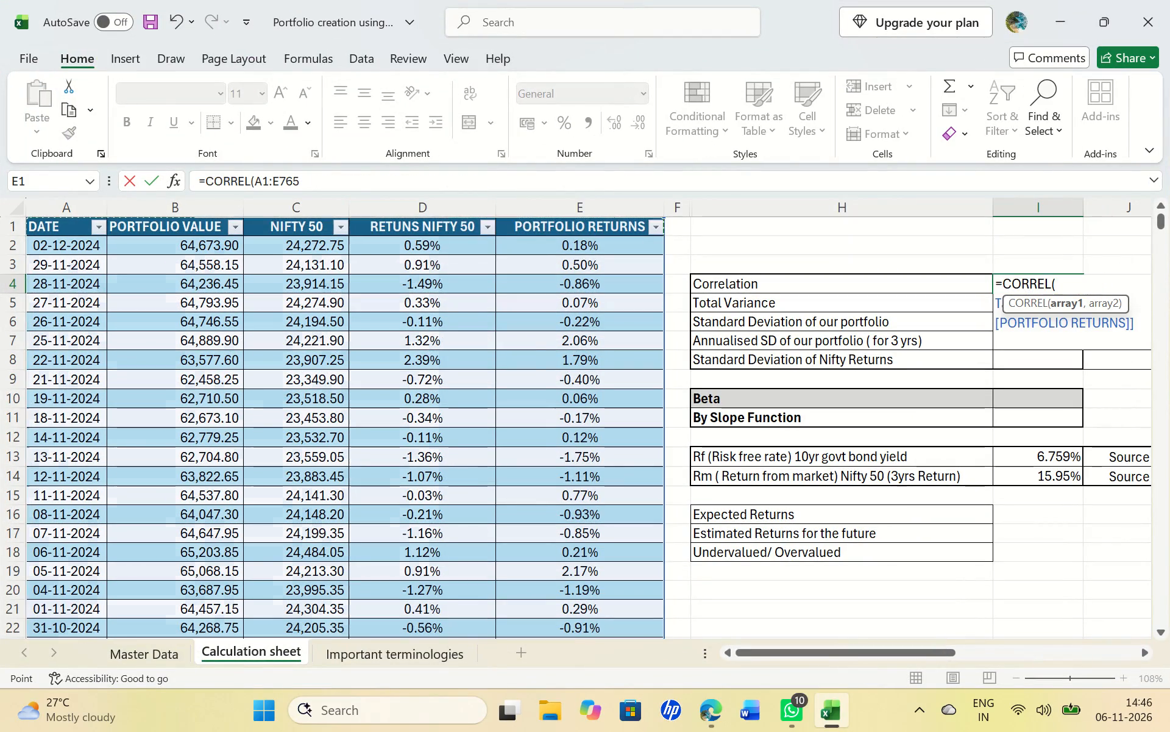
double_click(597, 244)
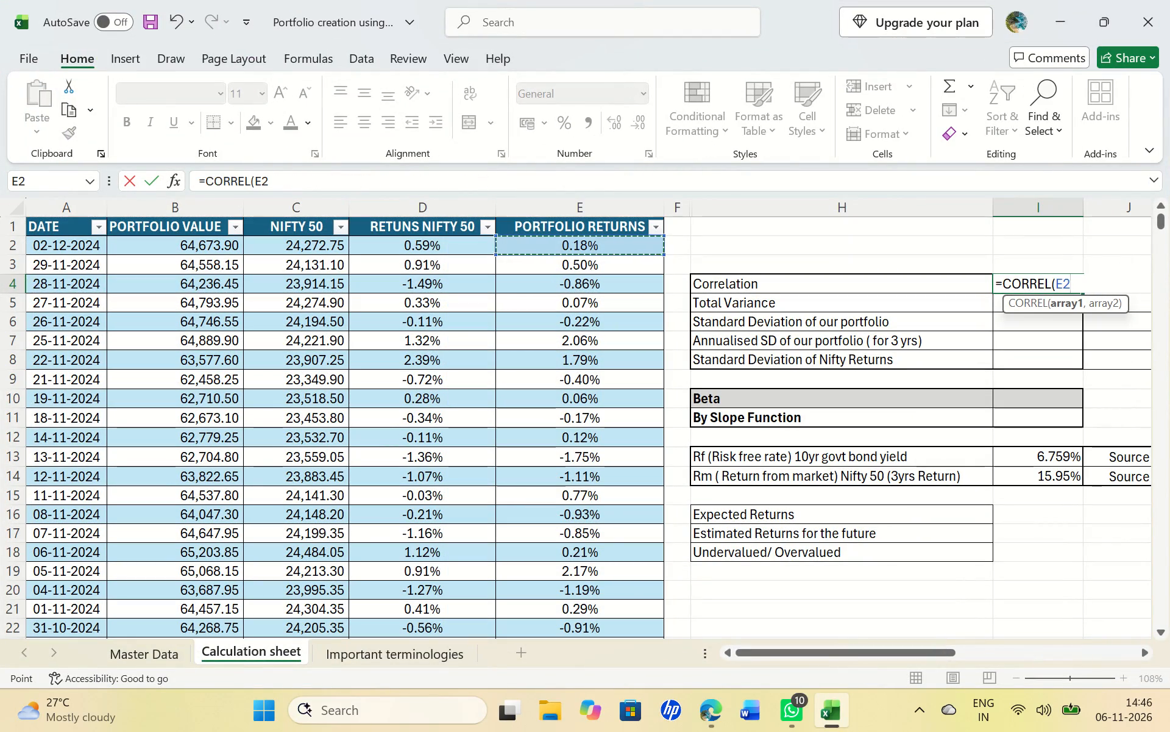
drag(597, 244, 592, 263)
drag(592, 263, 600, 673)
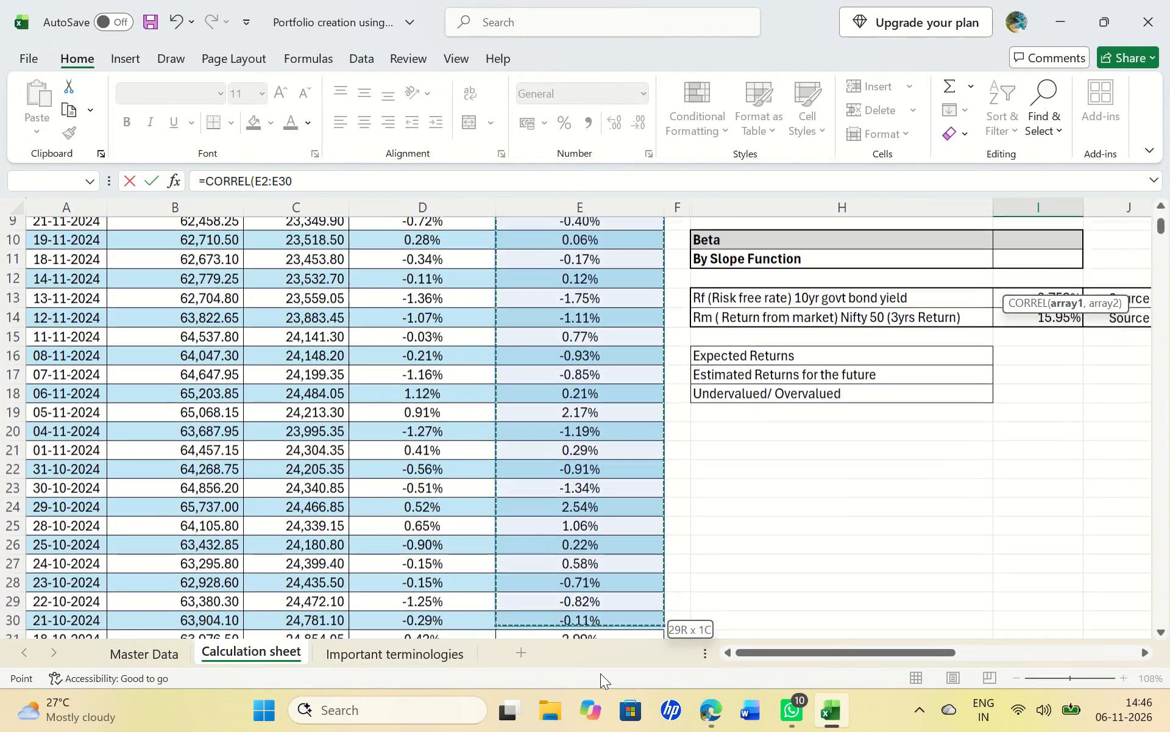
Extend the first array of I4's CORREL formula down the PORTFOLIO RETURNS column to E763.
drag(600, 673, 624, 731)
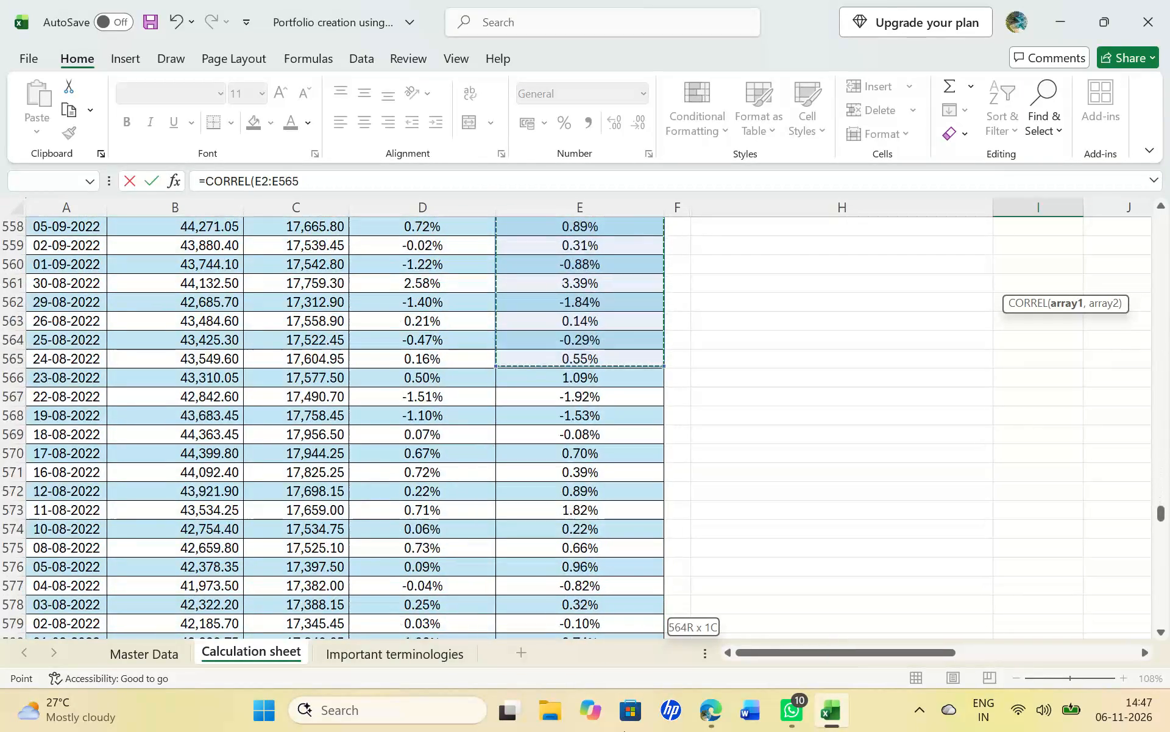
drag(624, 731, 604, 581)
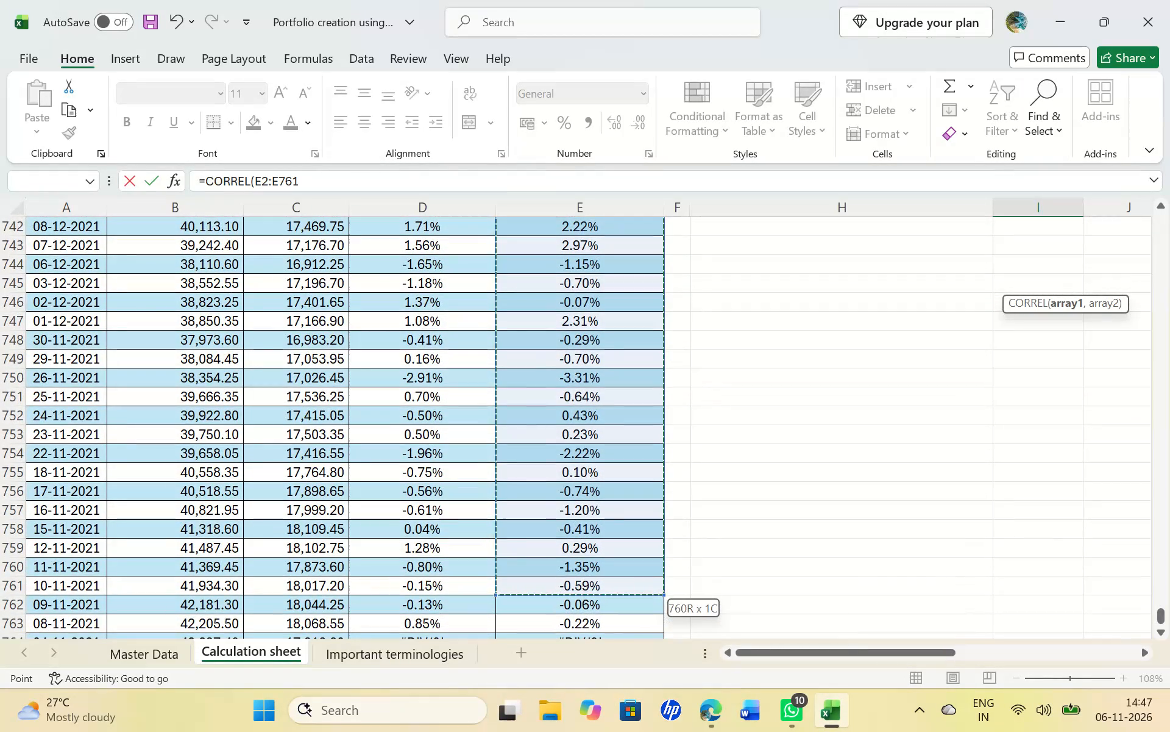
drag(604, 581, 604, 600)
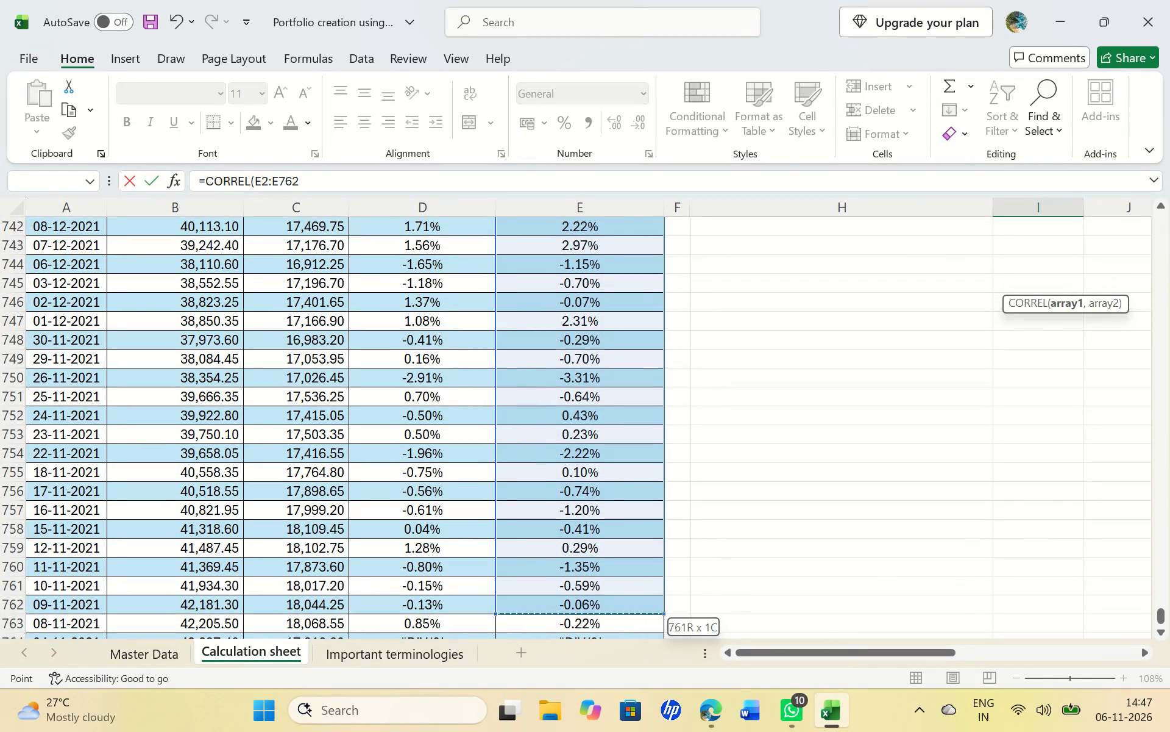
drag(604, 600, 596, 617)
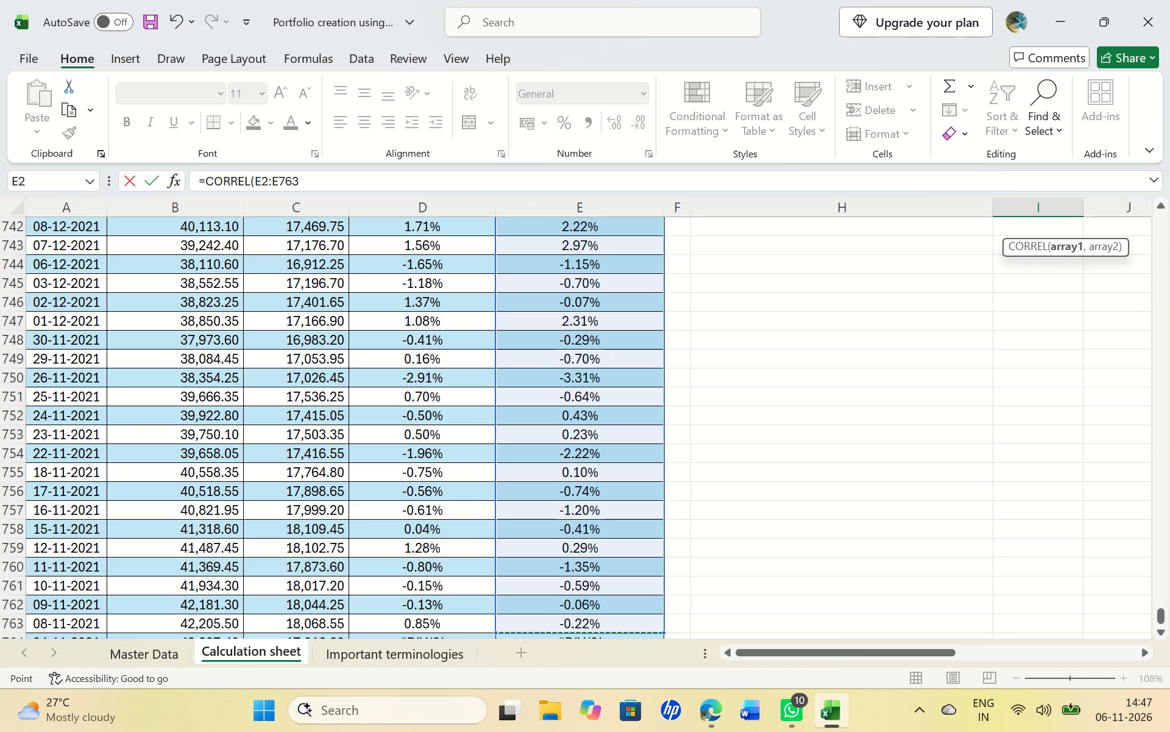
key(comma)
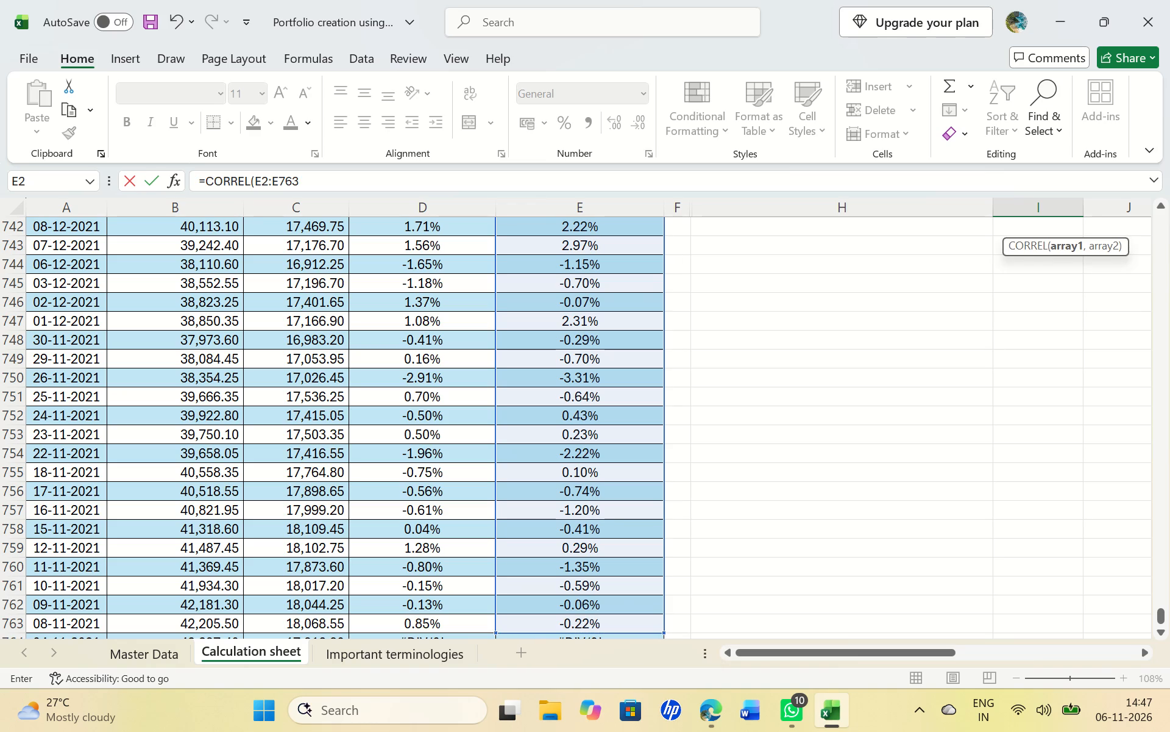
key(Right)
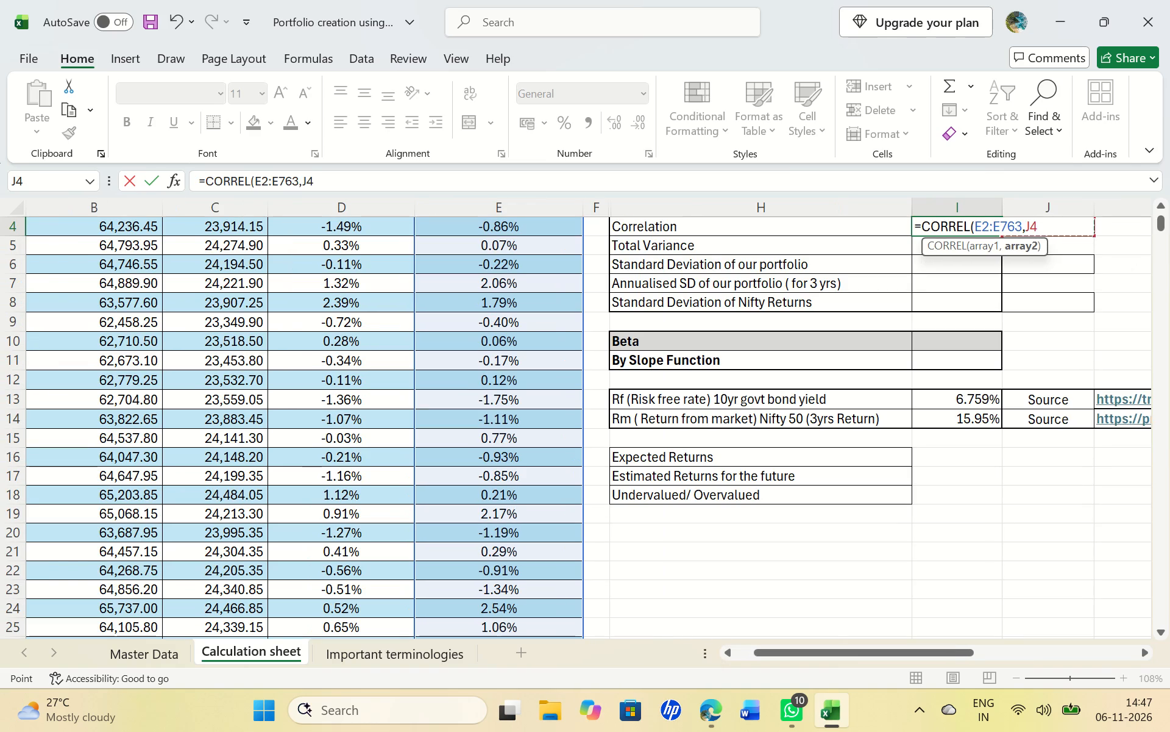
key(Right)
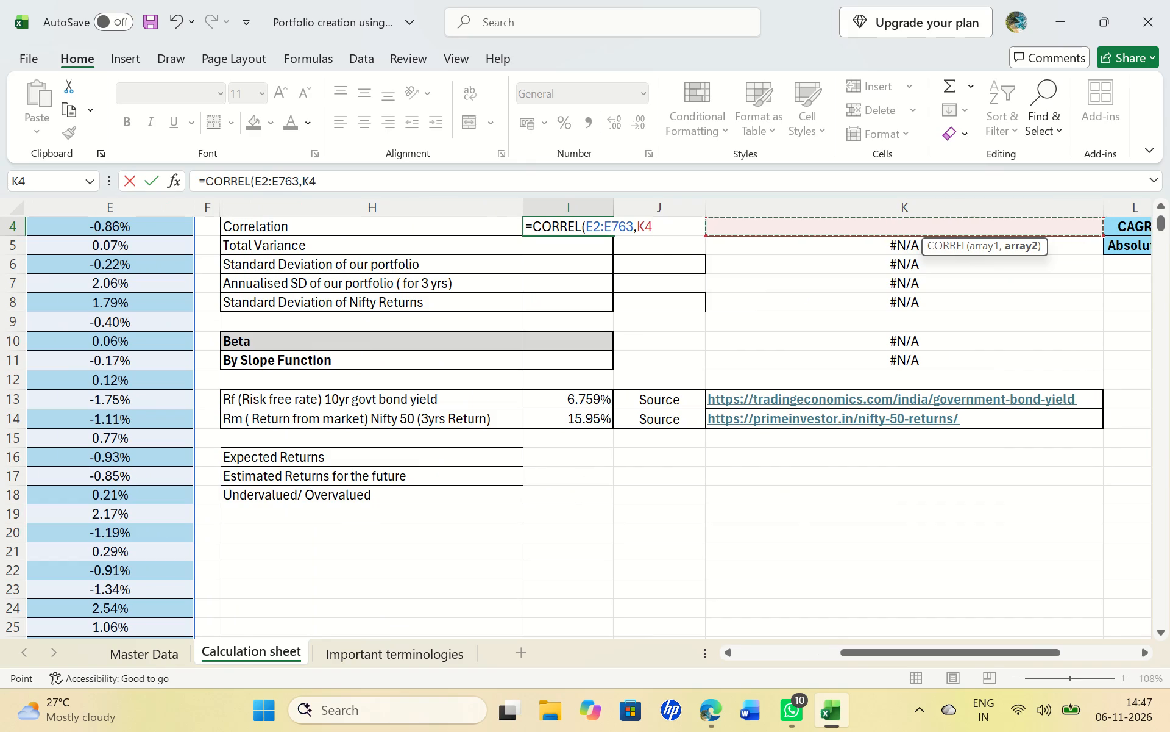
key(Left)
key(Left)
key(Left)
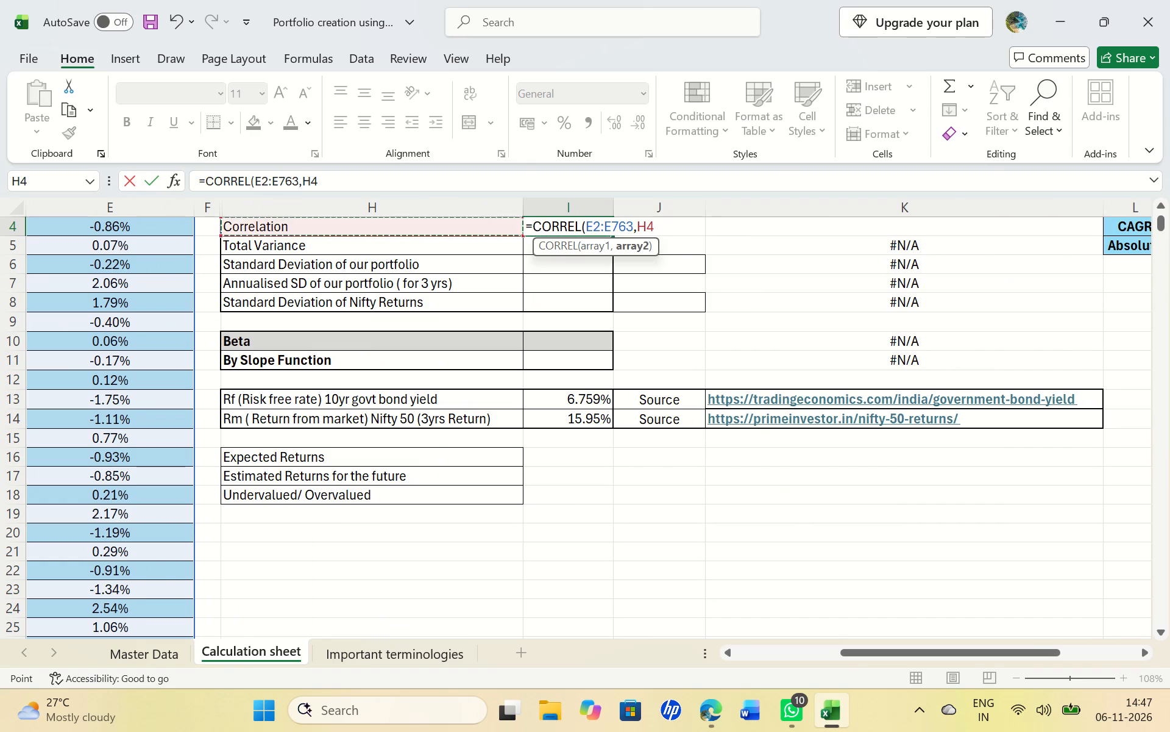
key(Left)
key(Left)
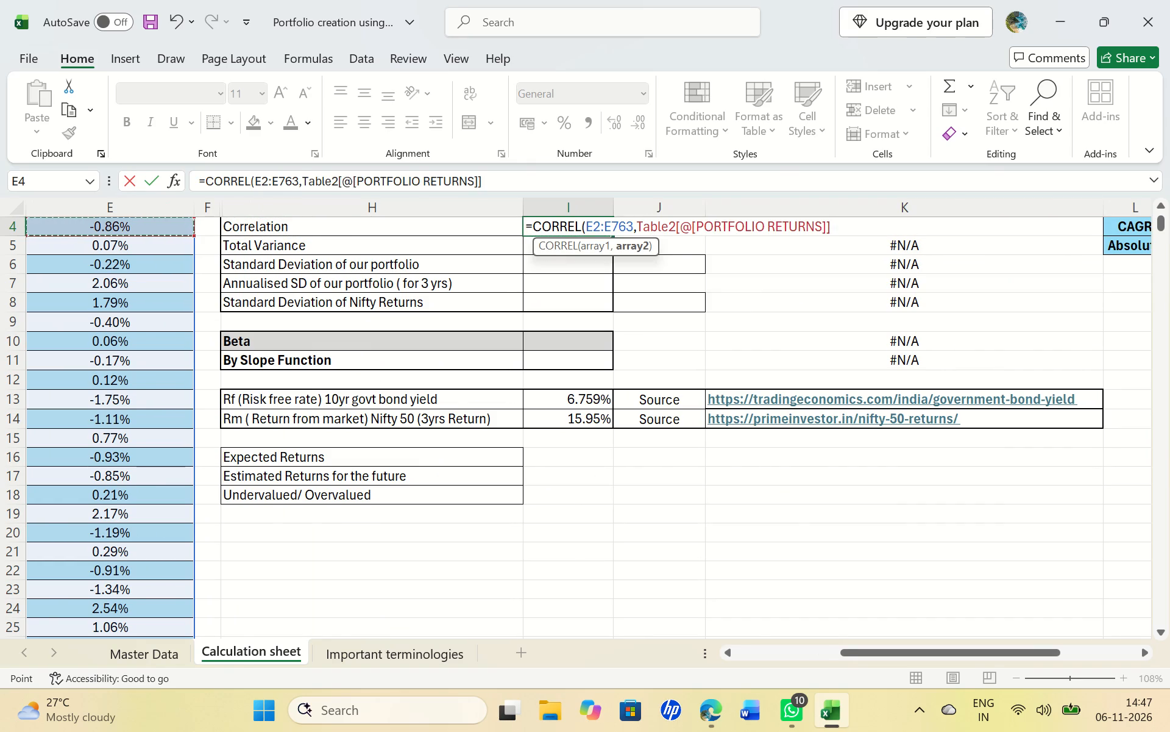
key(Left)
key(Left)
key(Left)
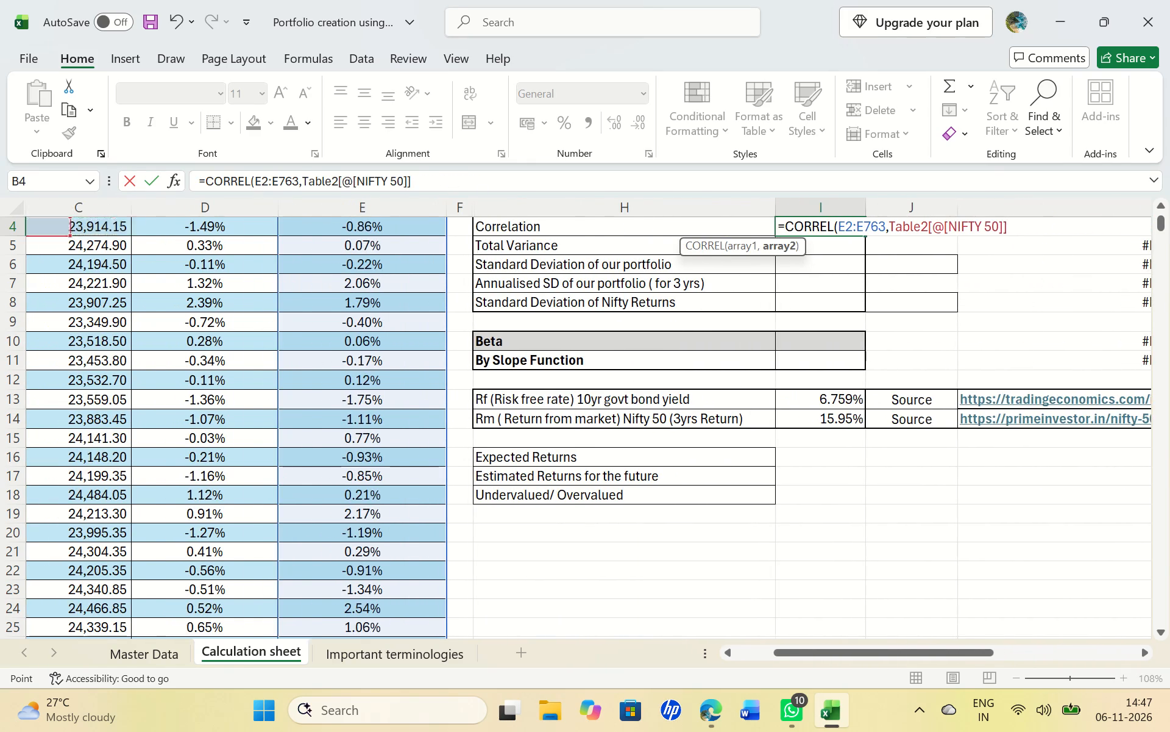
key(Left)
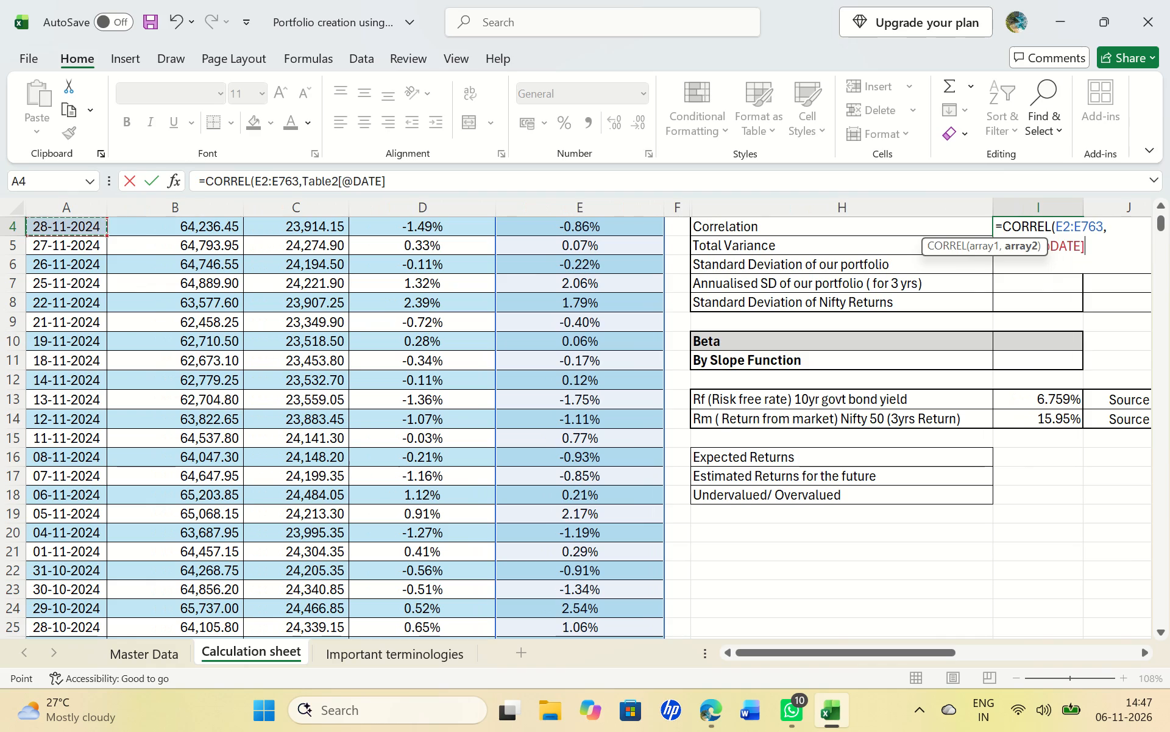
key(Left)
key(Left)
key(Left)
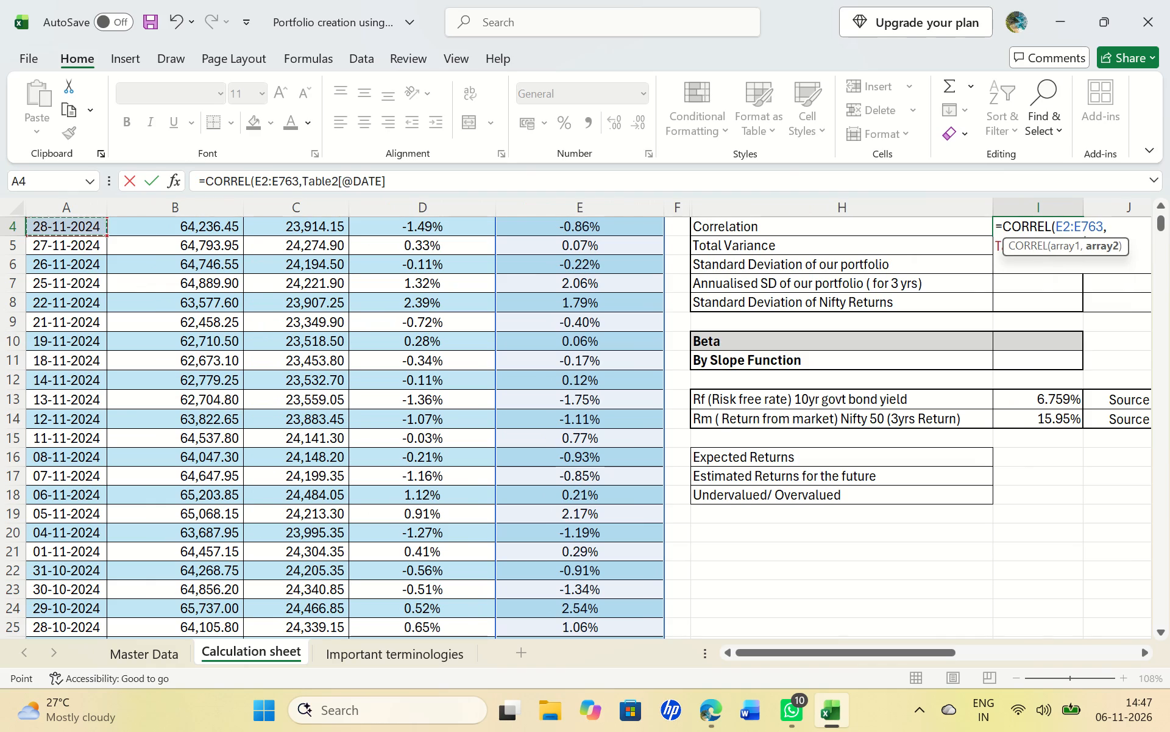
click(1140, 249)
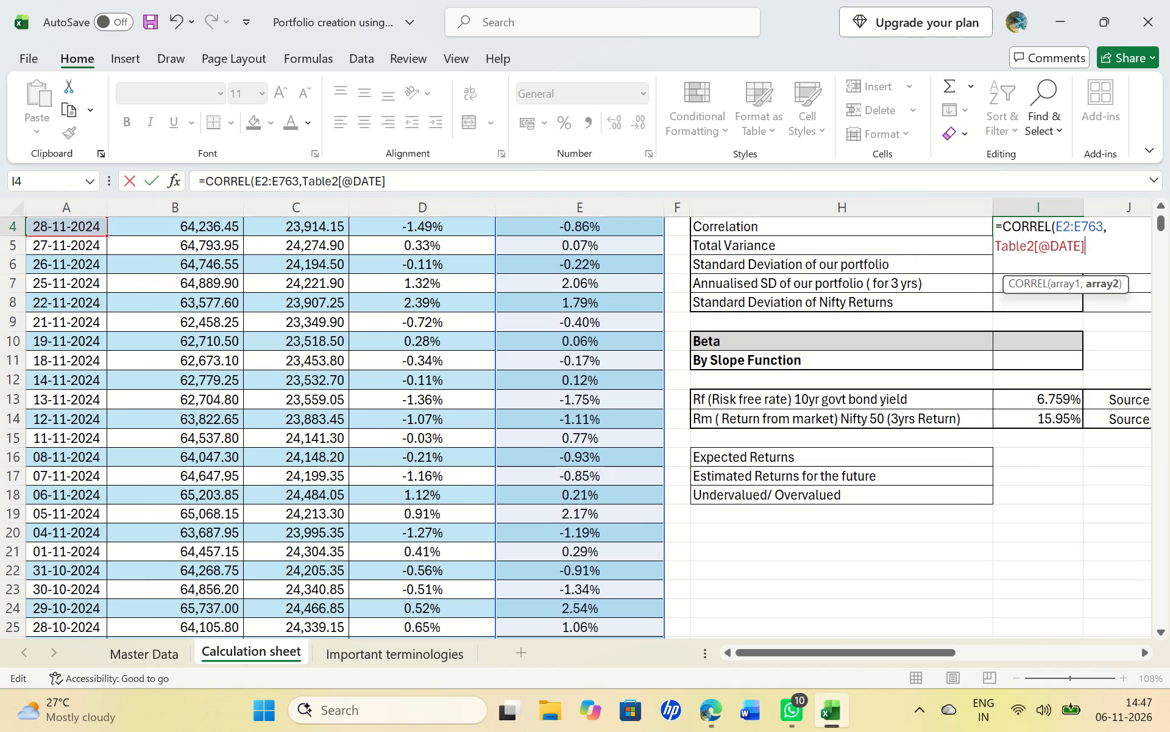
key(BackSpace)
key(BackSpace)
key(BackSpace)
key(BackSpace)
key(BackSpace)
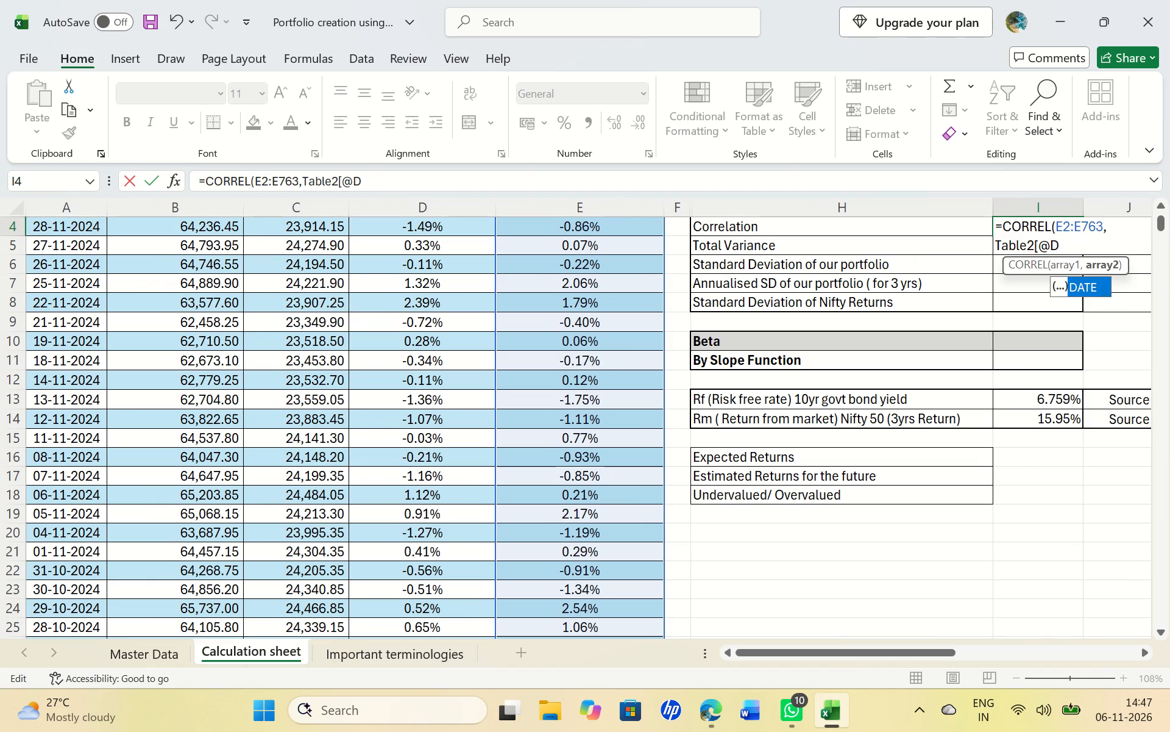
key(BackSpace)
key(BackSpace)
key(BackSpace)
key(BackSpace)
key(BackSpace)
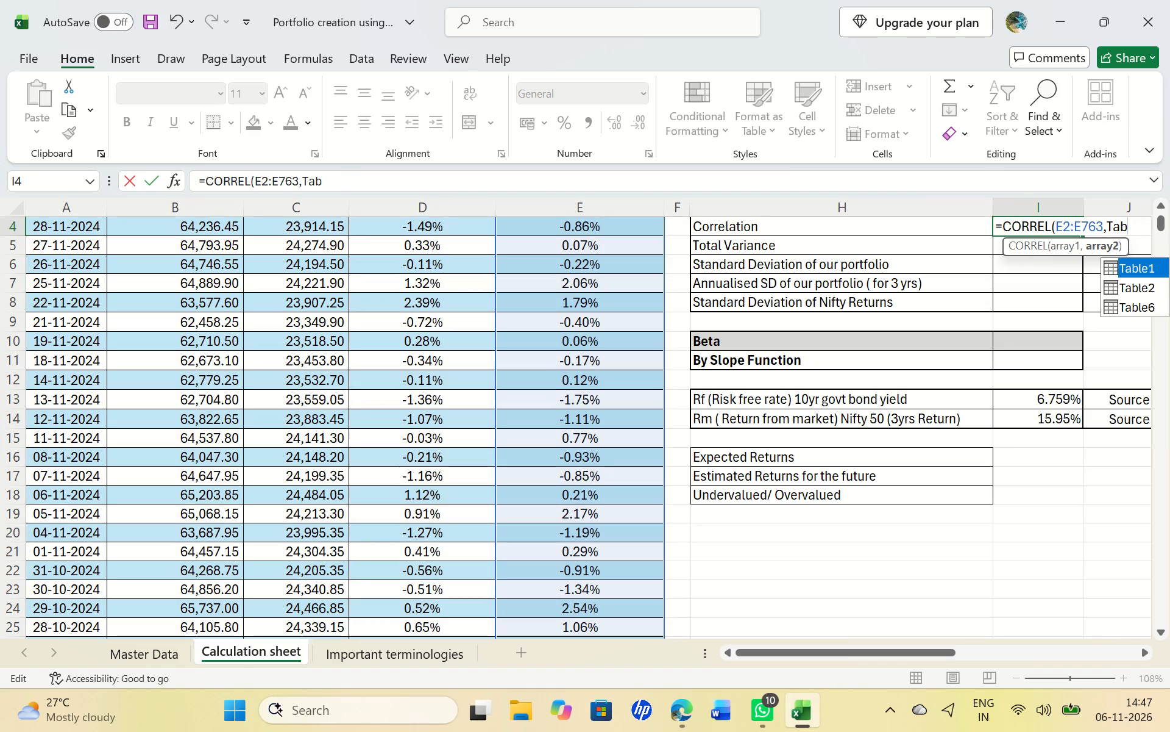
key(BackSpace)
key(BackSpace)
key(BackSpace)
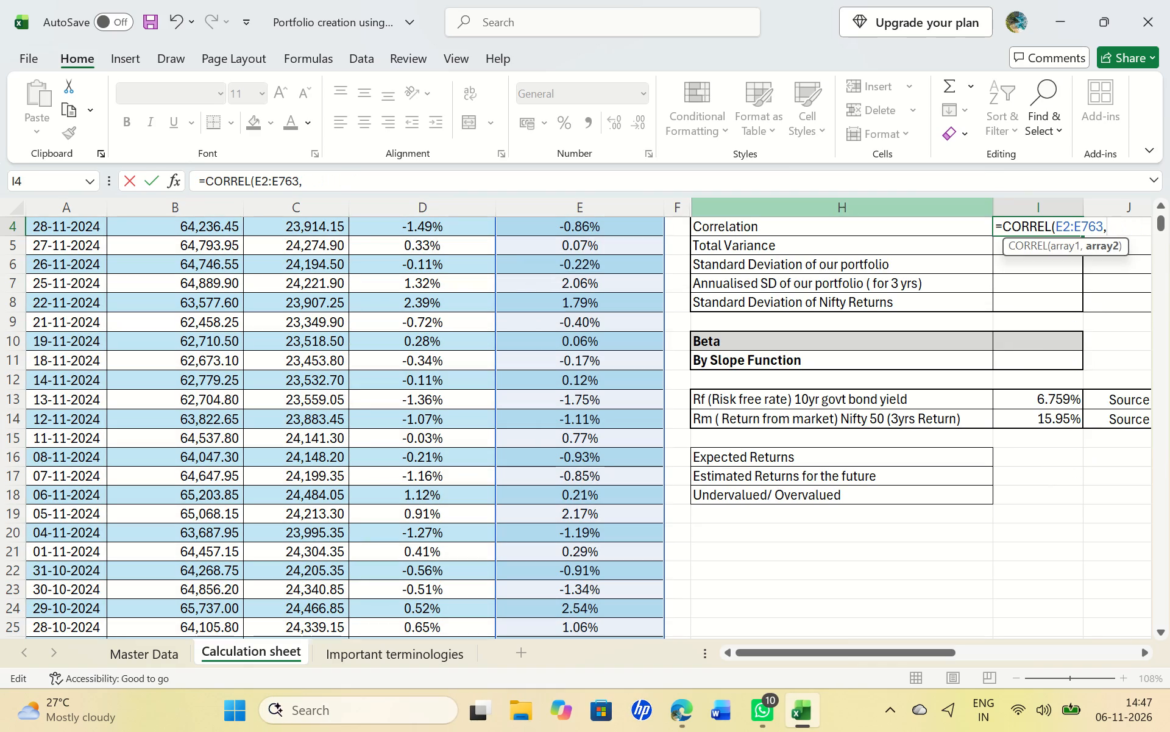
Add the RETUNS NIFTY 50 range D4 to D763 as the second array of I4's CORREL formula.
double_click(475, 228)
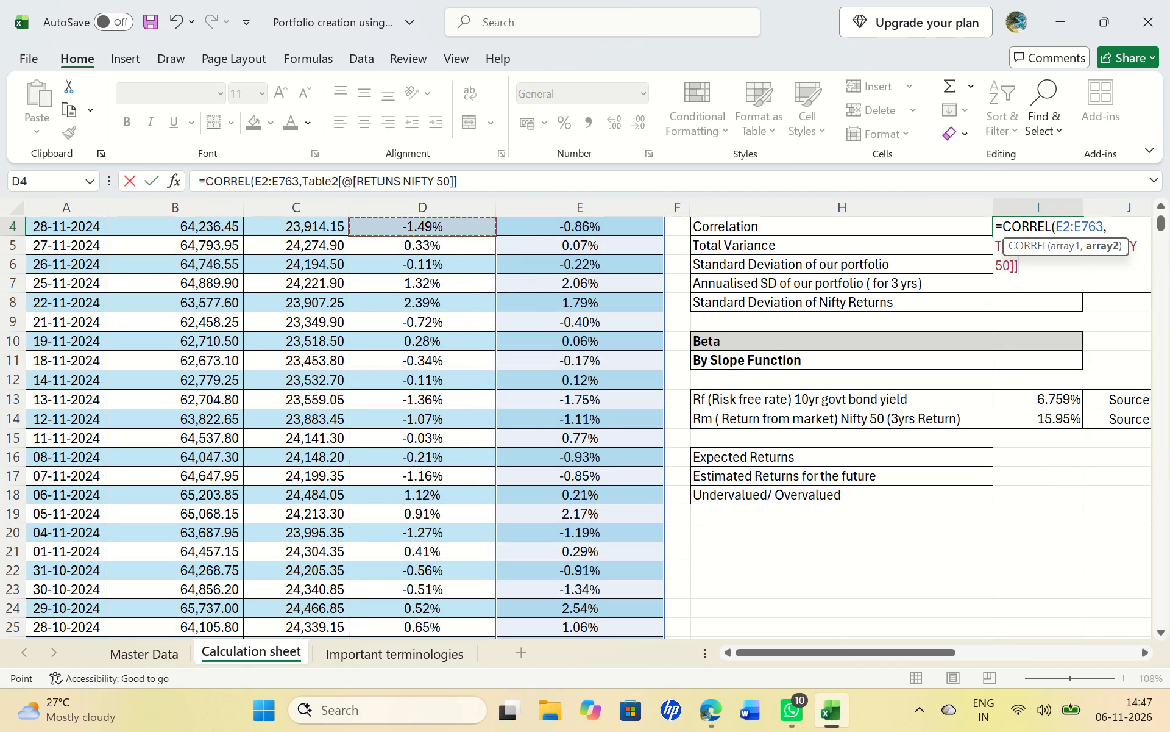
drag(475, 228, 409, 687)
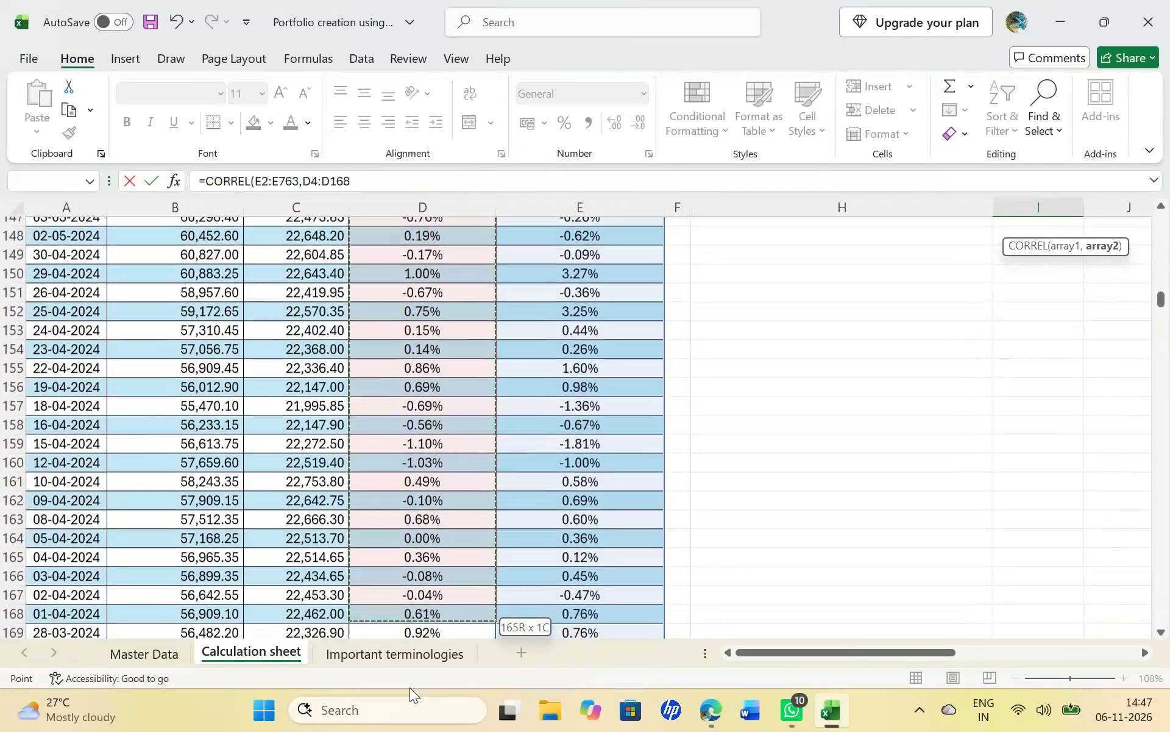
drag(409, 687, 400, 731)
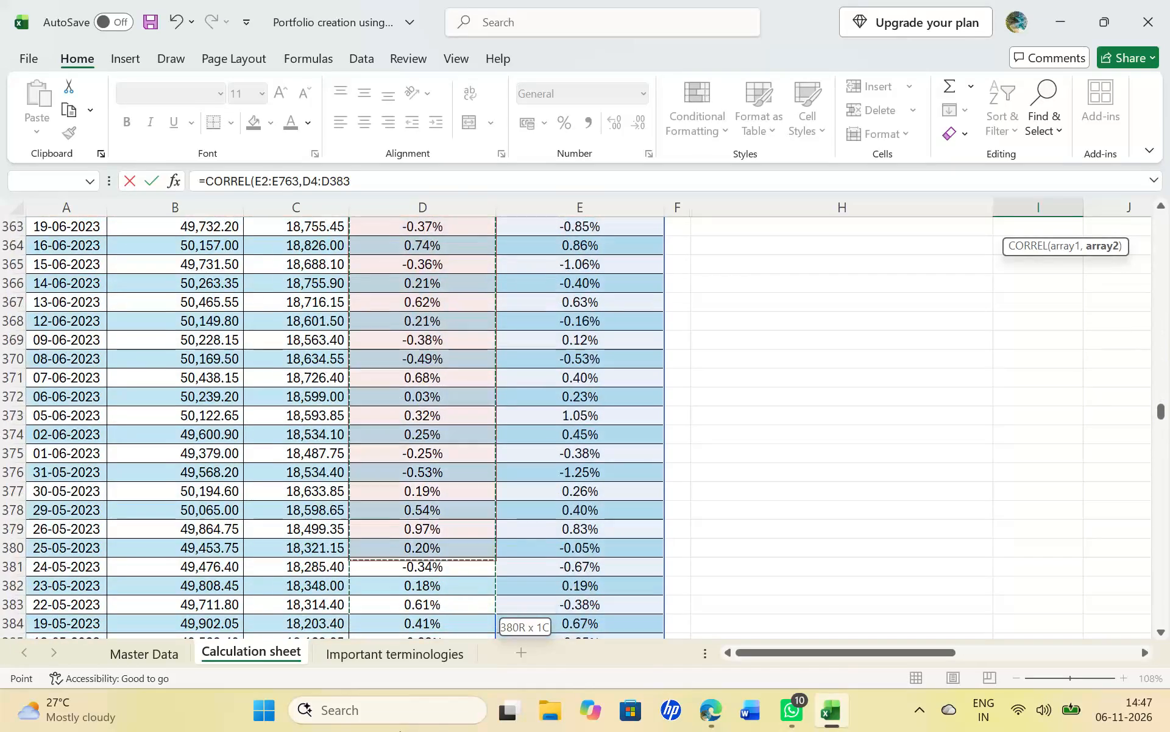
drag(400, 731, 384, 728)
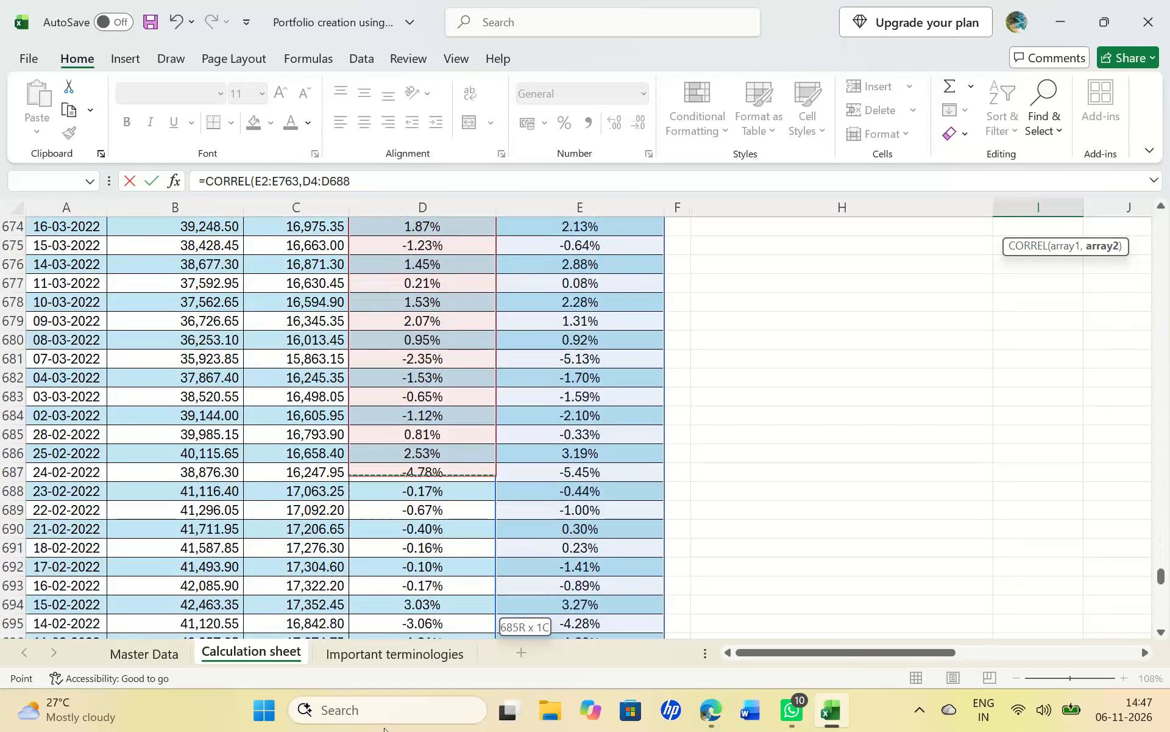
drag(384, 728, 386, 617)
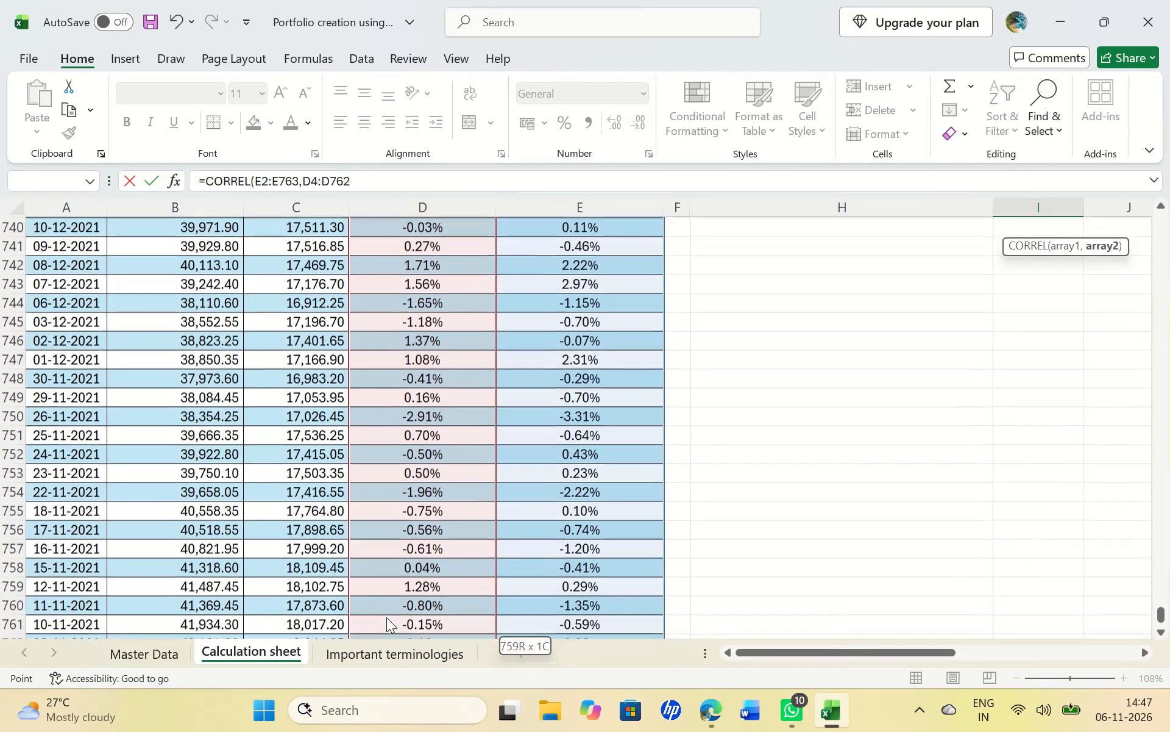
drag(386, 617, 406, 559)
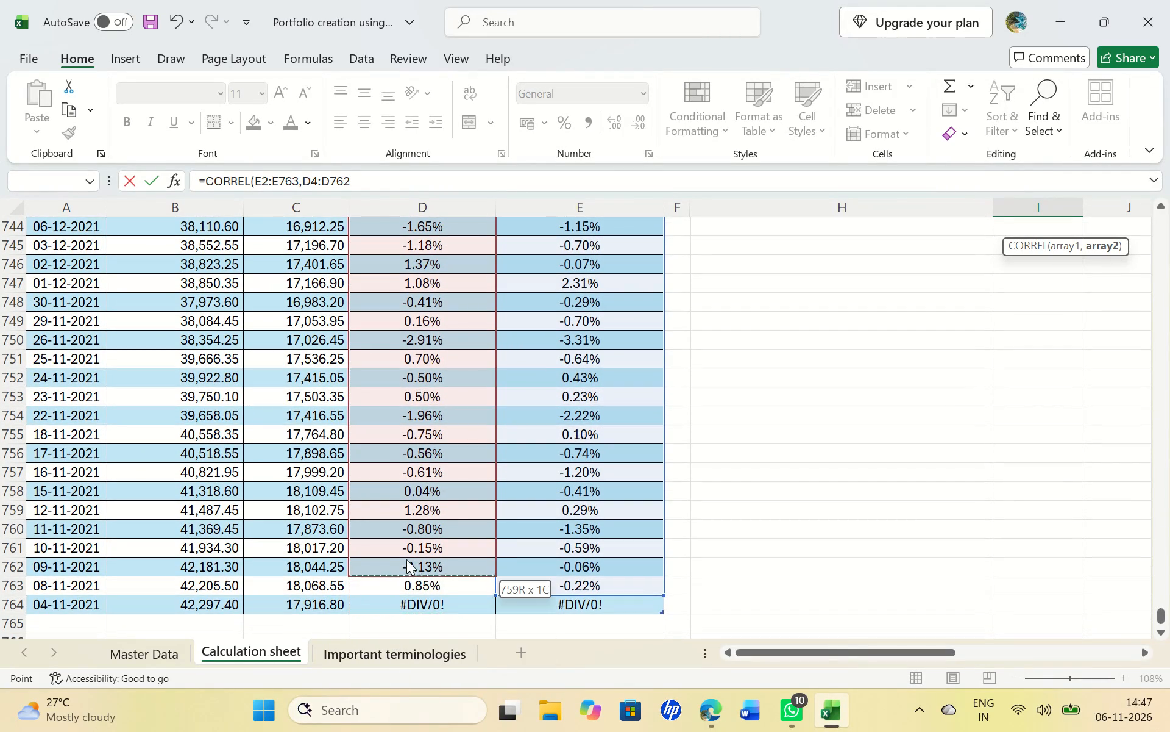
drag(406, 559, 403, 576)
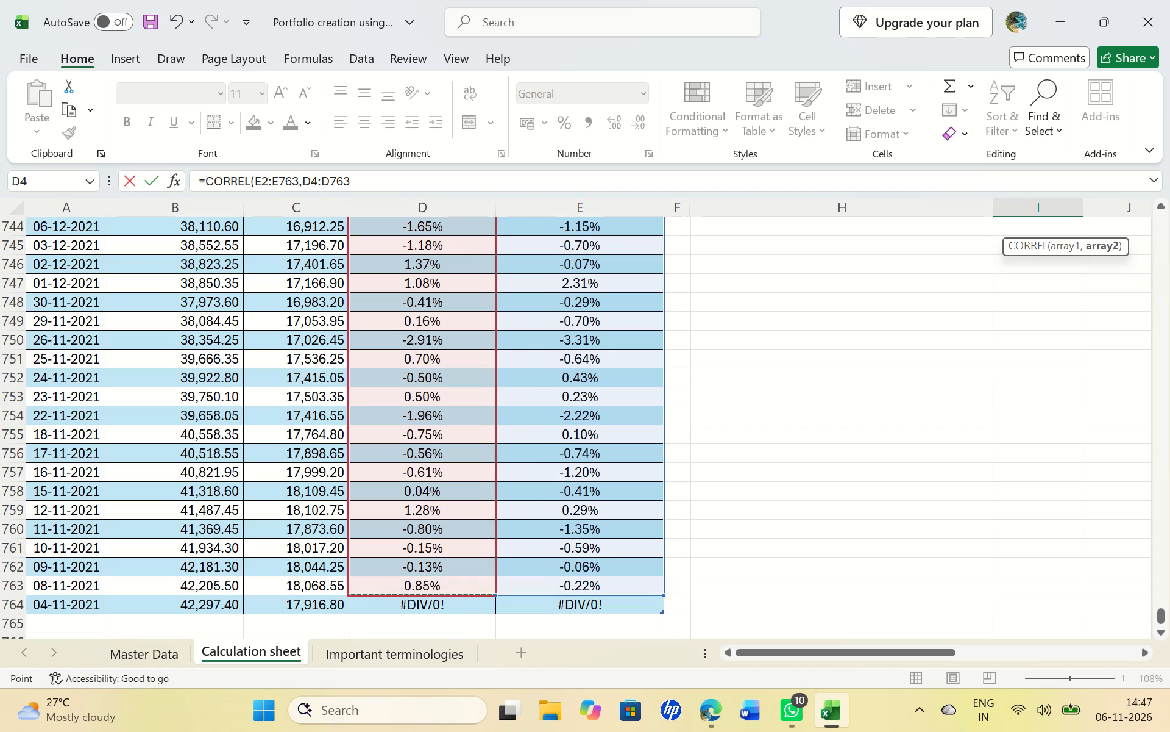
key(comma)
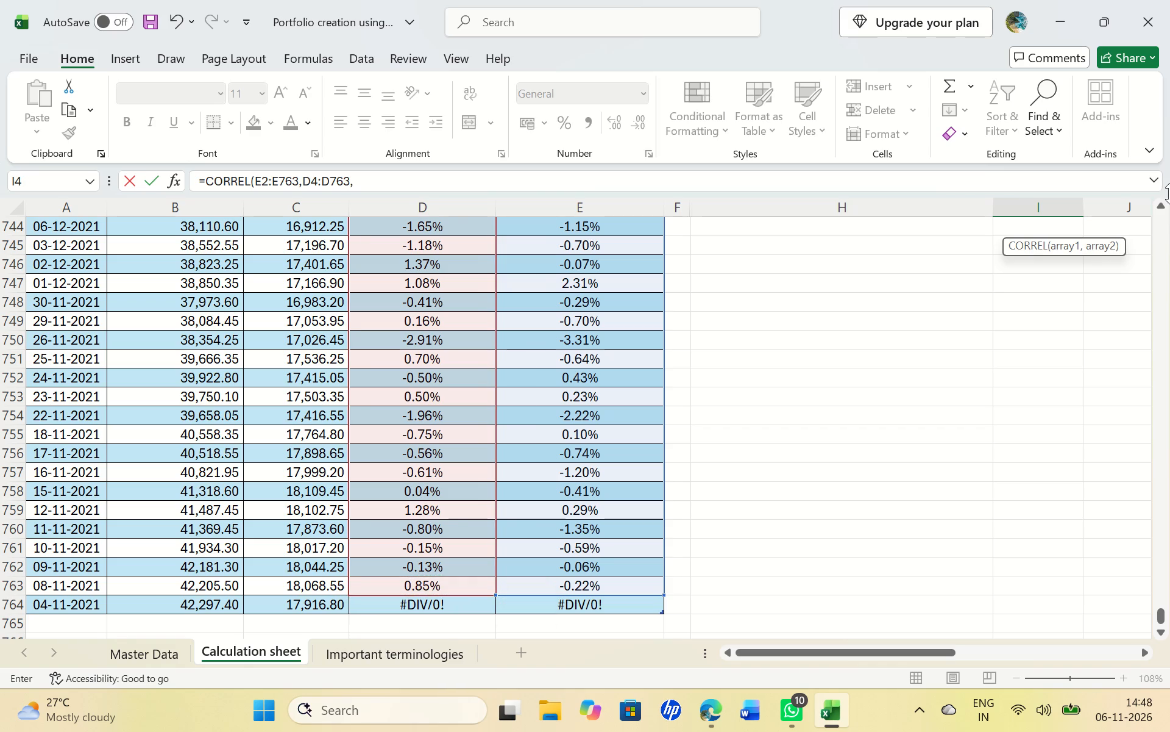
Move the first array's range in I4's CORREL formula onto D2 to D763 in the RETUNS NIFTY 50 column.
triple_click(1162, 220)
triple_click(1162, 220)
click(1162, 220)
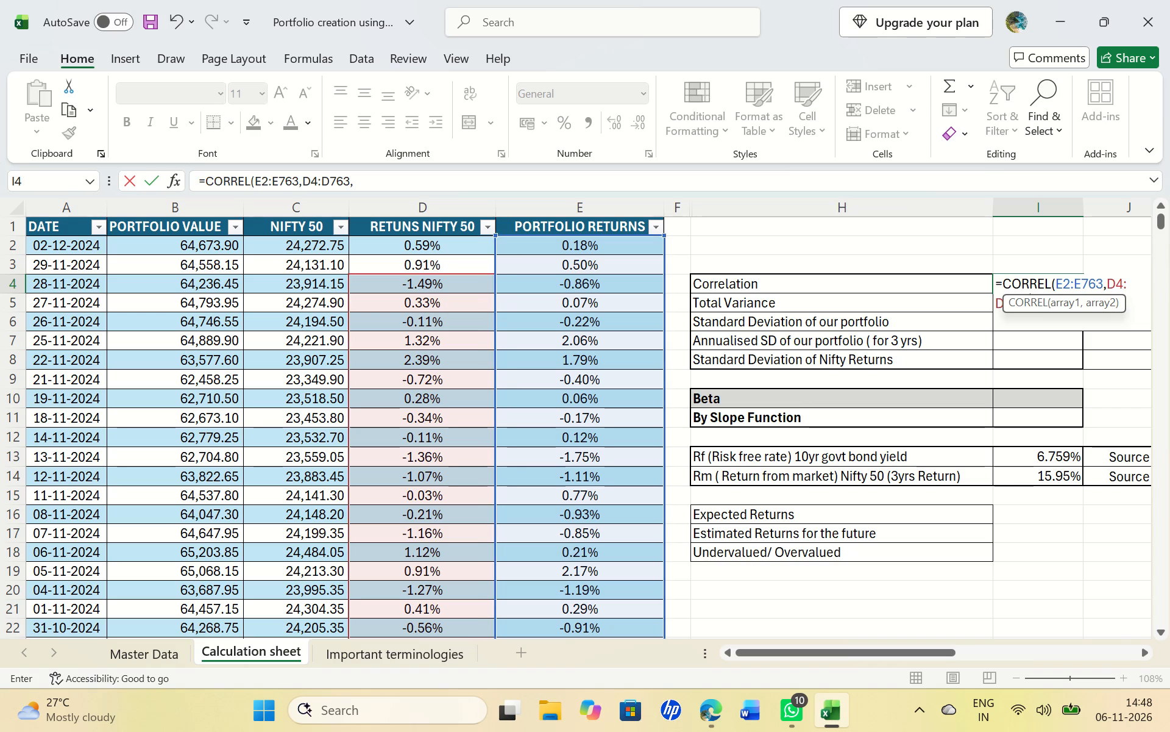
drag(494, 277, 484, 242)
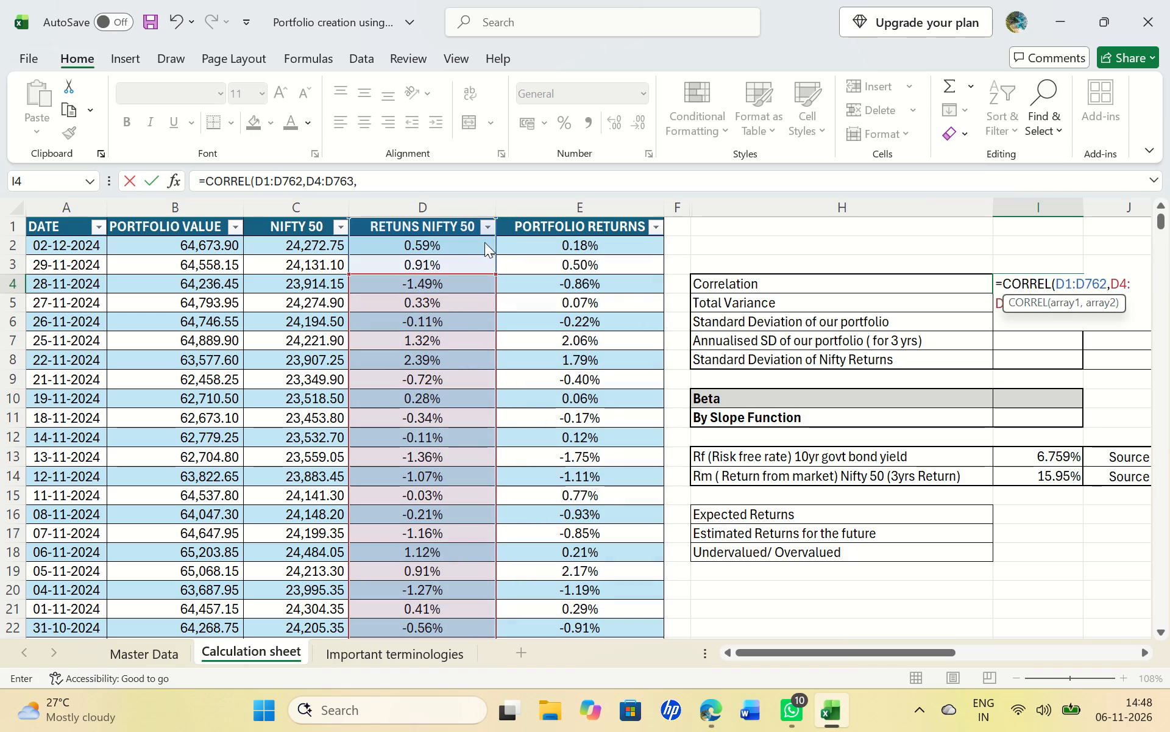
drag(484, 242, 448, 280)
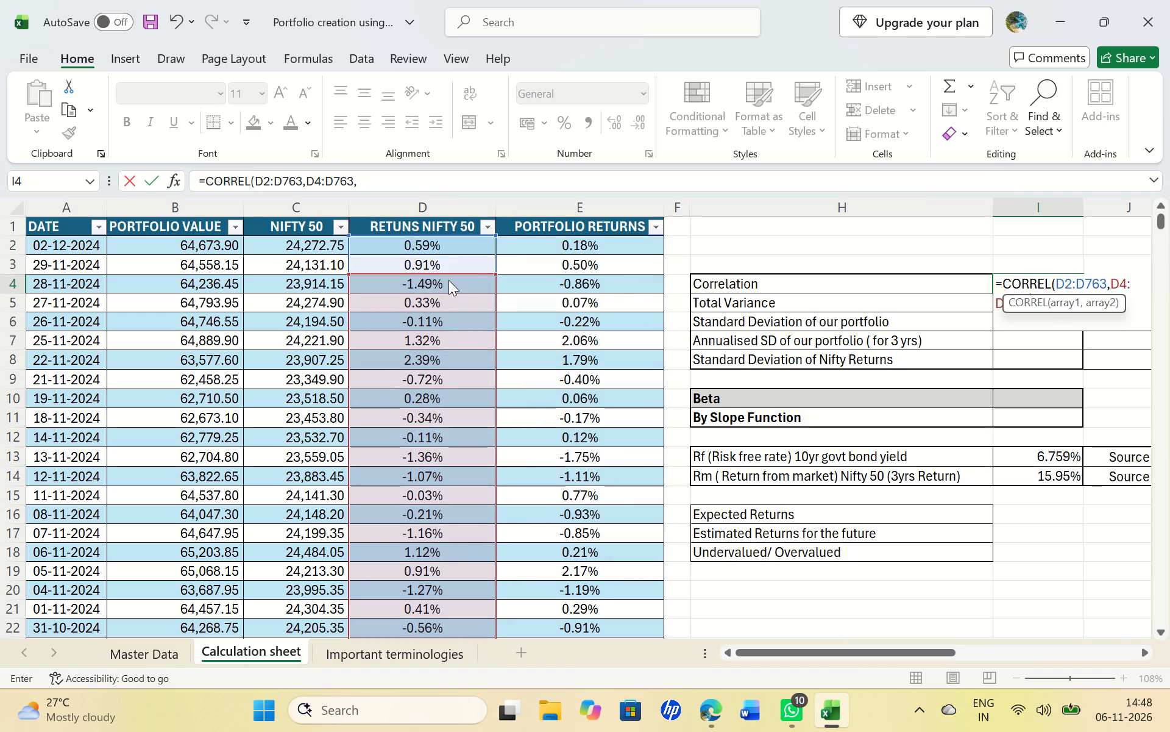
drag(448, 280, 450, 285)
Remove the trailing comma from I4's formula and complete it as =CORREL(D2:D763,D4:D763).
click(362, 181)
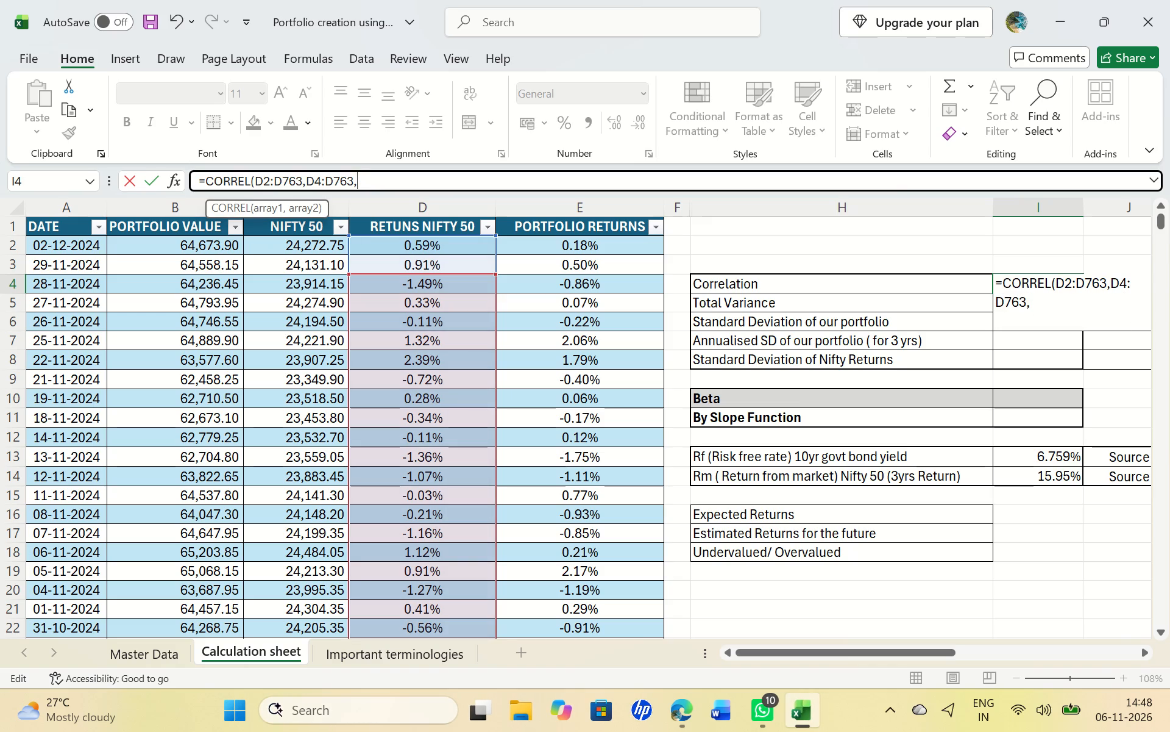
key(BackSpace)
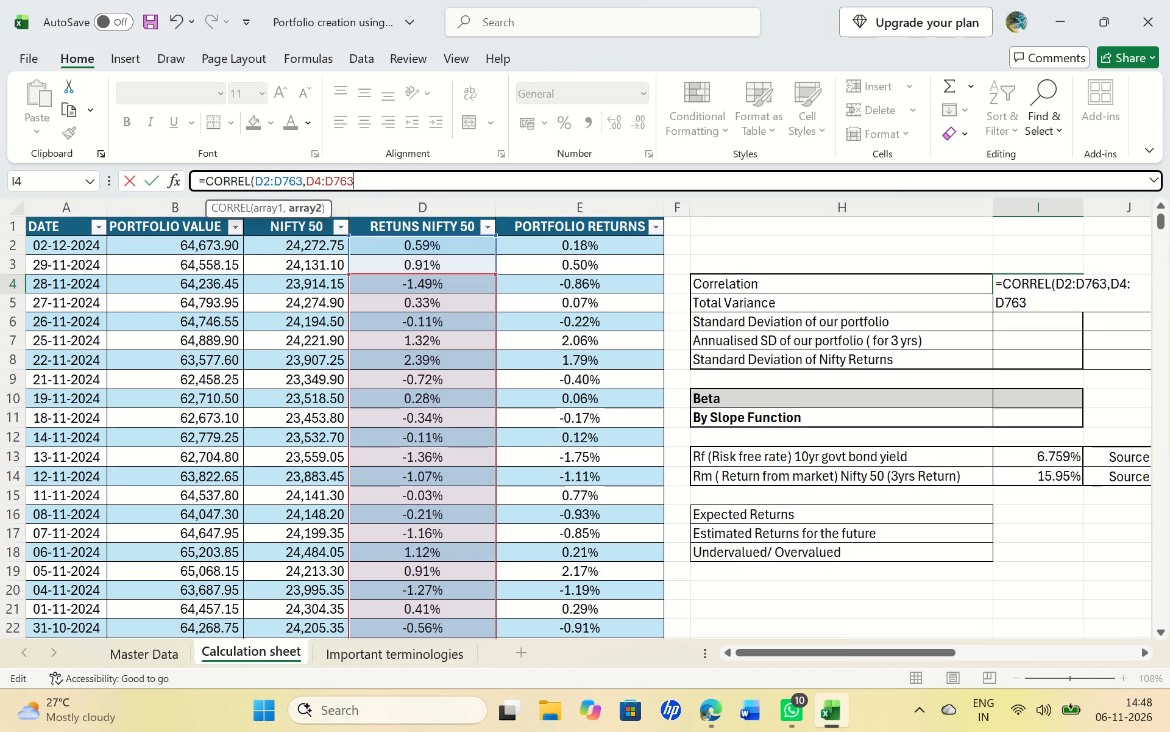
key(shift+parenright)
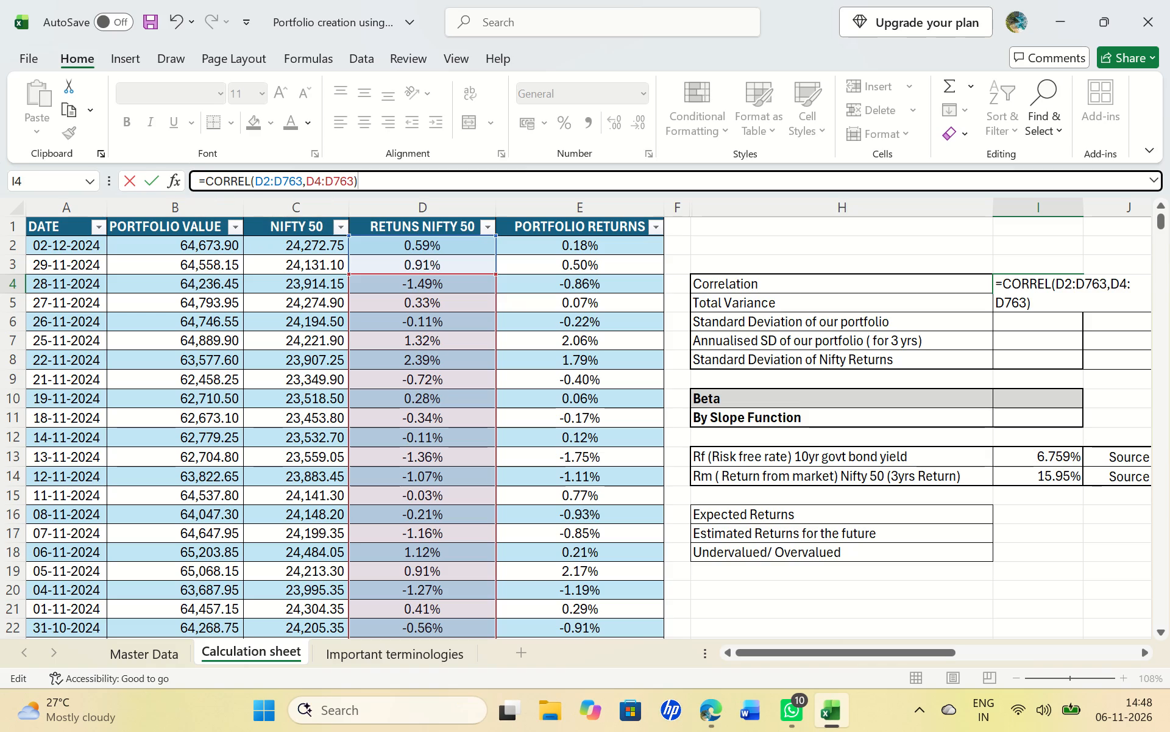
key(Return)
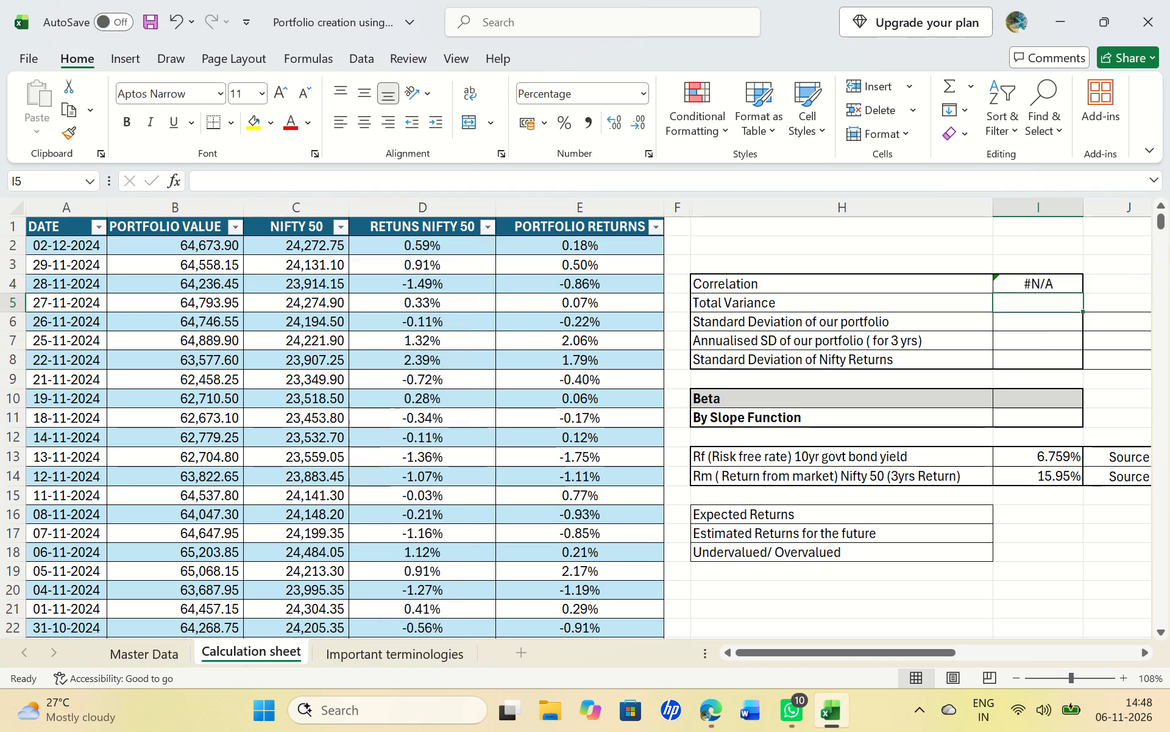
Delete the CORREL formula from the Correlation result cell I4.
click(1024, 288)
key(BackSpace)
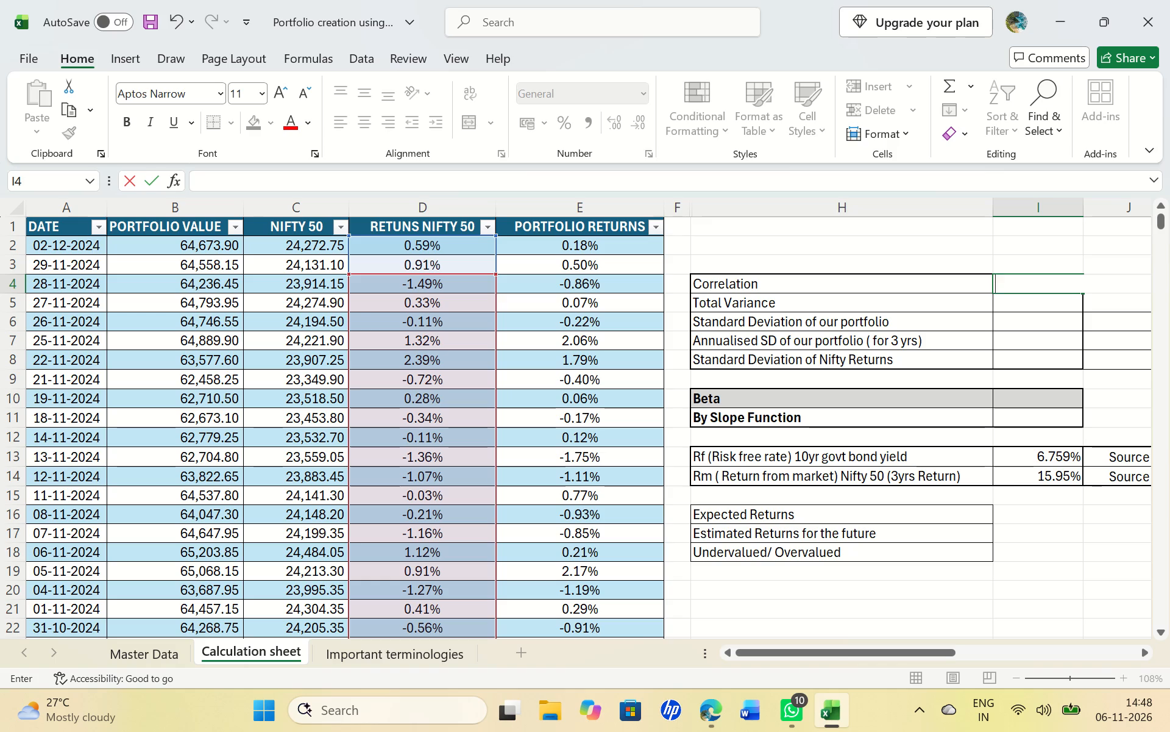
Start a CORREL formula in the Correlation result cell I4.
click(1029, 284)
key(equal)
key(c)
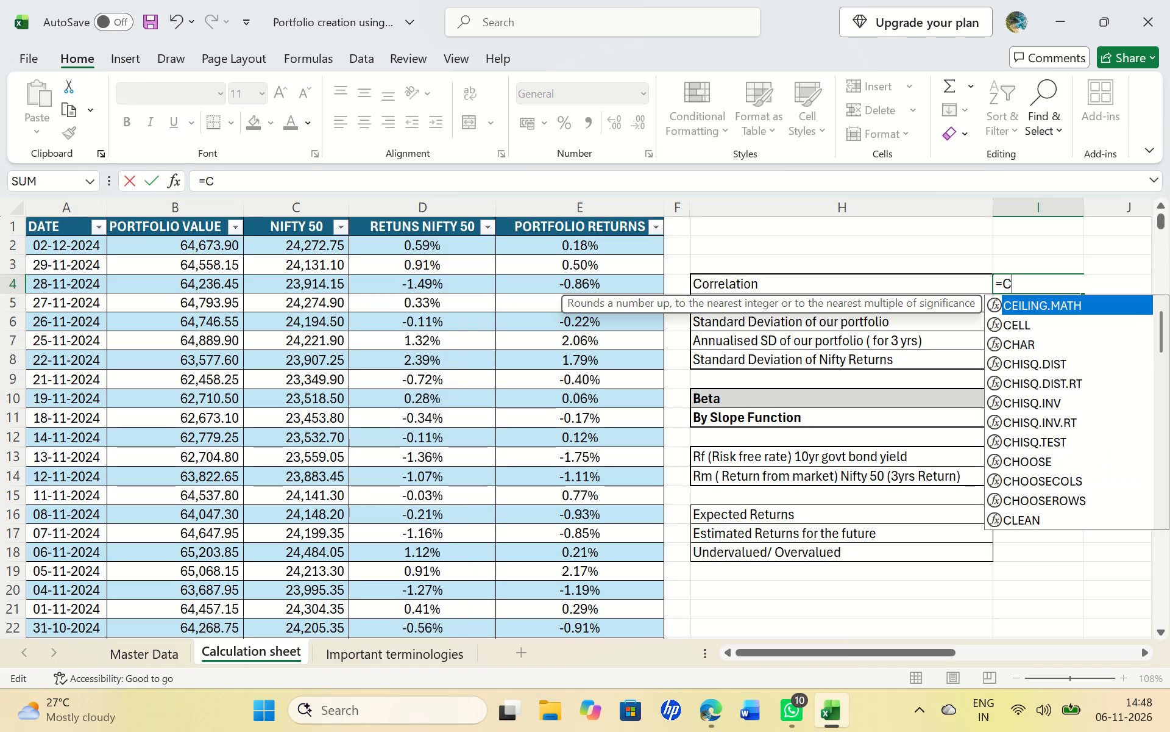
key(o)
key(r)
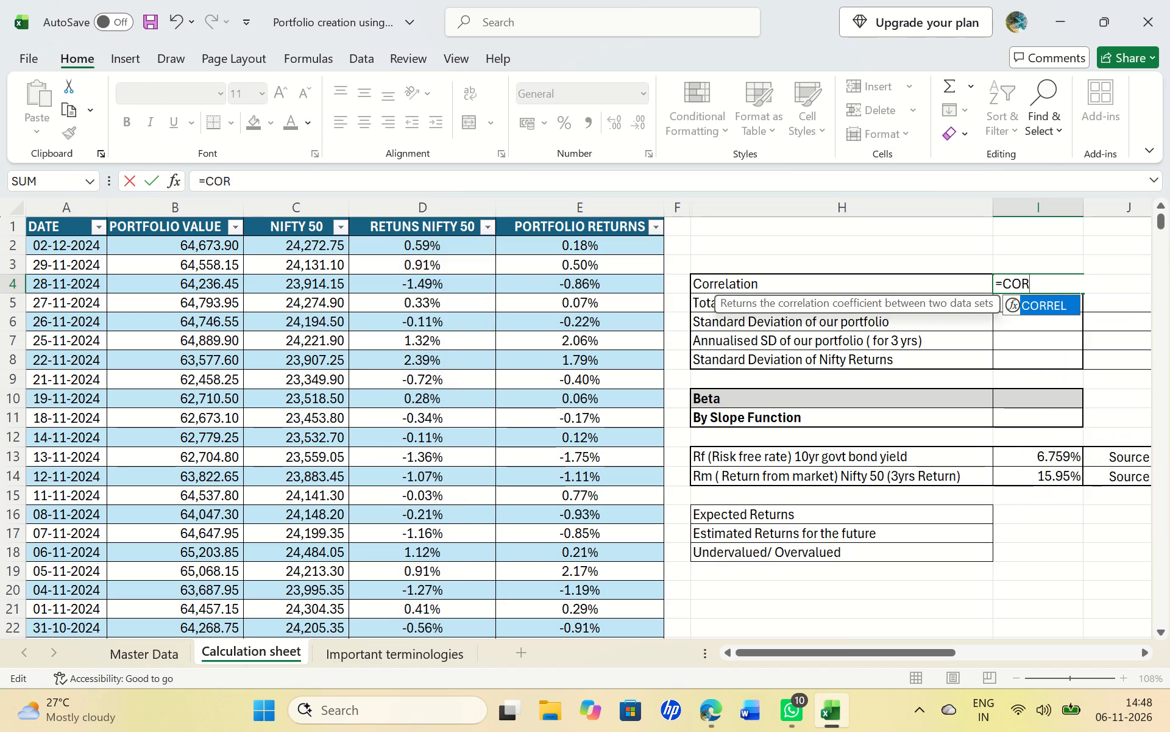
double_click(1044, 305)
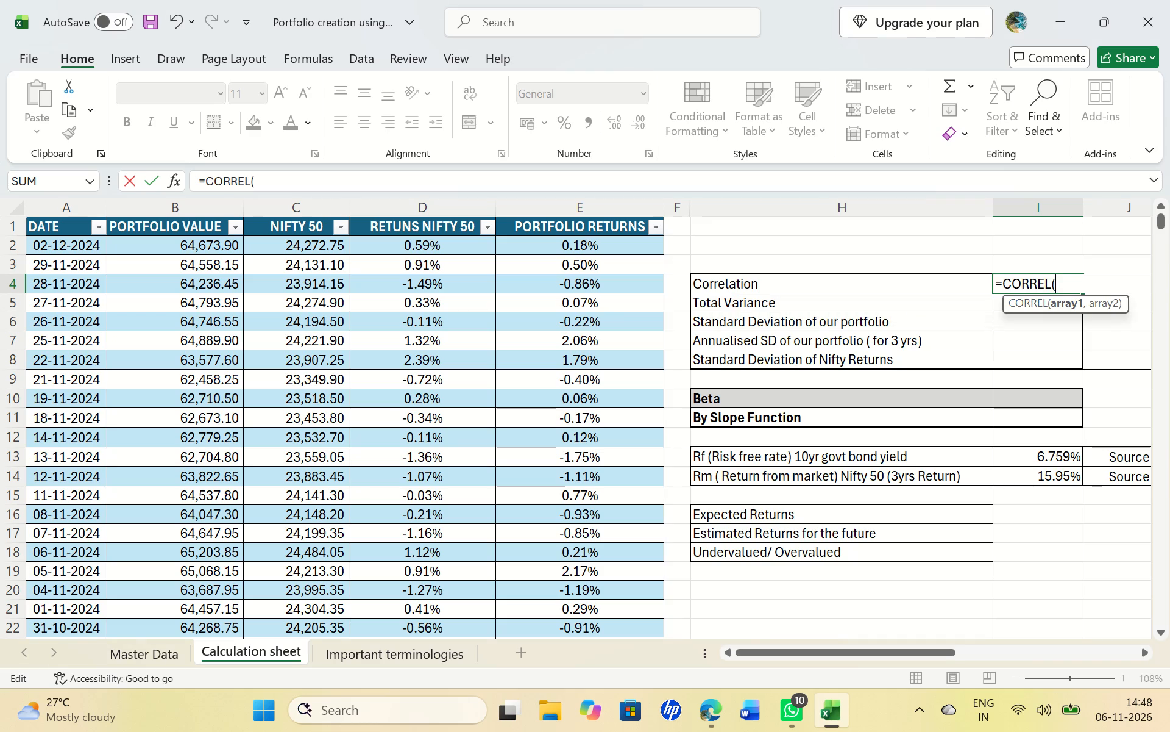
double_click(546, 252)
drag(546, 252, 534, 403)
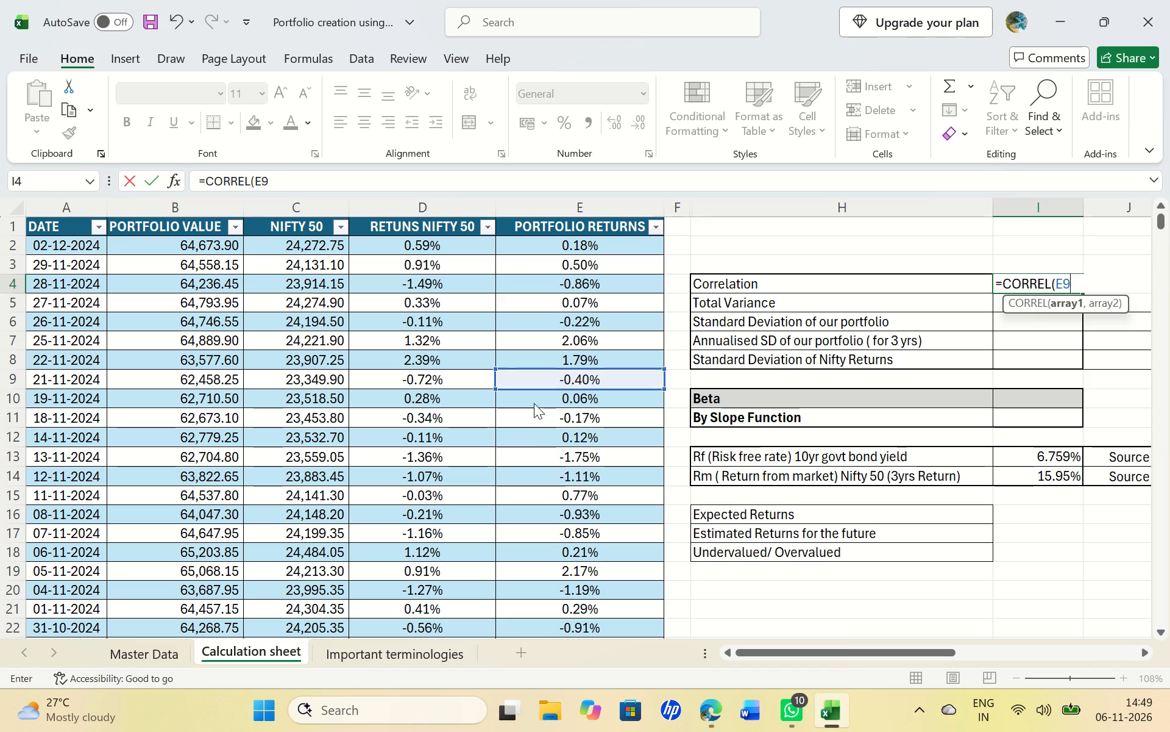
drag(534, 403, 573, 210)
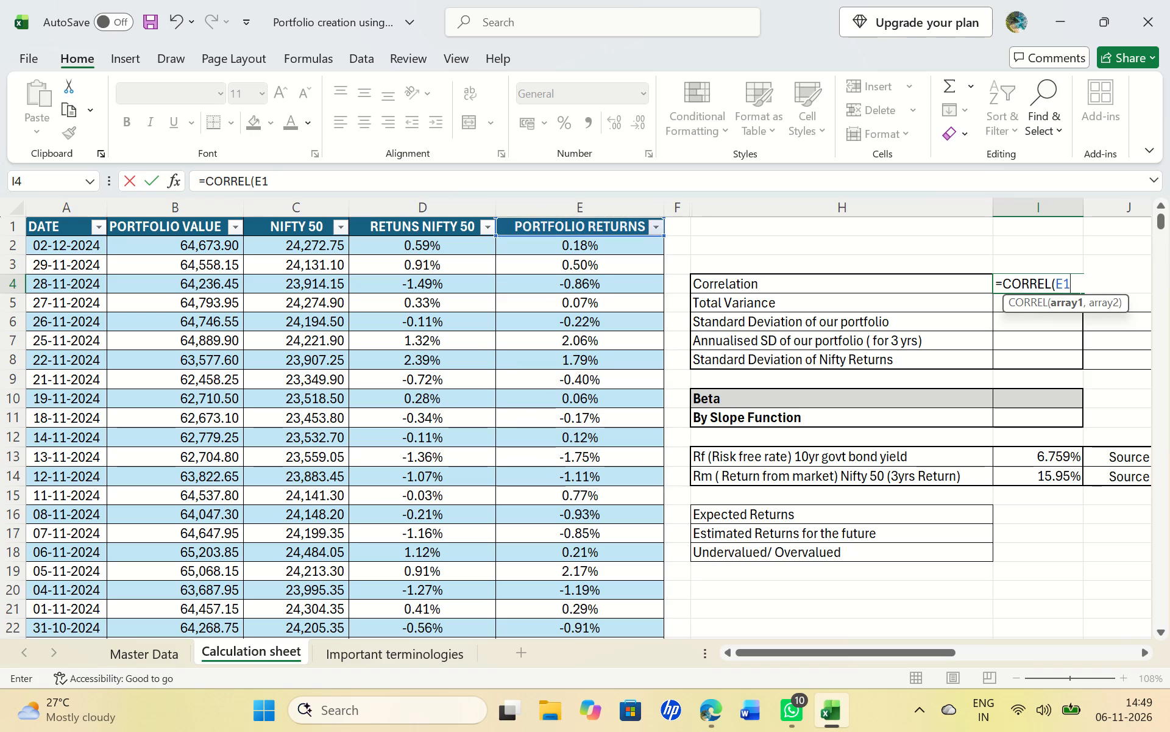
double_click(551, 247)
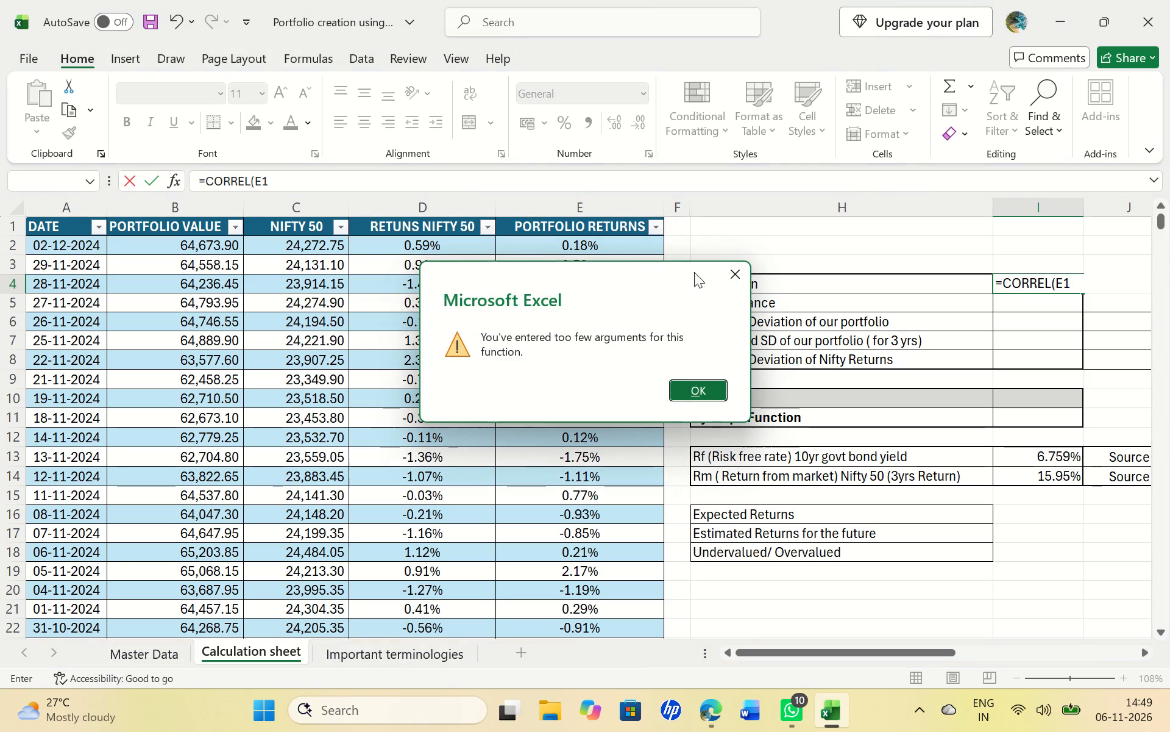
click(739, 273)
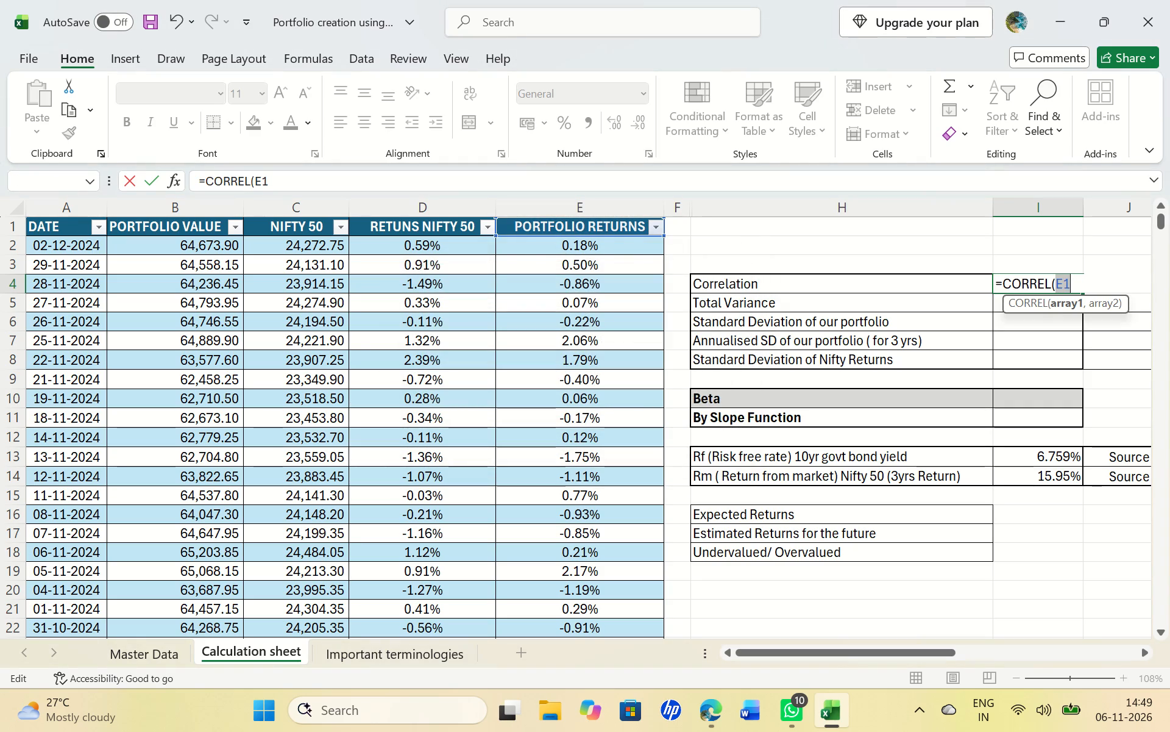
Set the first array of I4's CORREL formula to E2:E763 in the PORTFOLIO RETURNS column.
click(647, 251)
drag(647, 251, 645, 301)
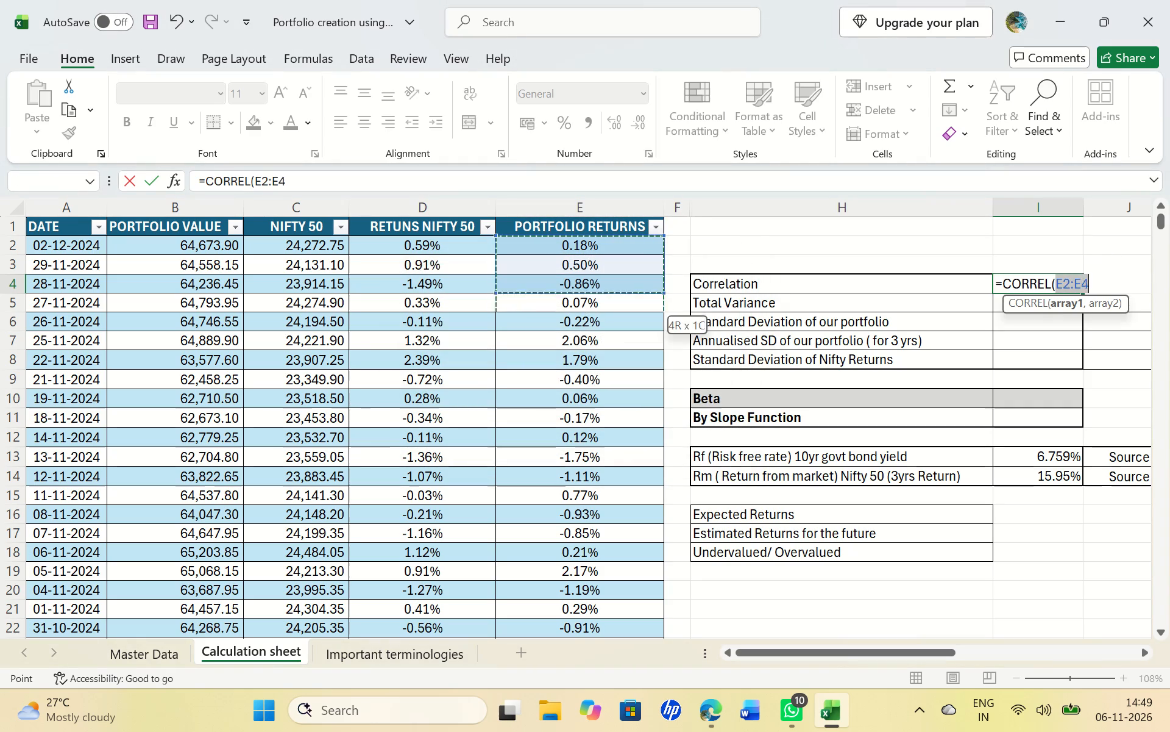
drag(645, 301, 650, 731)
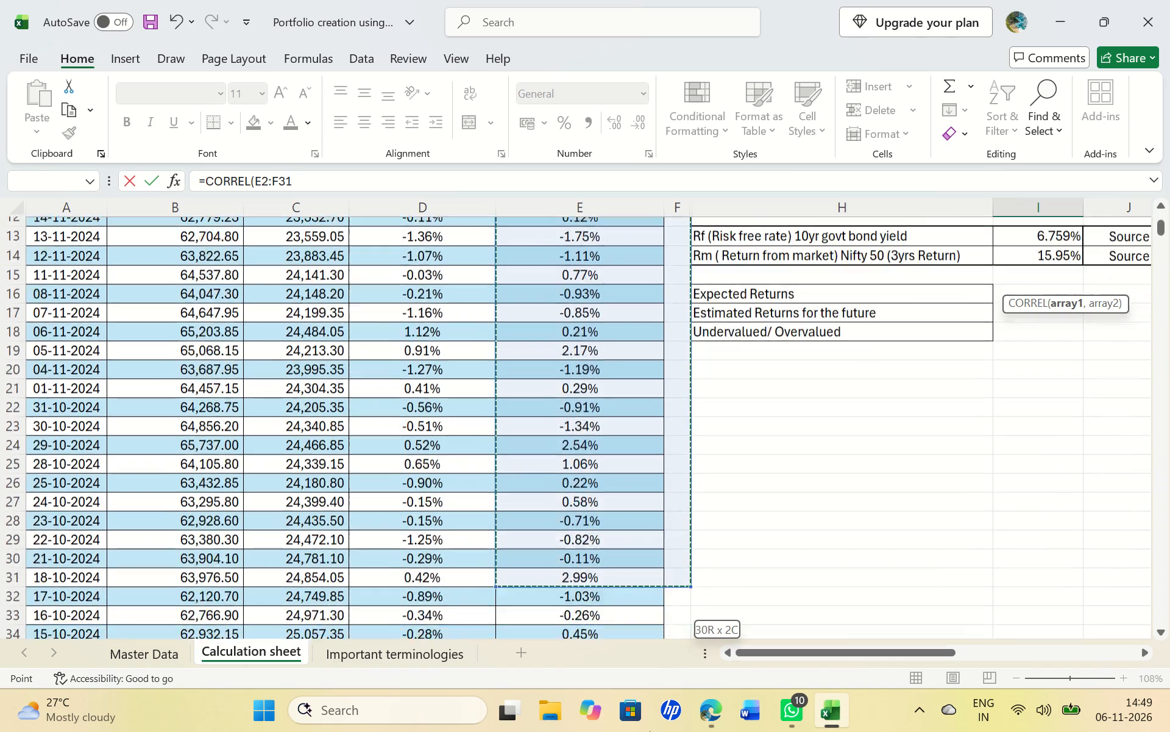
drag(650, 731, 630, 731)
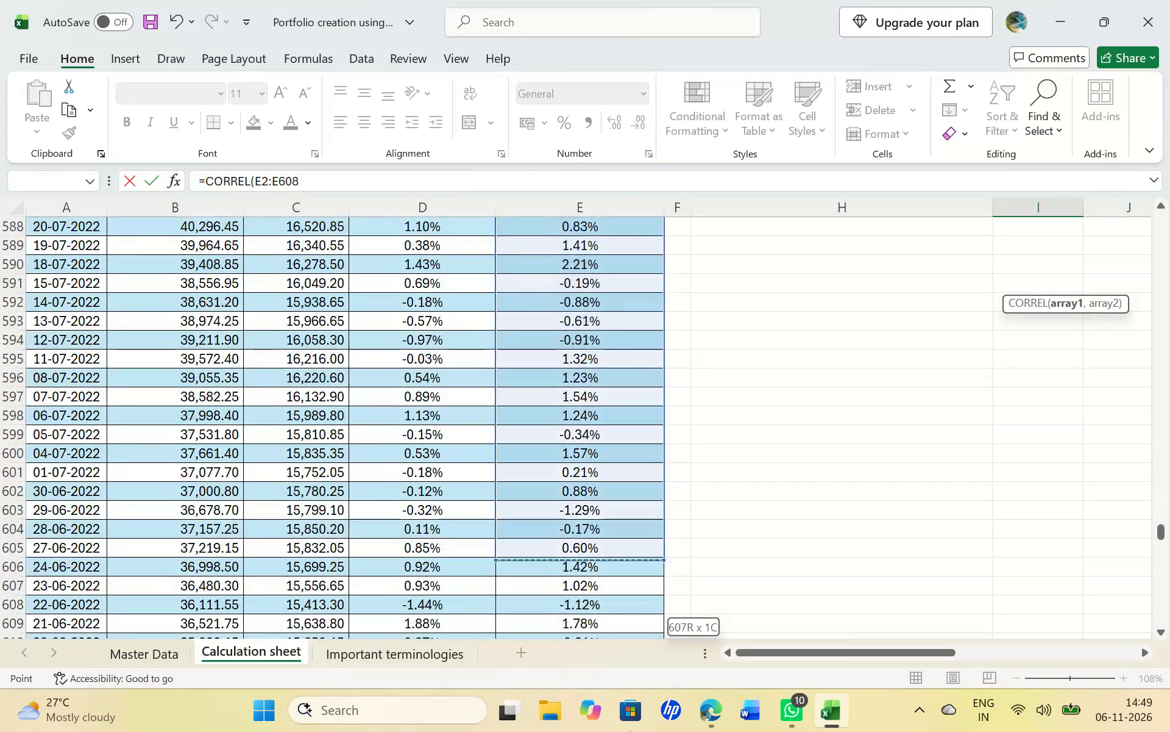
drag(630, 731, 631, 731)
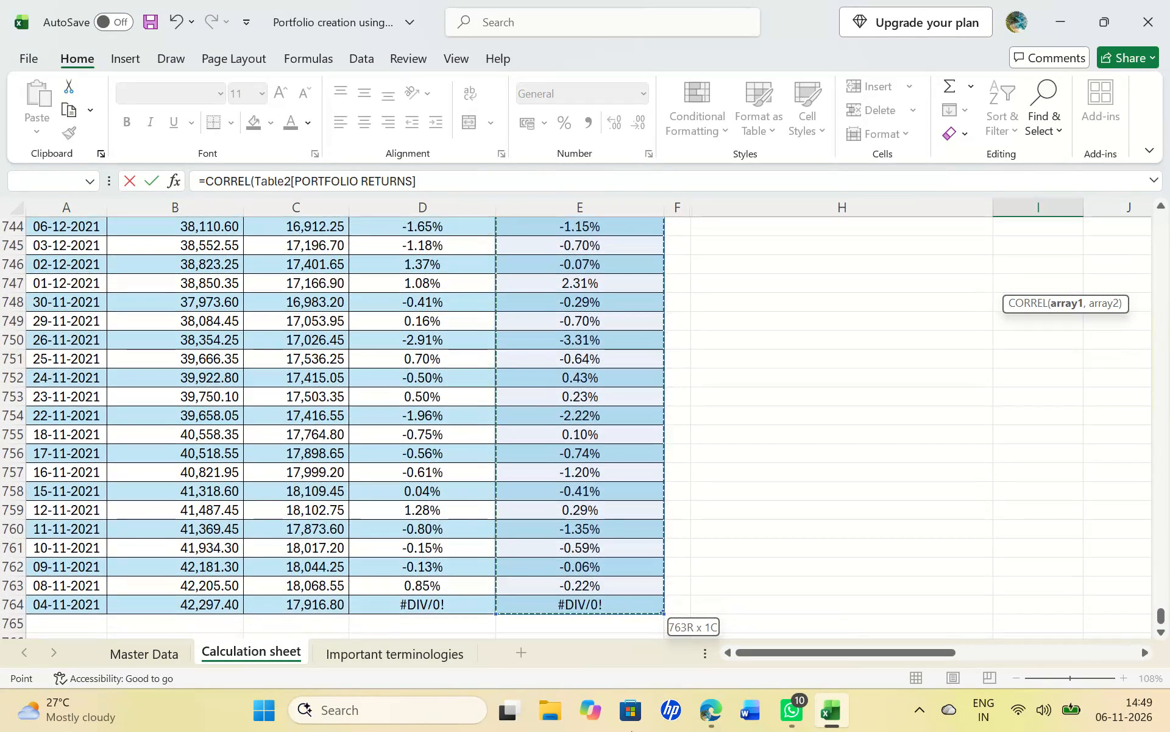
drag(631, 731, 597, 219)
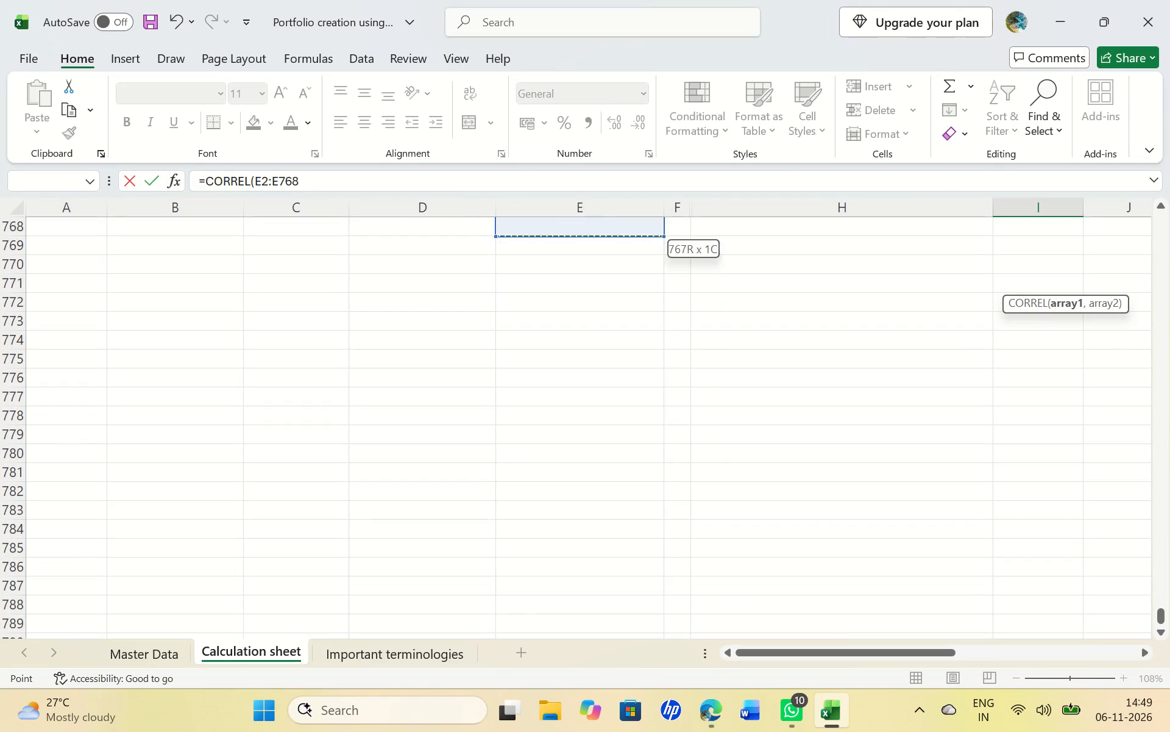
drag(597, 219, 597, 213)
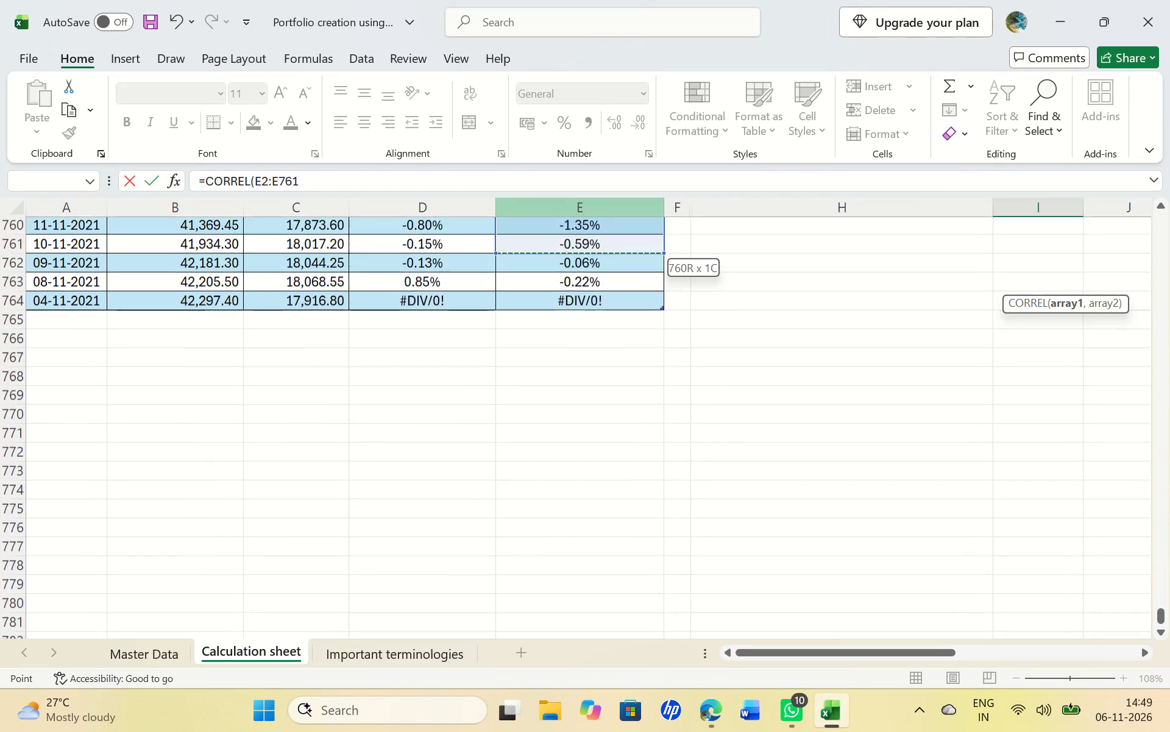
drag(597, 213, 578, 284)
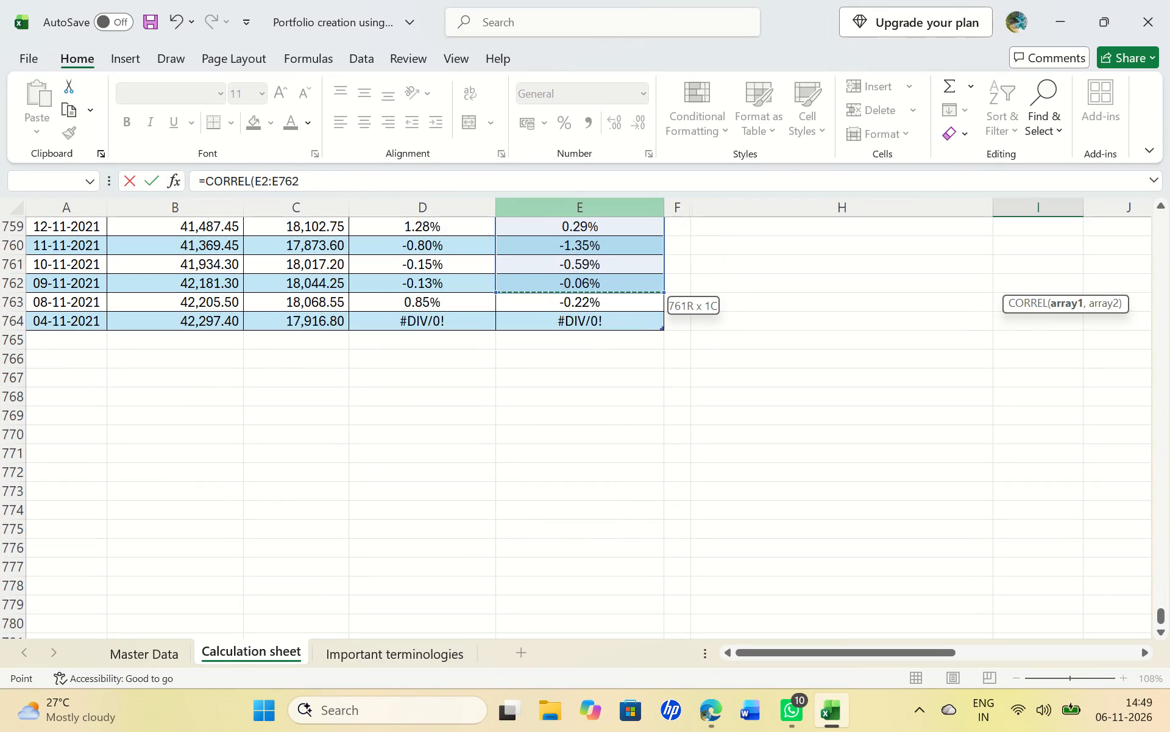
drag(578, 284, 575, 302)
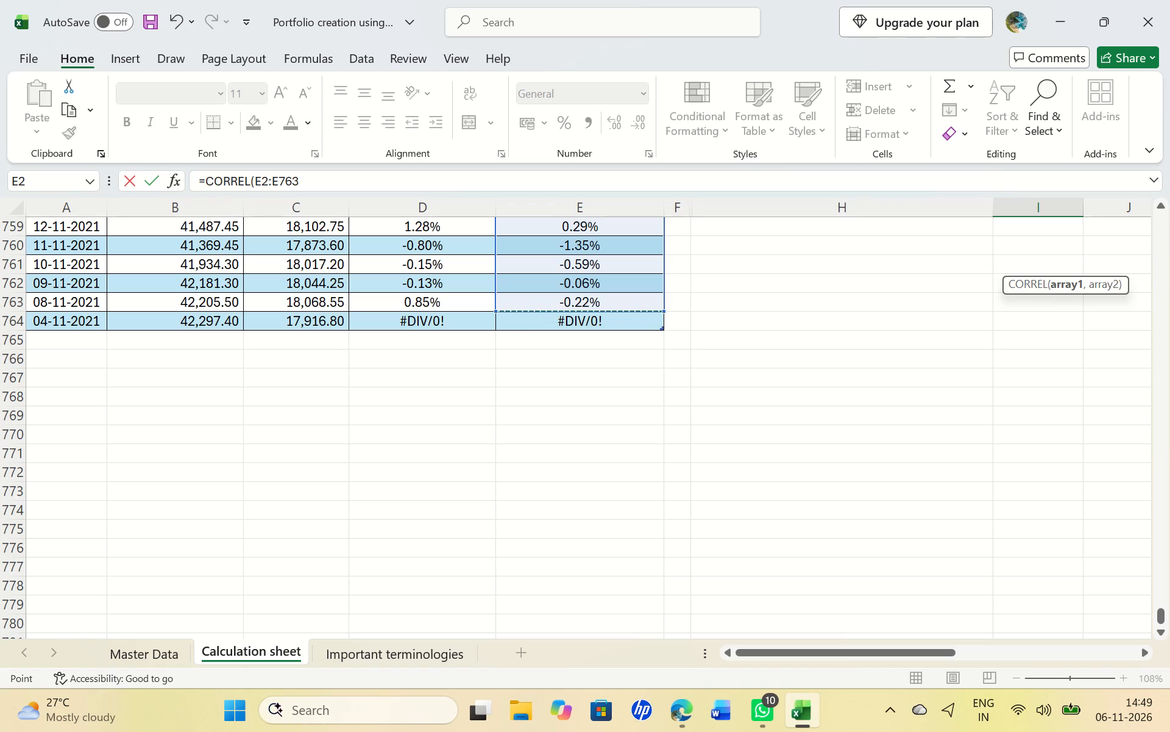
Add the RETUNS NIFTY 50 range D2:D763 as the second array of I4's CORREL formula.
drag(1161, 618, 1168, 192)
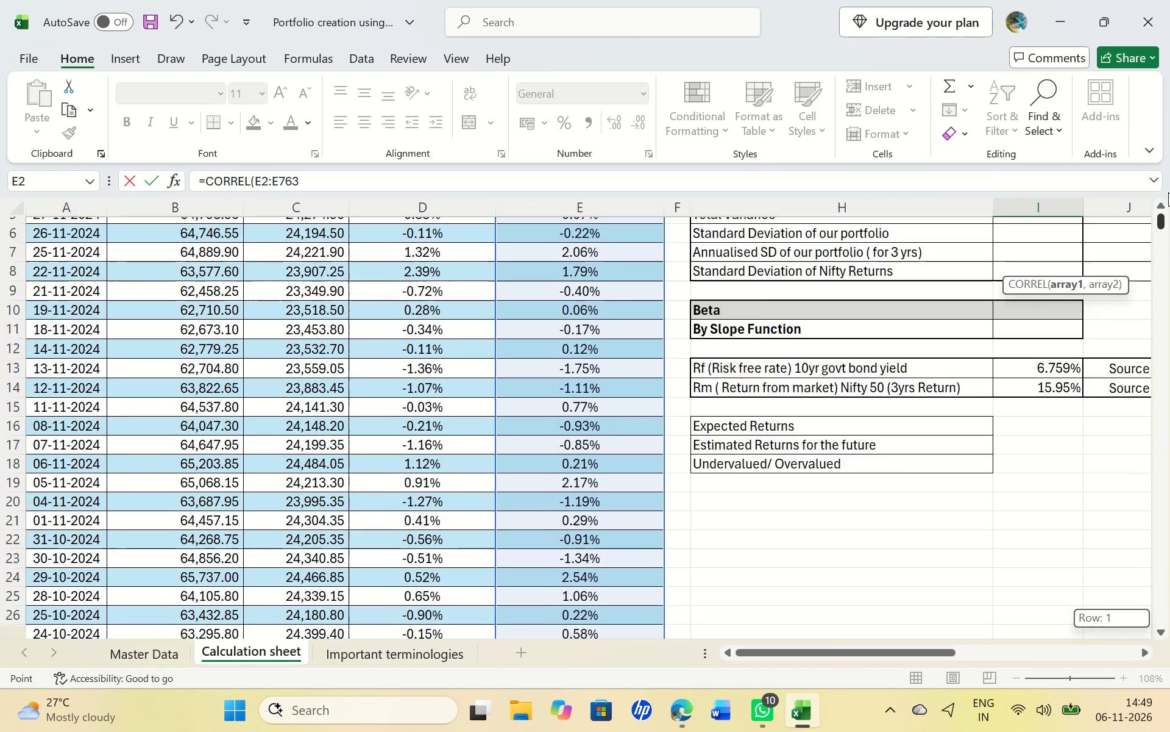
drag(1168, 192, 1164, 163)
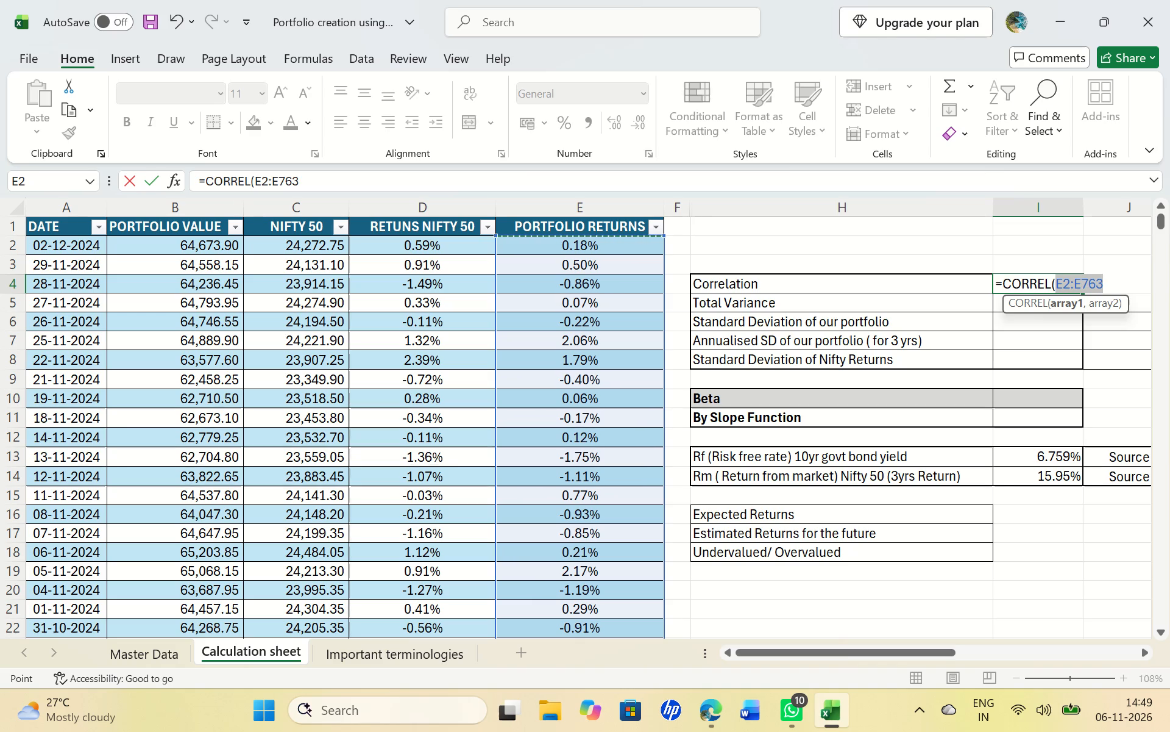
key(comma)
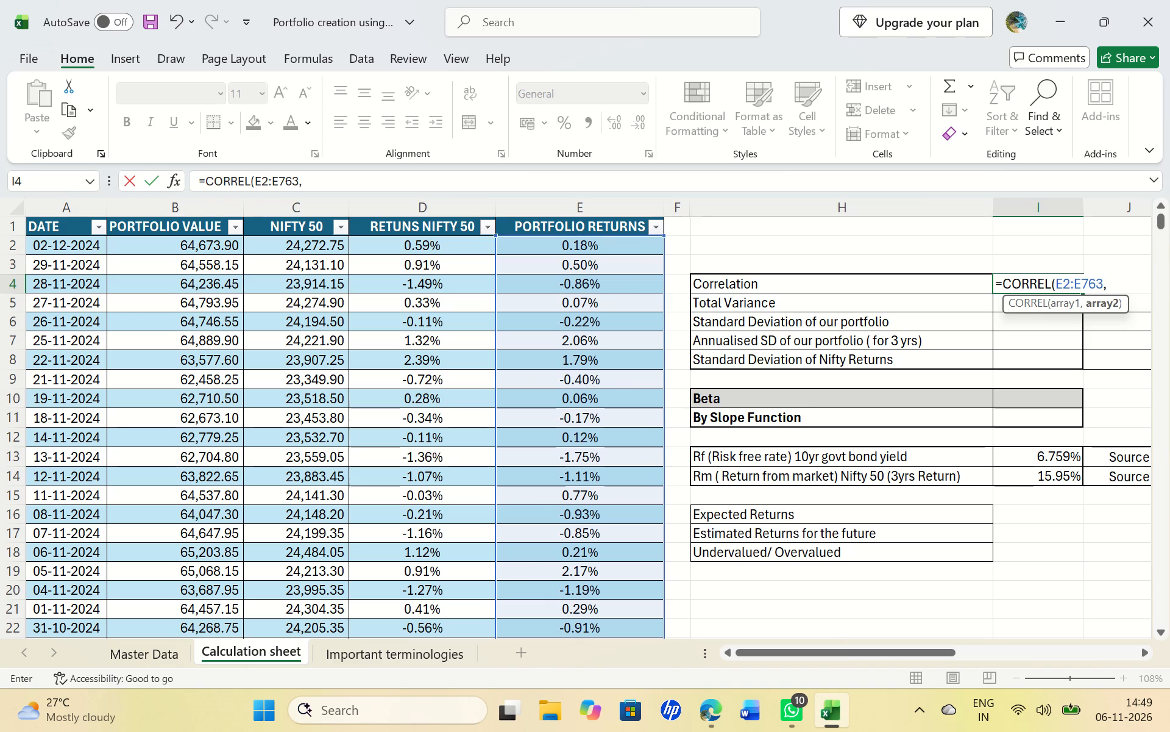
double_click(464, 249)
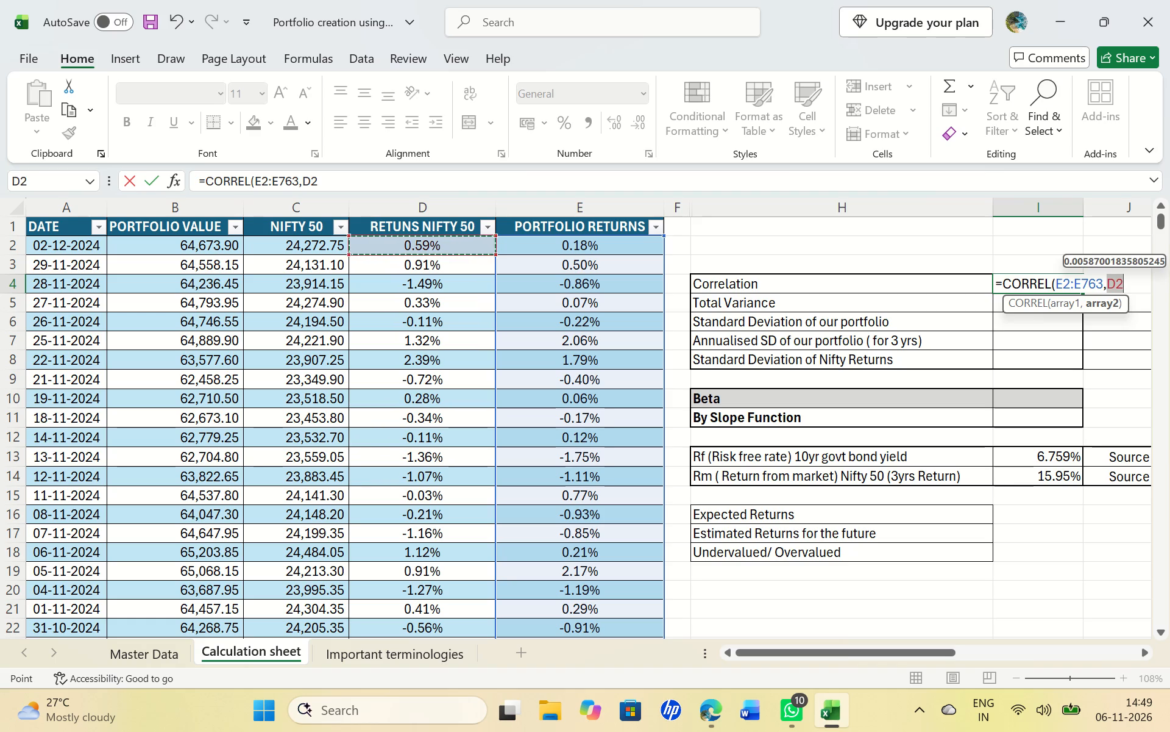
drag(464, 249, 433, 468)
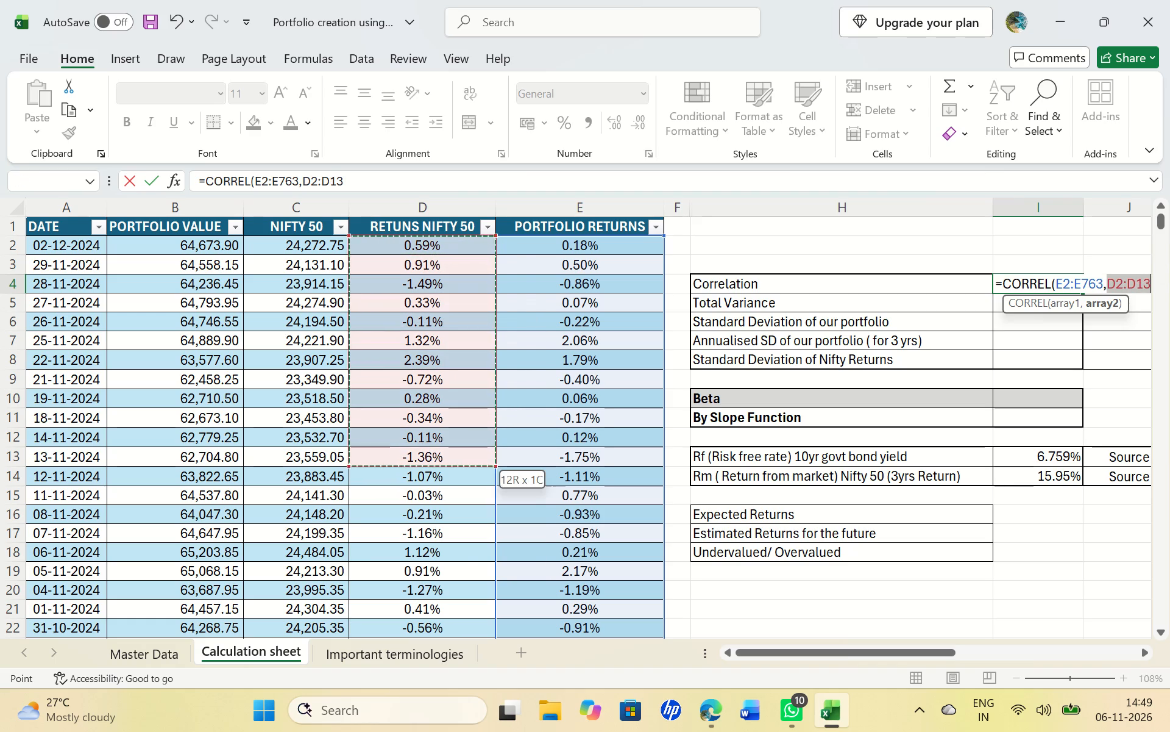
drag(433, 468, 400, 731)
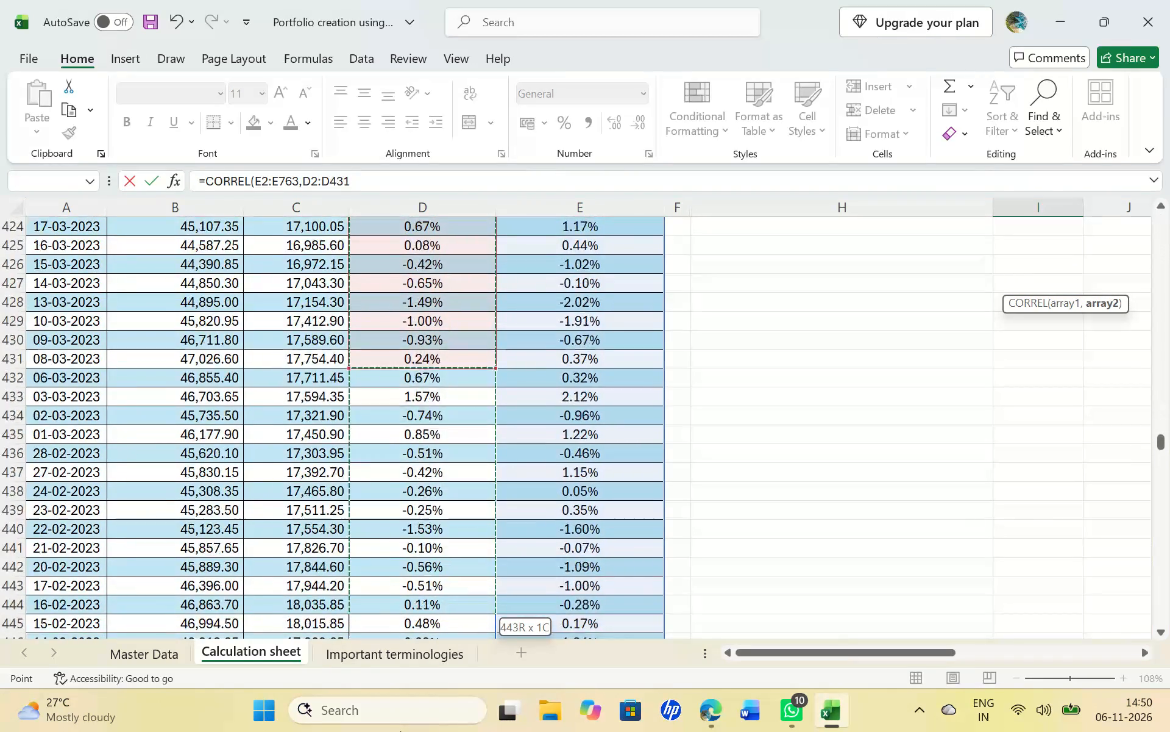
drag(400, 731, 377, 608)
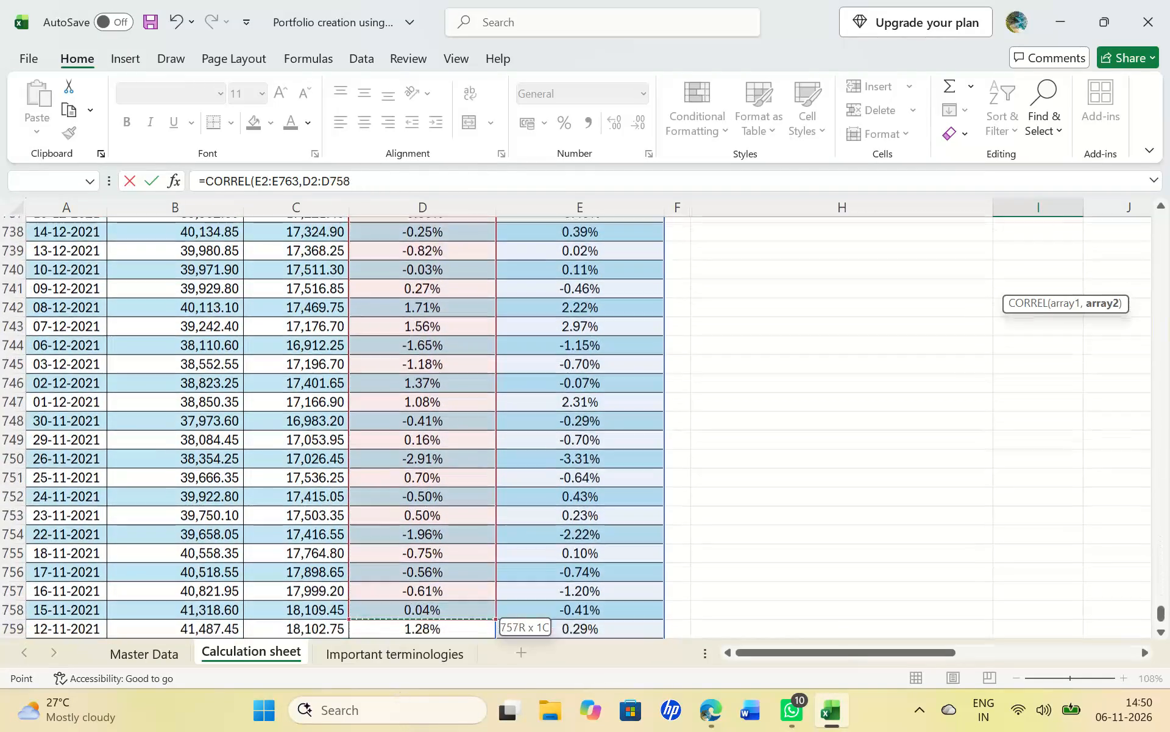
drag(377, 608, 366, 623)
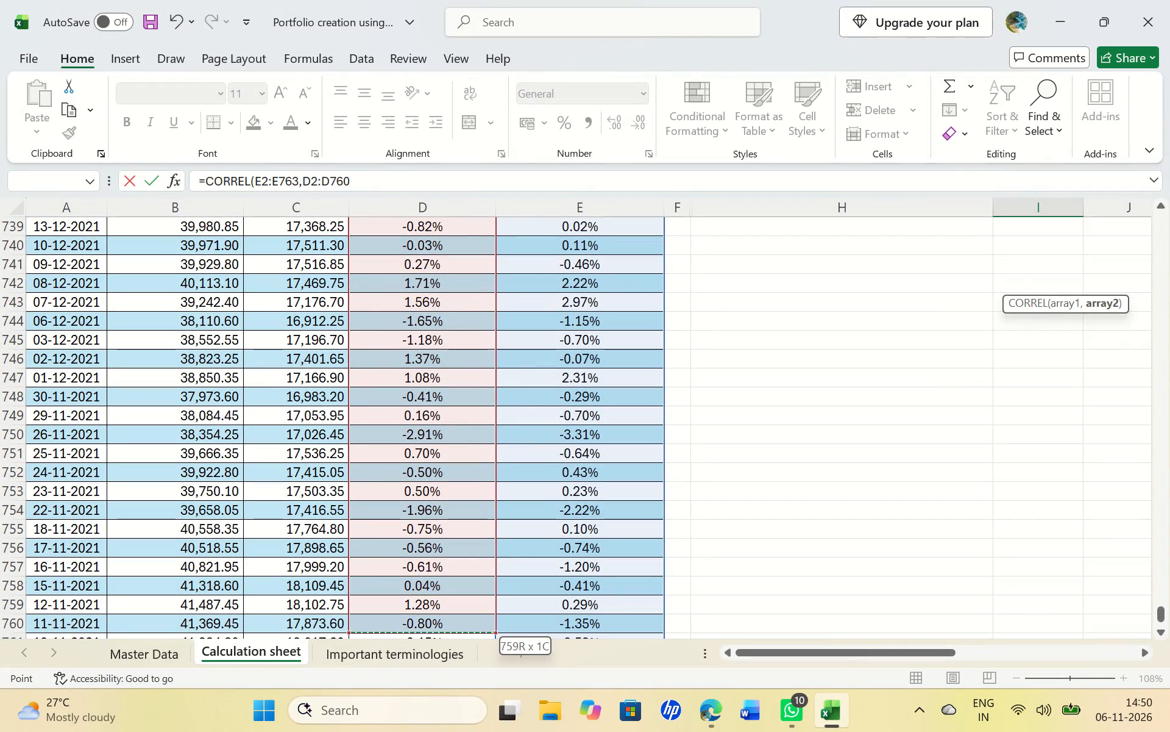
drag(366, 623, 381, 556)
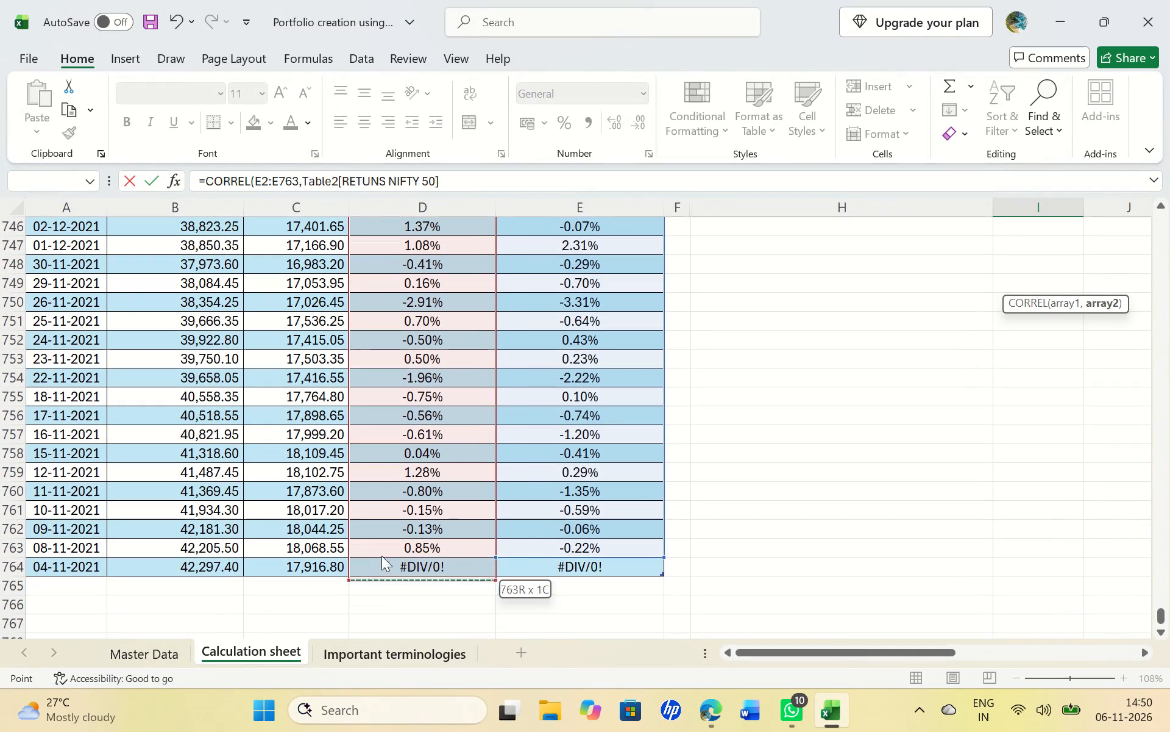
drag(381, 556, 386, 545)
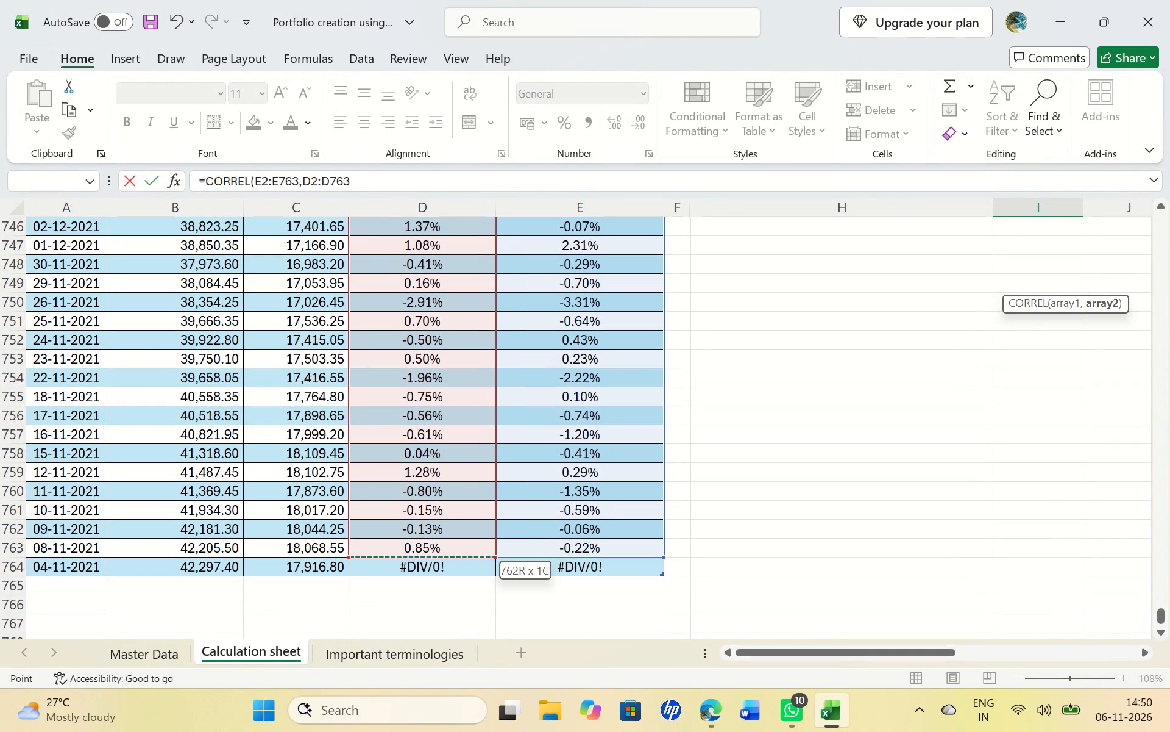
drag(386, 545, 383, 542)
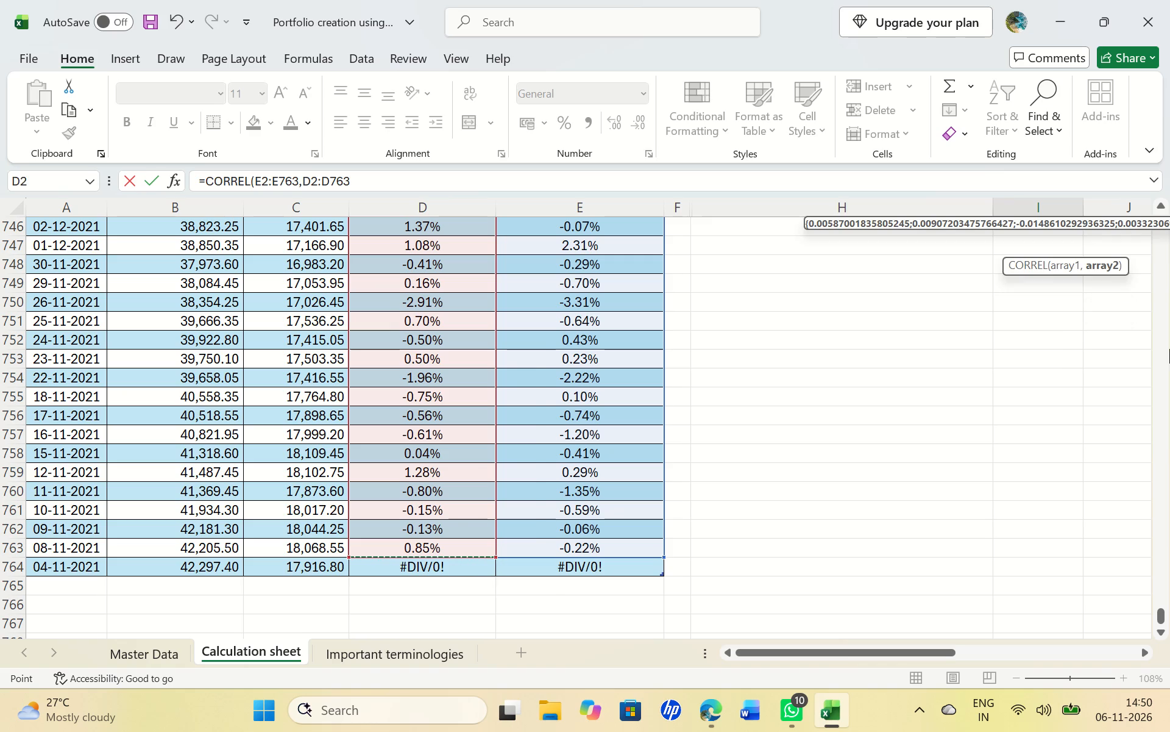
Complete the Correlation formula in I4 as =CORREL(E2:E763,D2:D763).
triple_click(1160, 357)
triple_click(1160, 357)
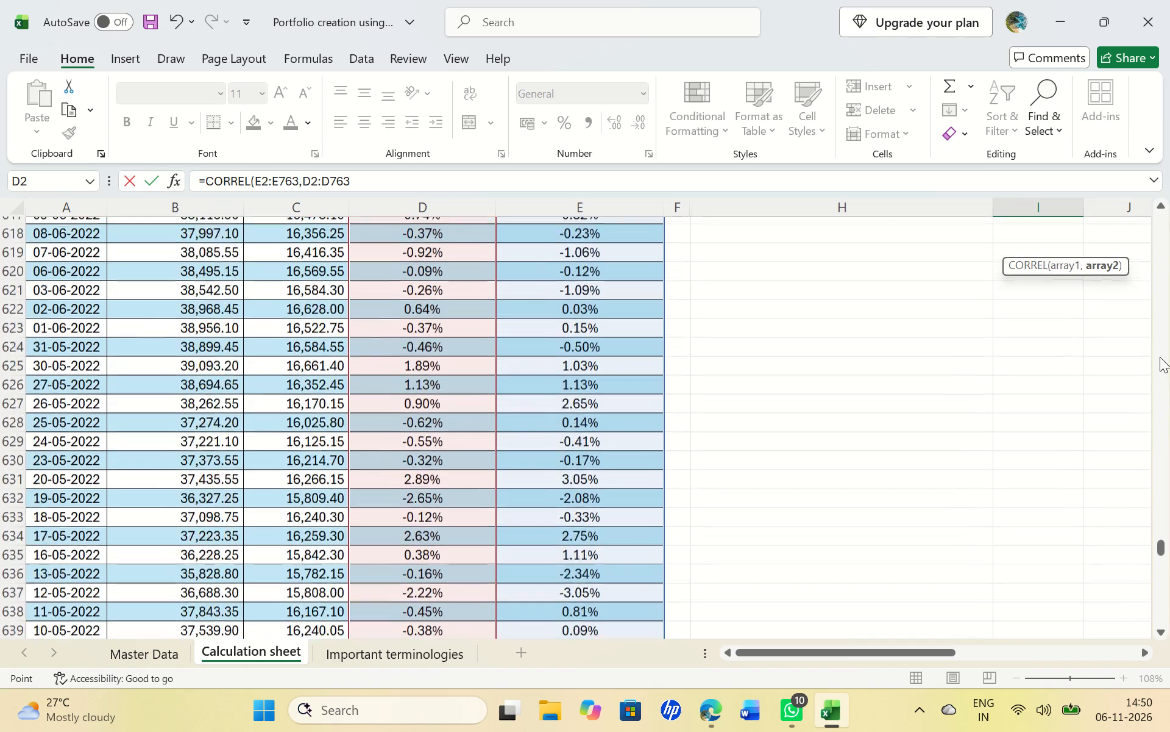
triple_click(1160, 357)
triple_click(1160, 357)
triple_click(1160, 357)
triple_click(1160, 357)
triple_click(1160, 357)
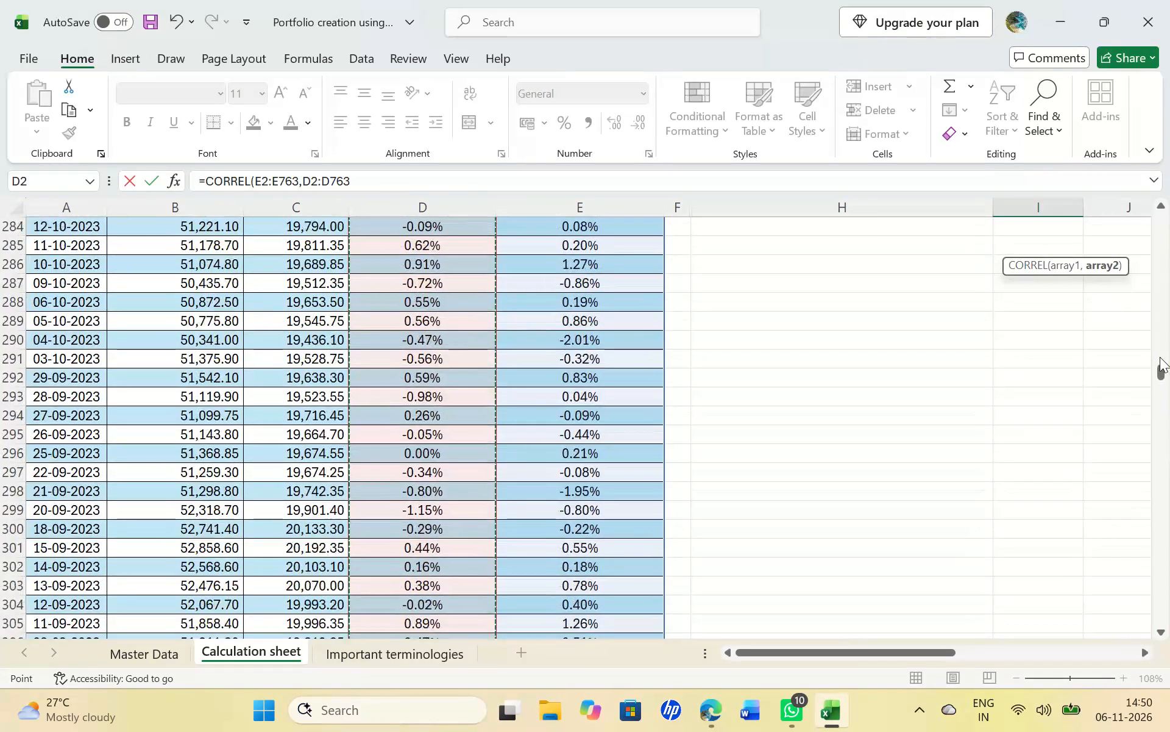
triple_click(1160, 357)
click(1160, 357)
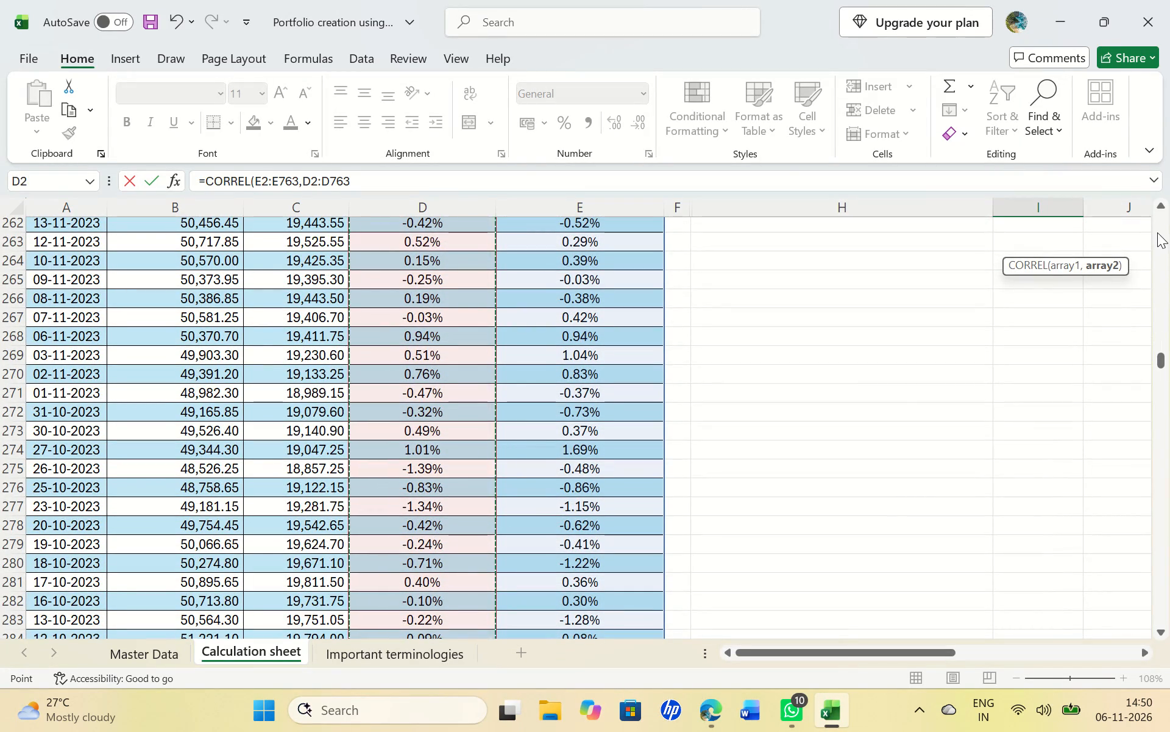
triple_click(1158, 232)
triple_click(1158, 232)
triple_click(1158, 232)
triple_click(1158, 232)
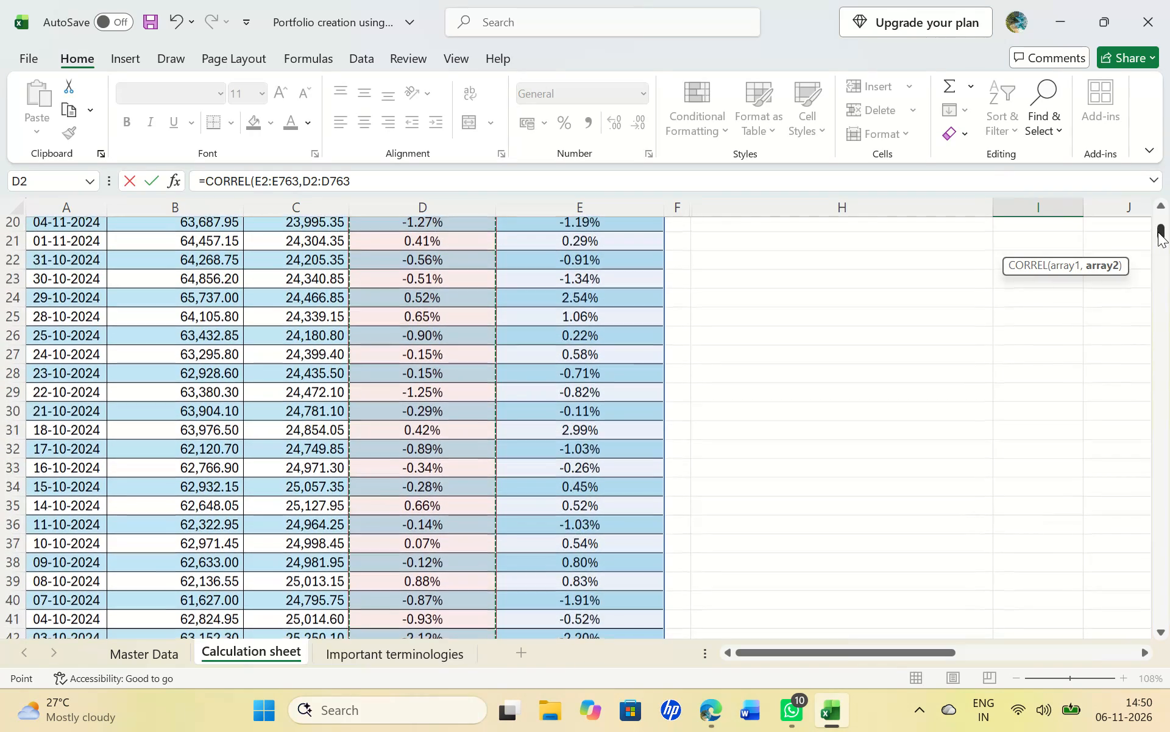
click(1158, 232)
double_click(1160, 219)
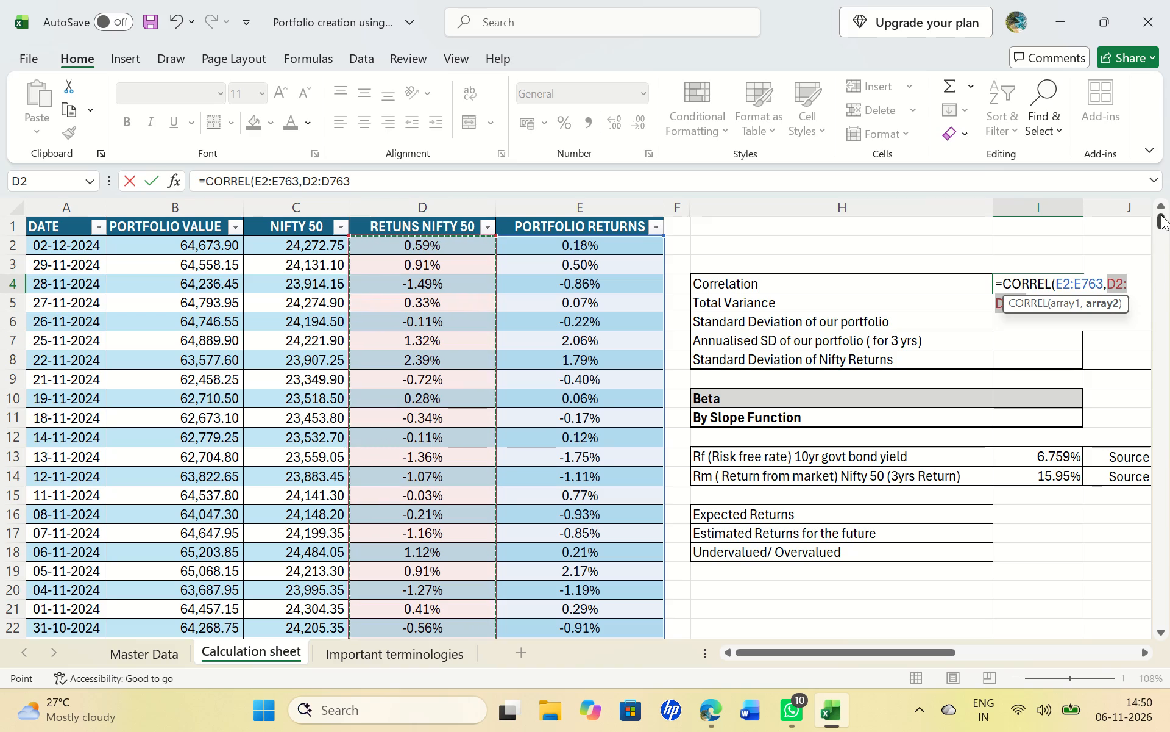
key(d)
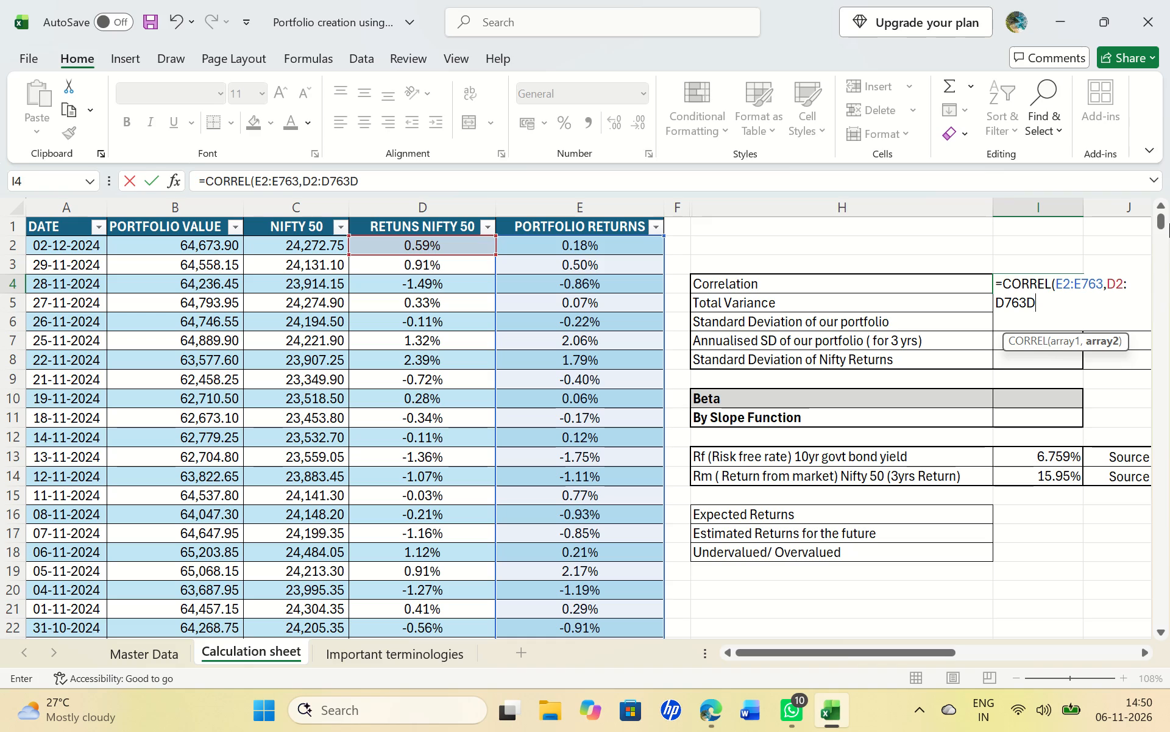
click(1135, 283)
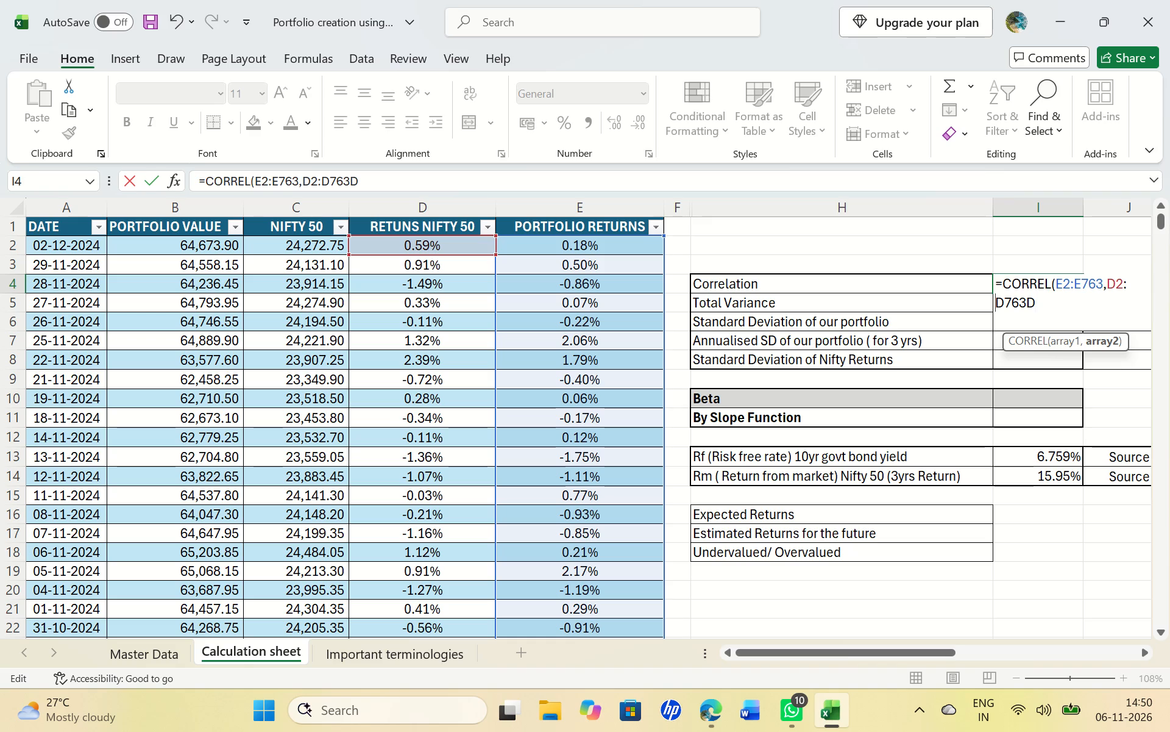
double_click(1135, 283)
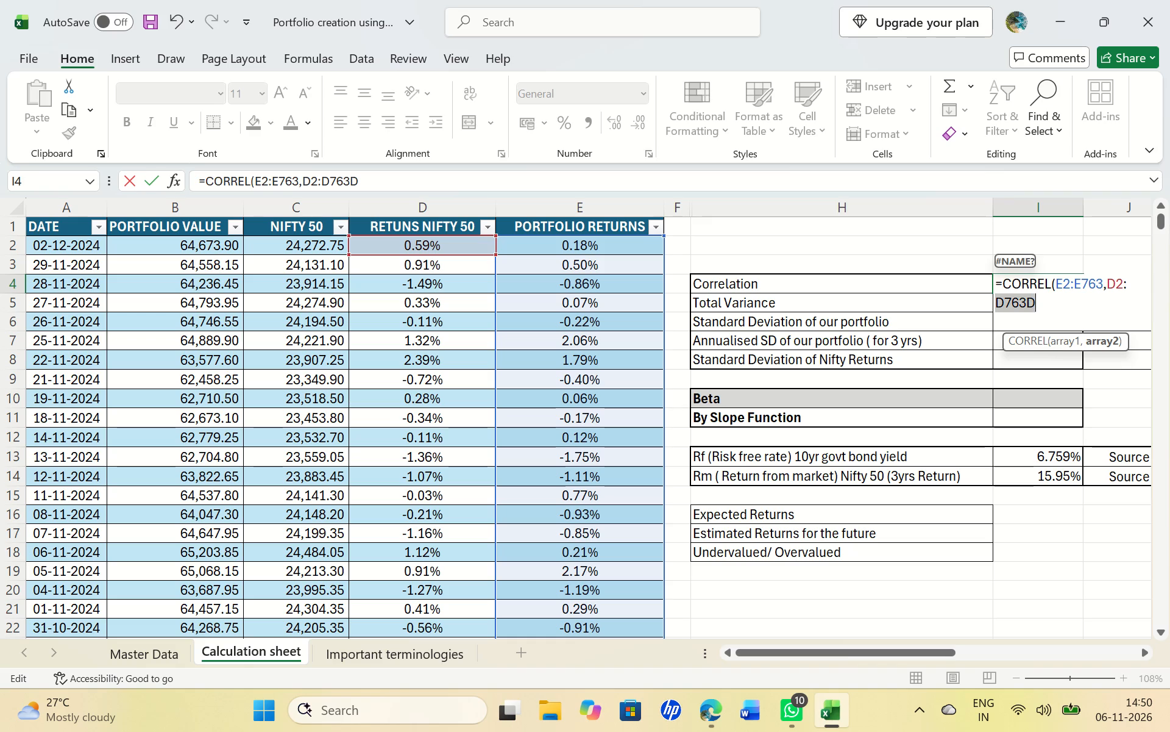
click(1054, 312)
key(BackSpace)
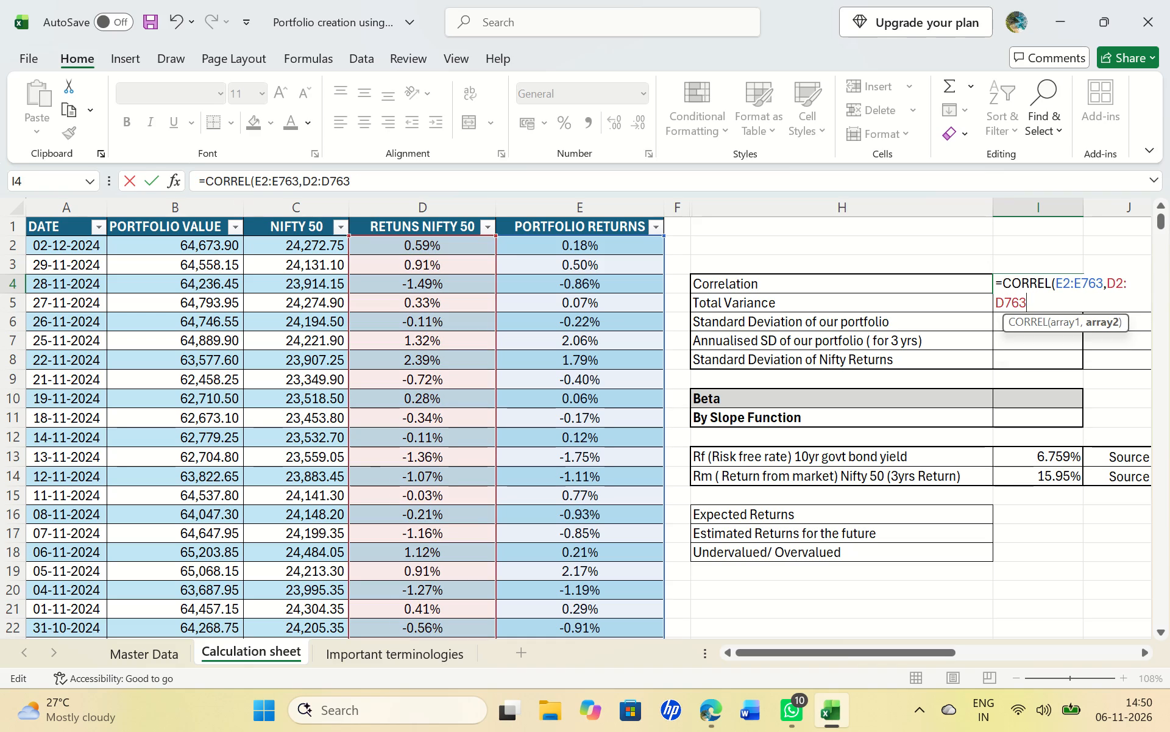
text()_)
key(BackSpace)
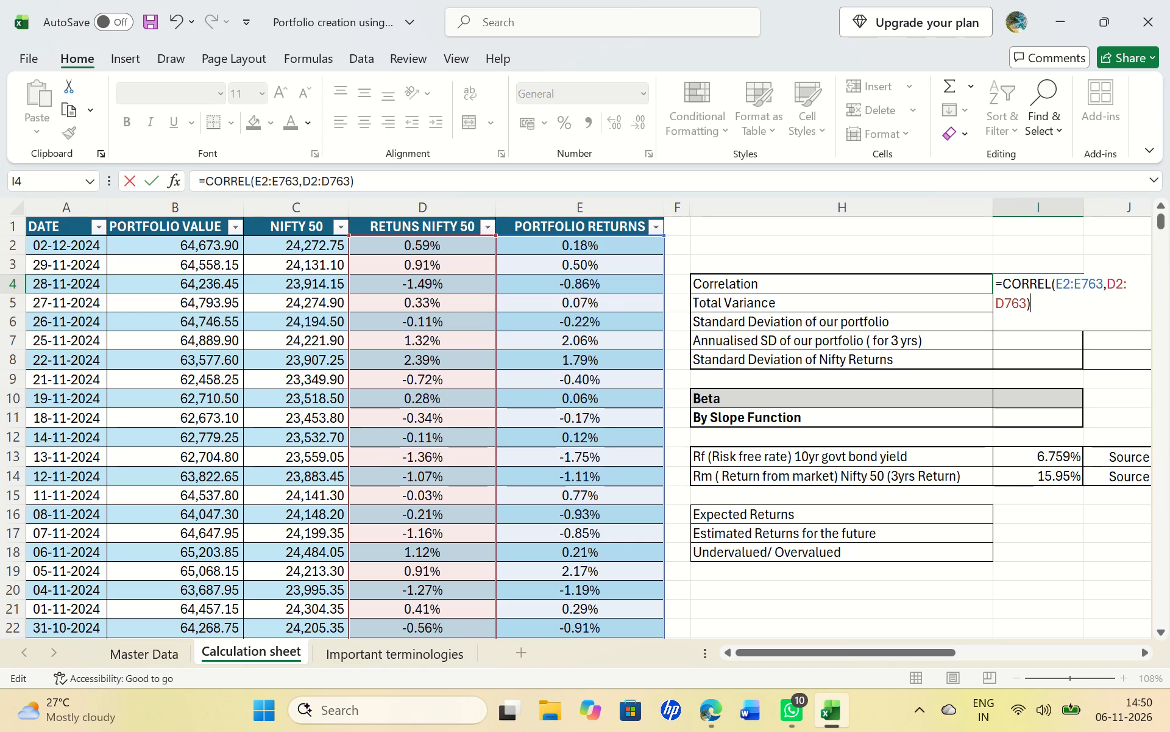
key(Return)
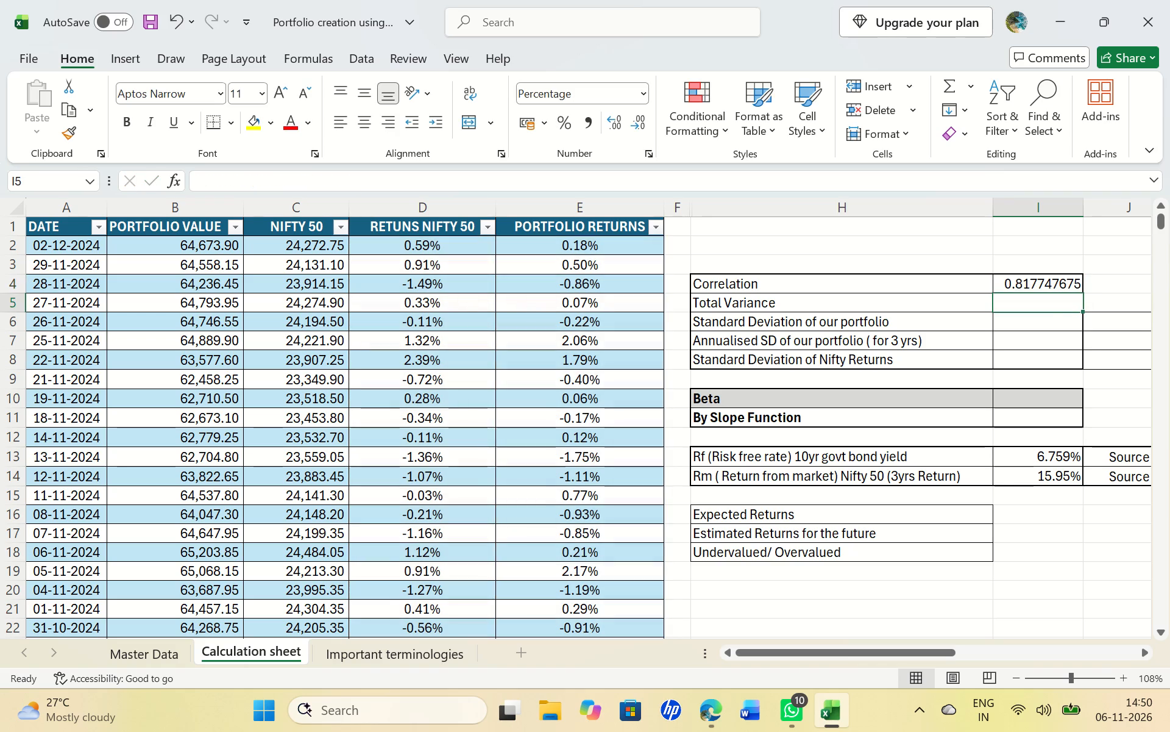
Calculate Total Variance in I5 with =VAR.S(E2:E763) over the PORTFOLIO RETURNS column, and reopen the formula for review.
click(1046, 309)
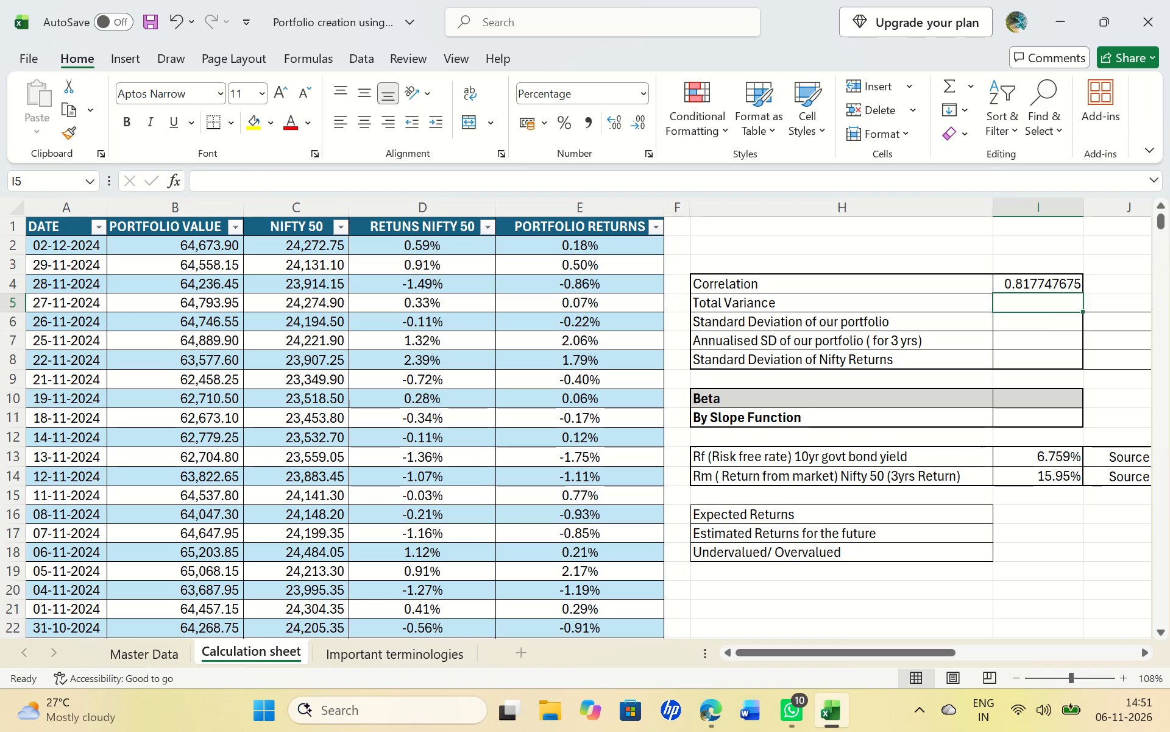
click(1036, 307)
key(equal)
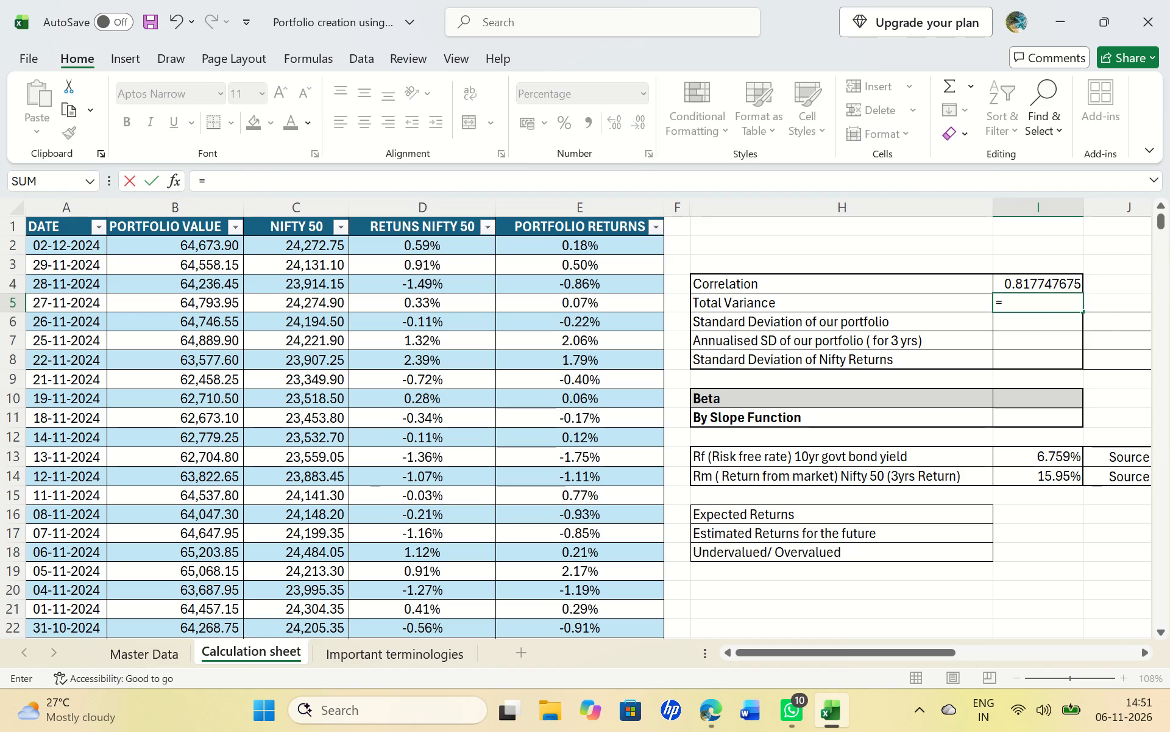
text(VAR)
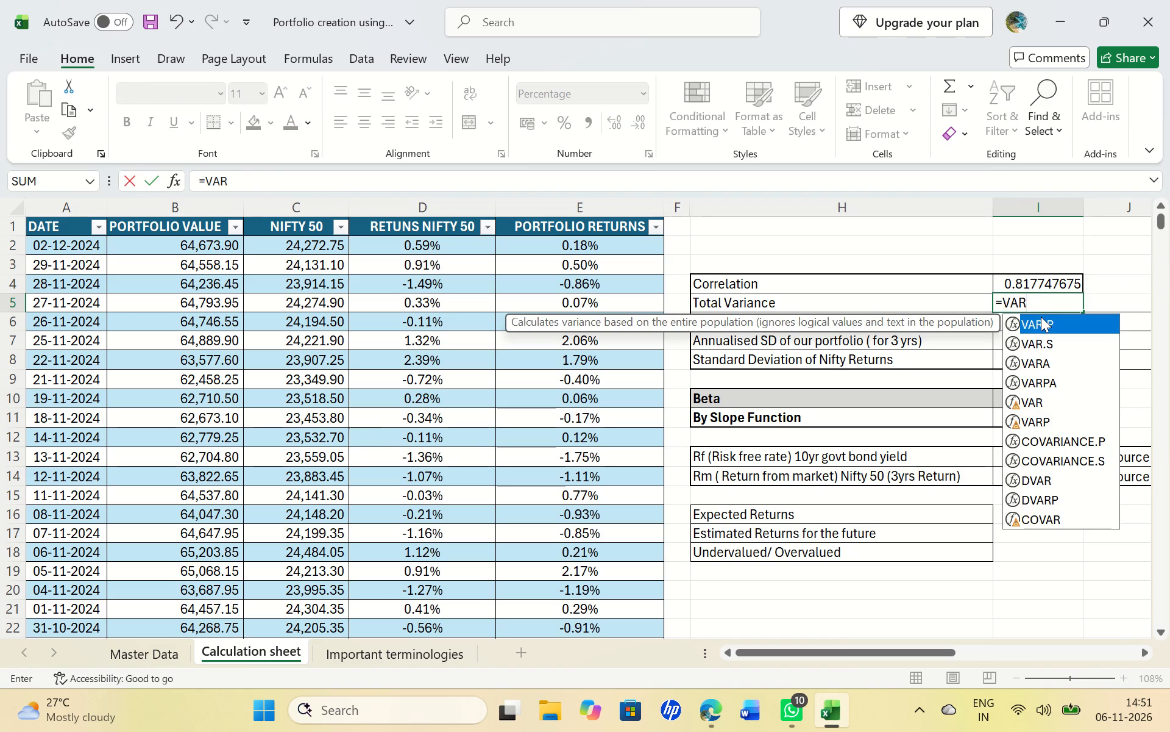
key(period)
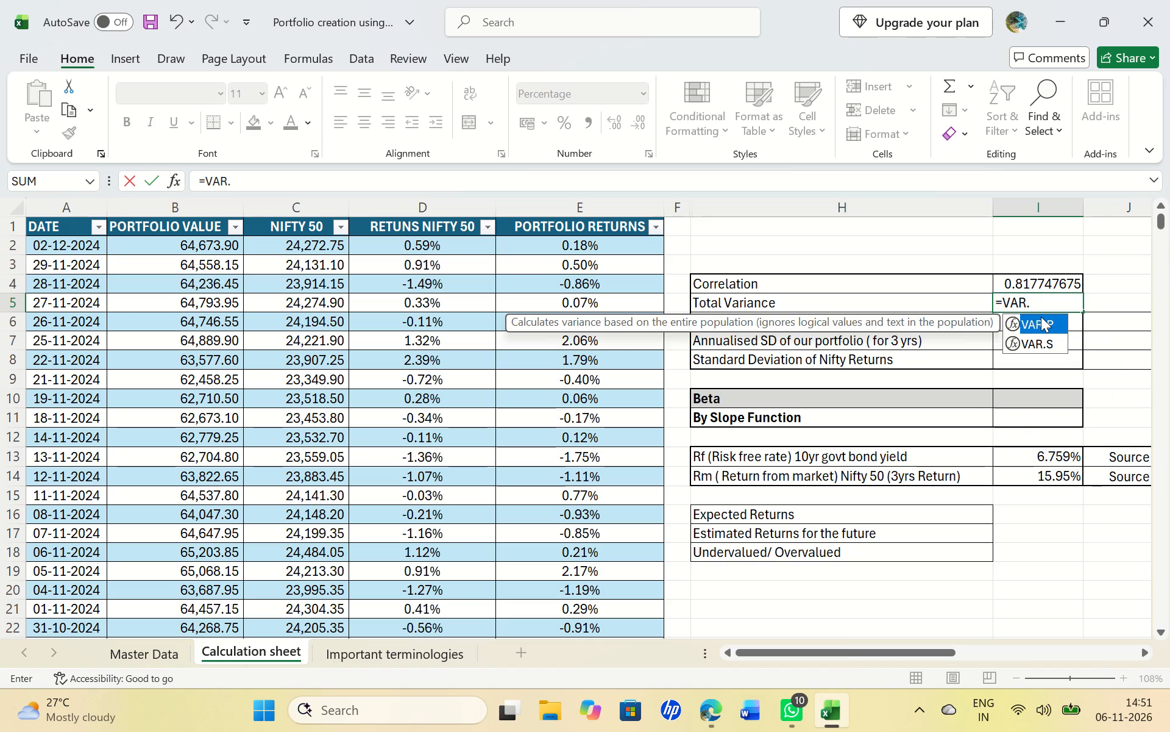
double_click(1040, 341)
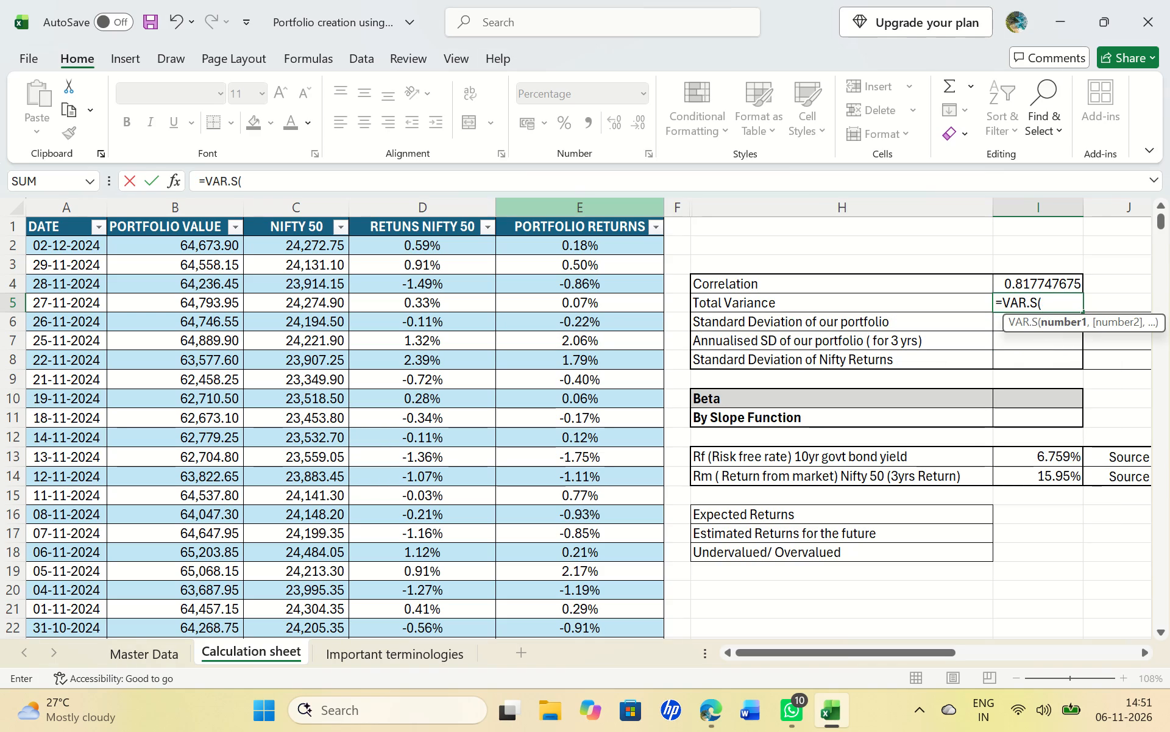
double_click(555, 250)
drag(555, 250, 522, 606)
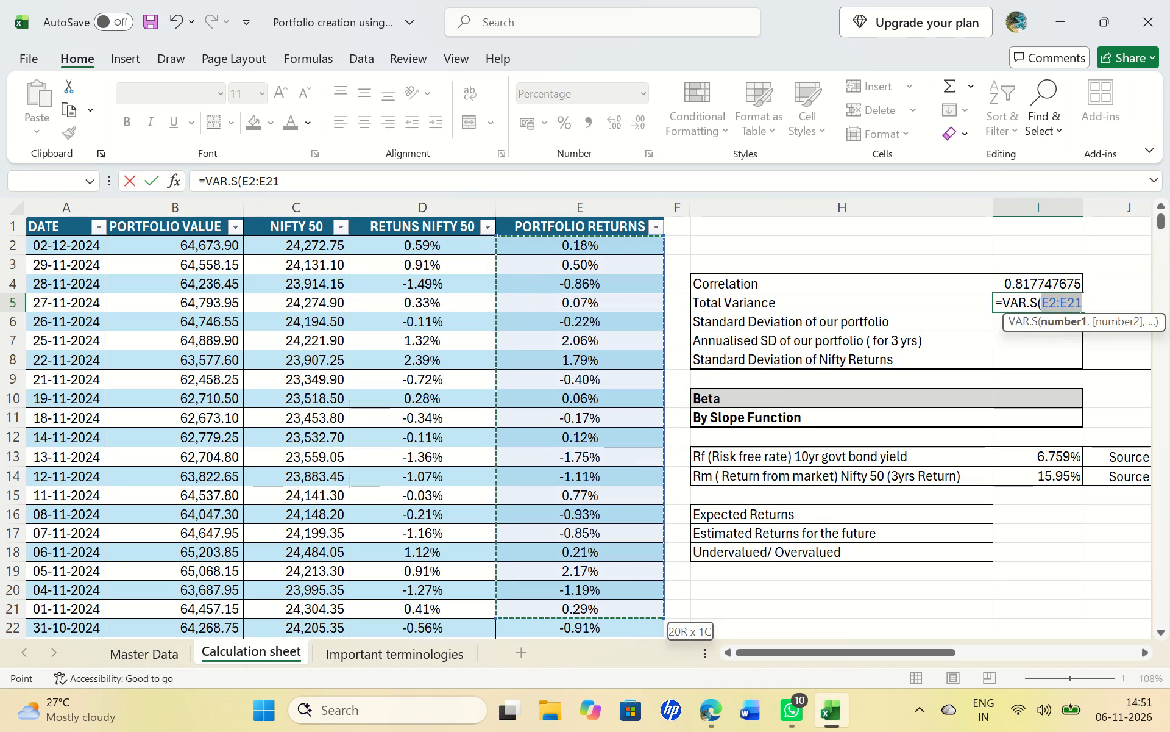
drag(522, 606, 564, 730)
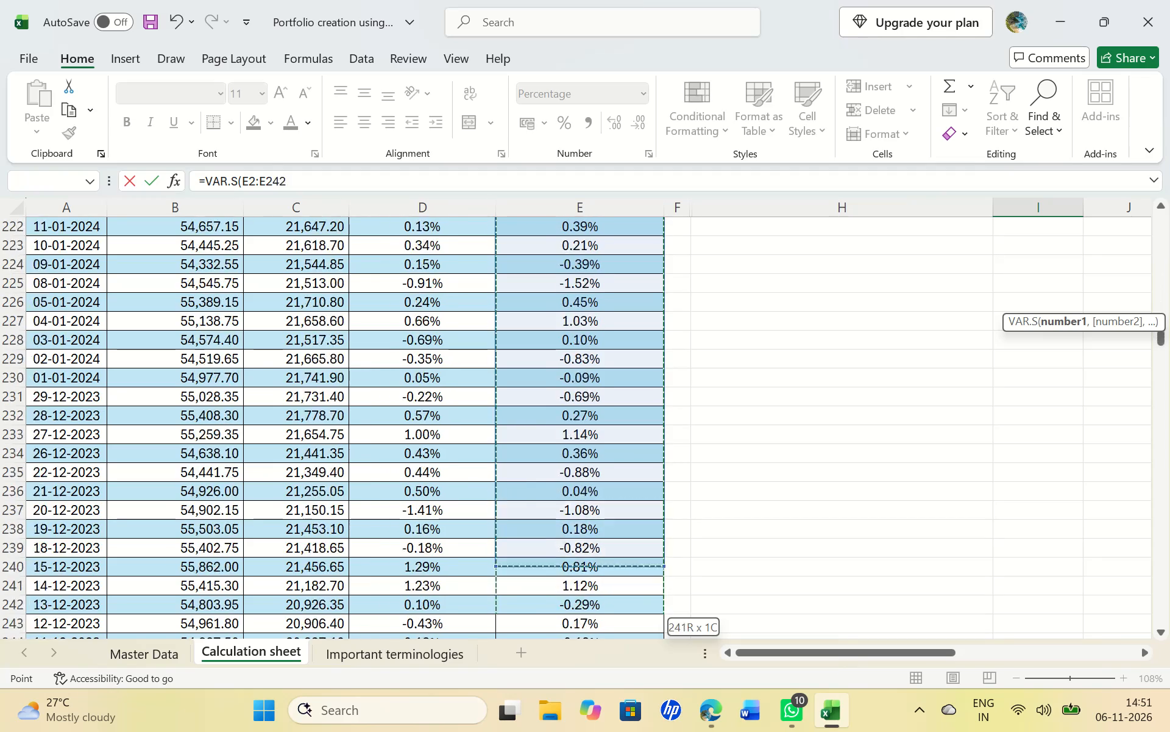
drag(564, 730, 588, 731)
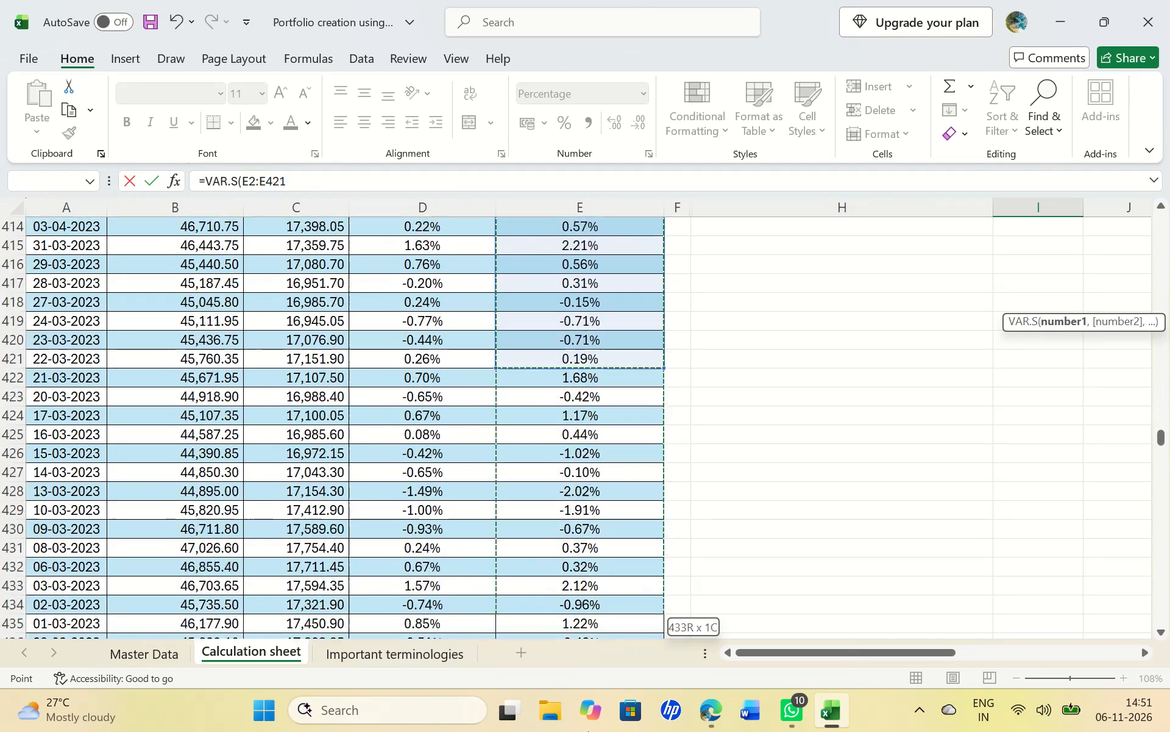
drag(588, 731, 658, 731)
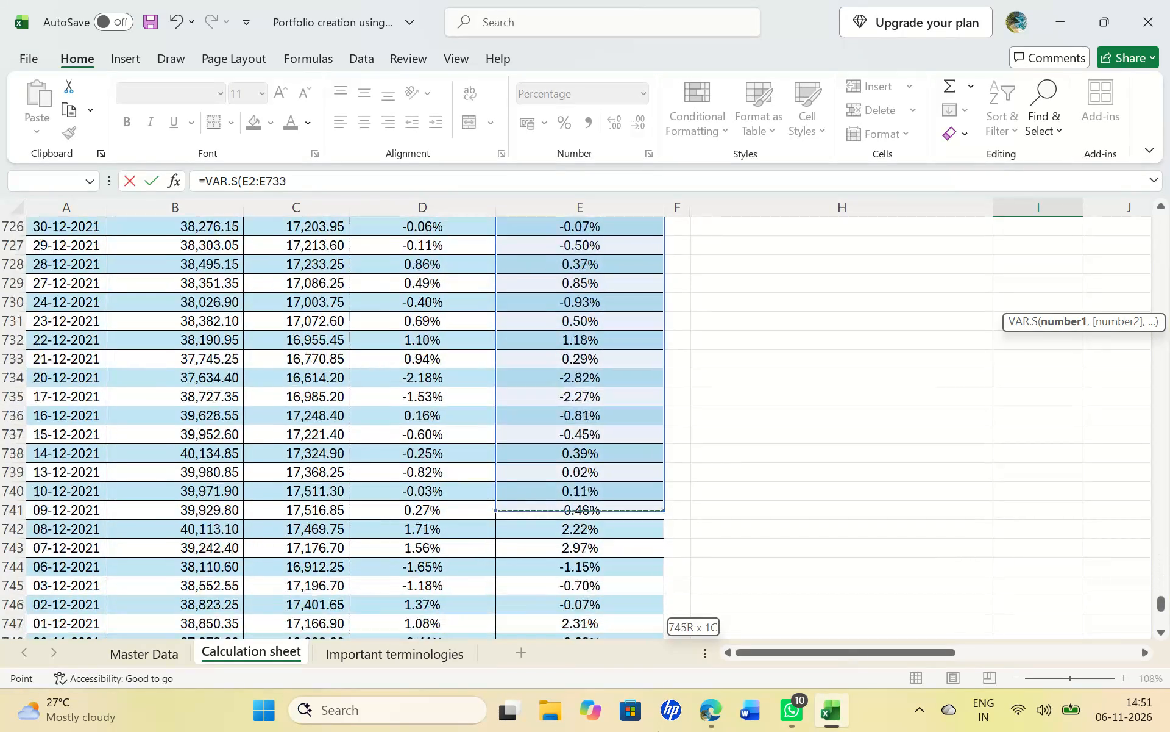
drag(658, 731, 612, 580)
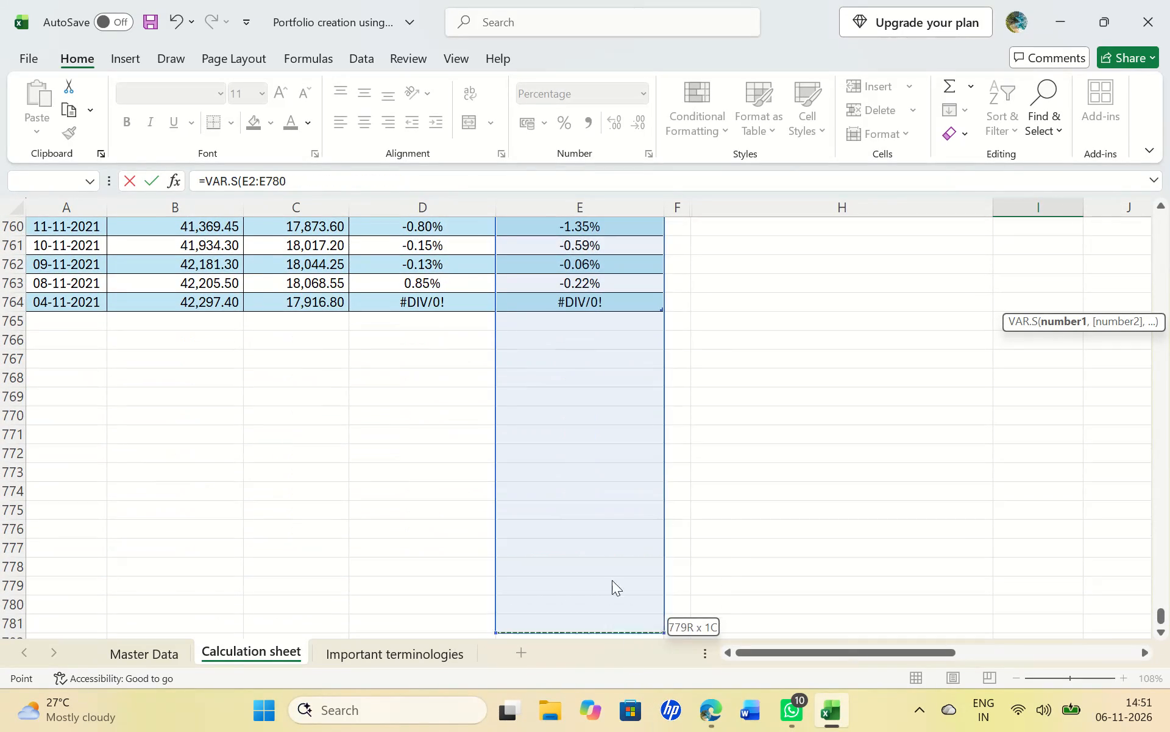
drag(612, 580, 649, 284)
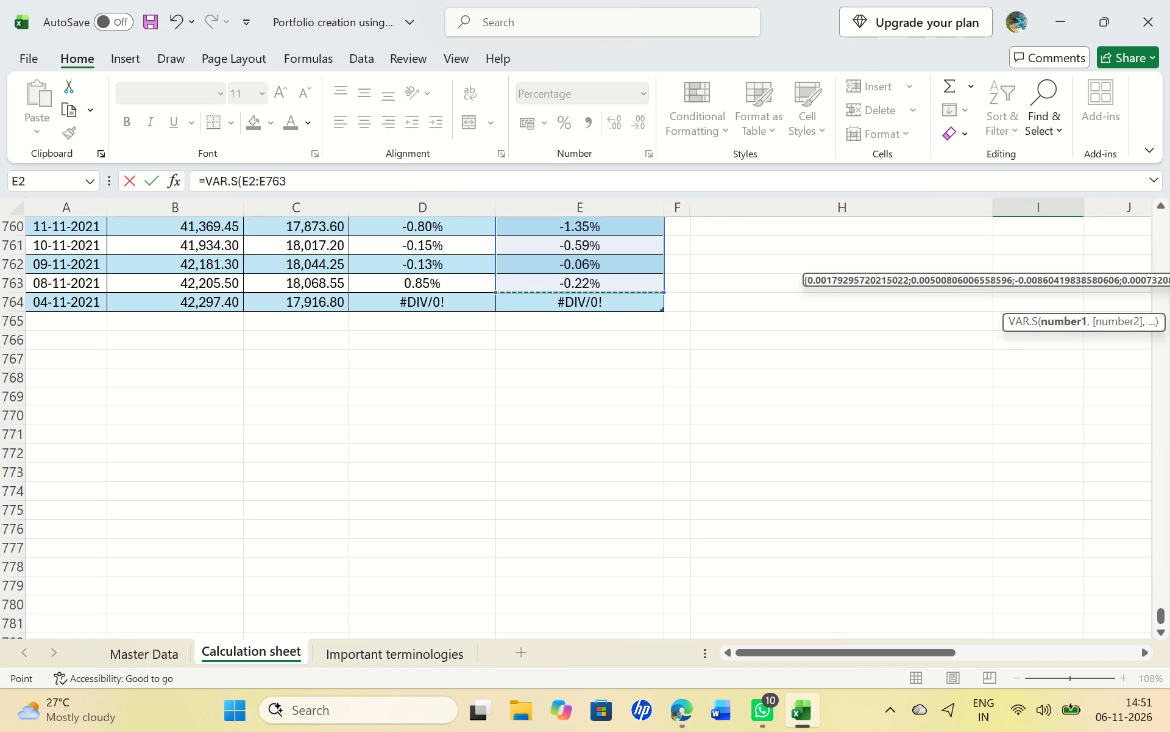
triple_click(1155, 223)
click(1155, 223)
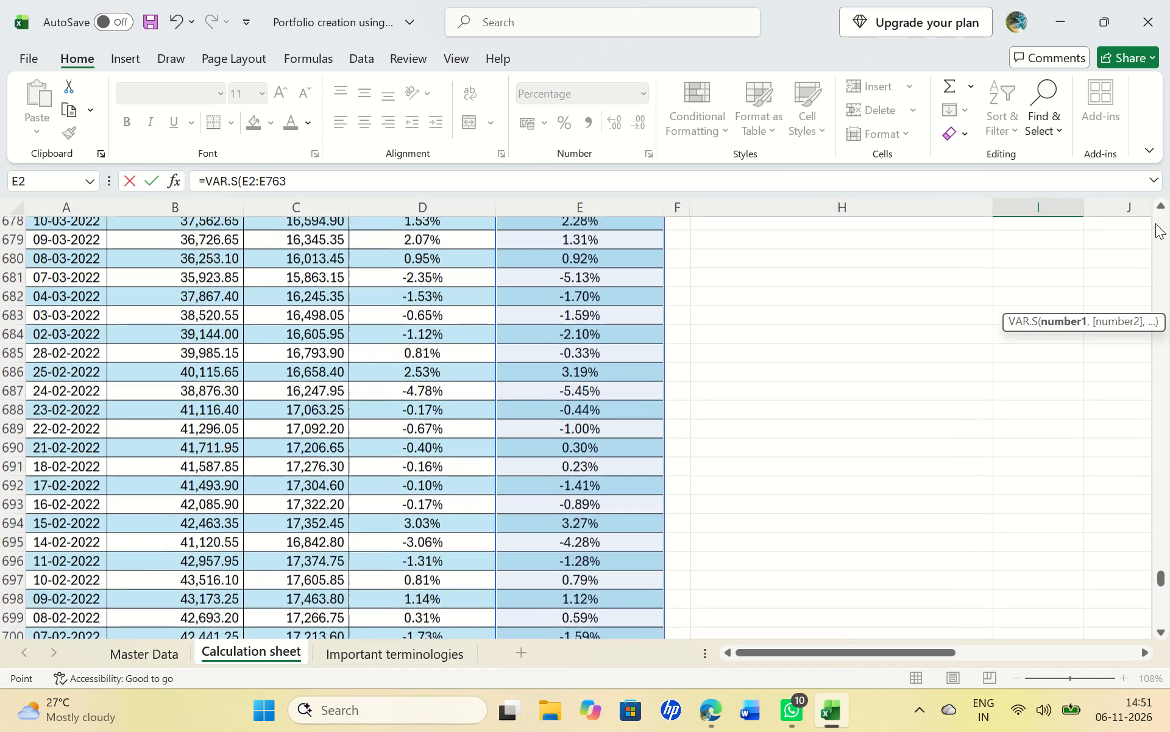
double_click(1155, 223)
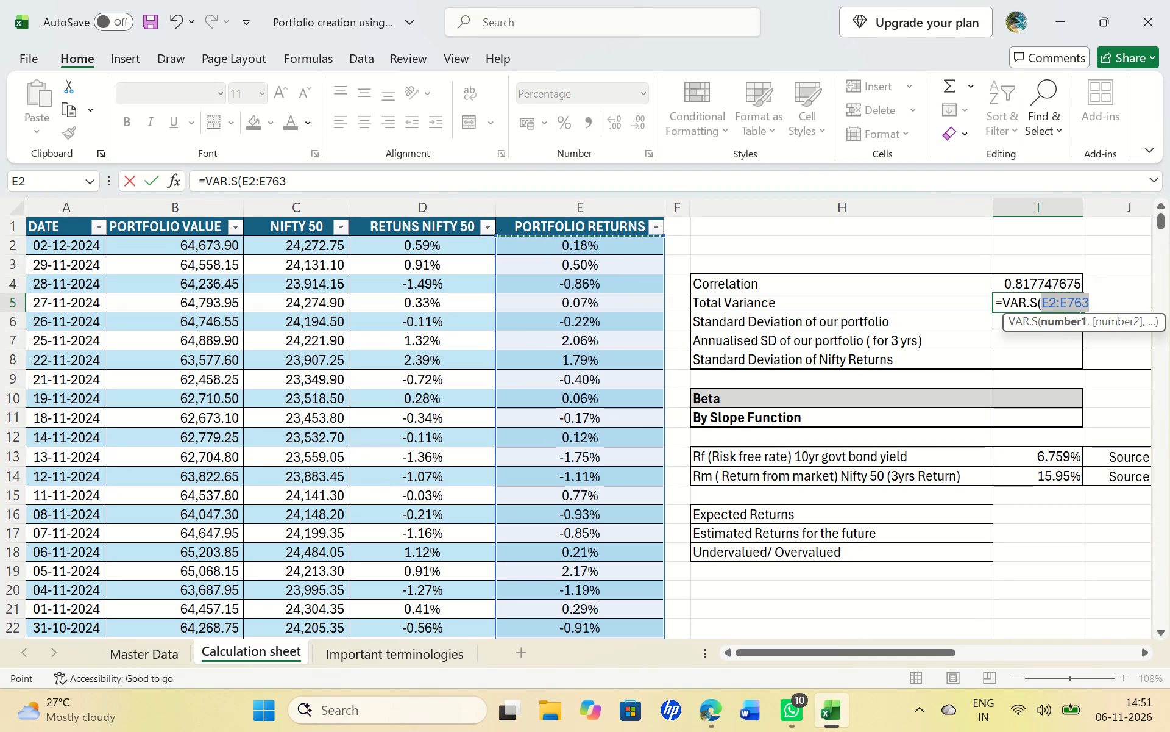
key(shift+parenright)
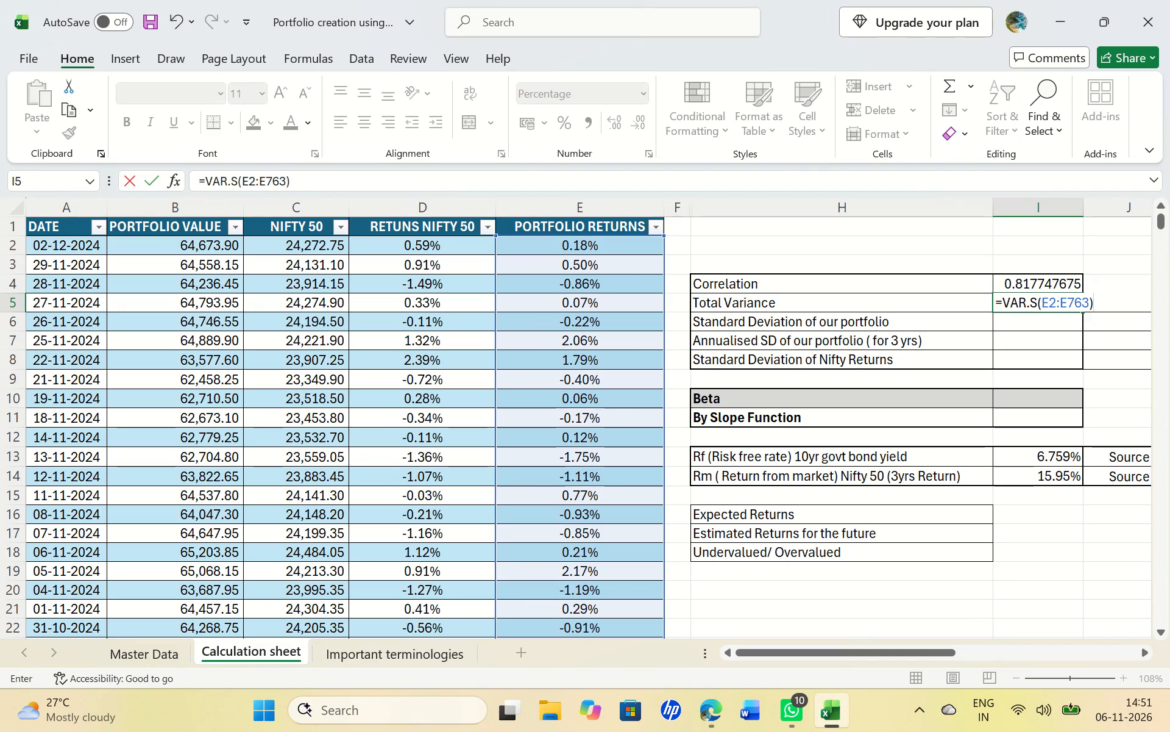
key(Return)
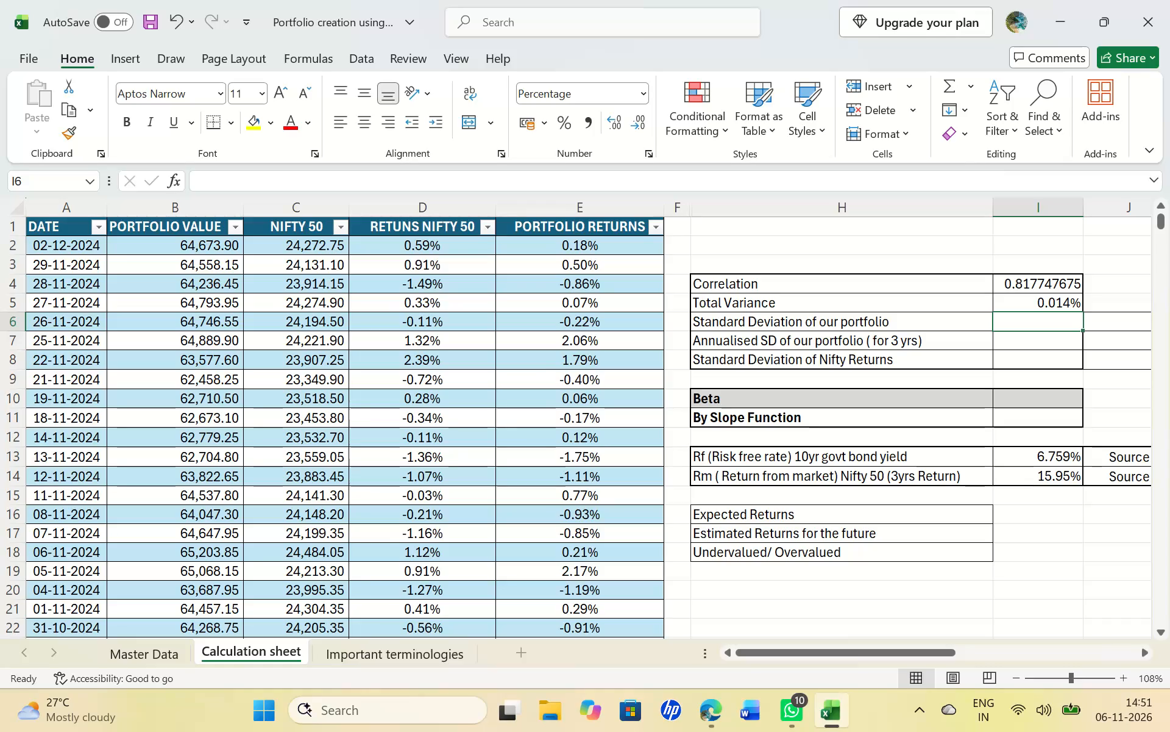
double_click(1017, 302)
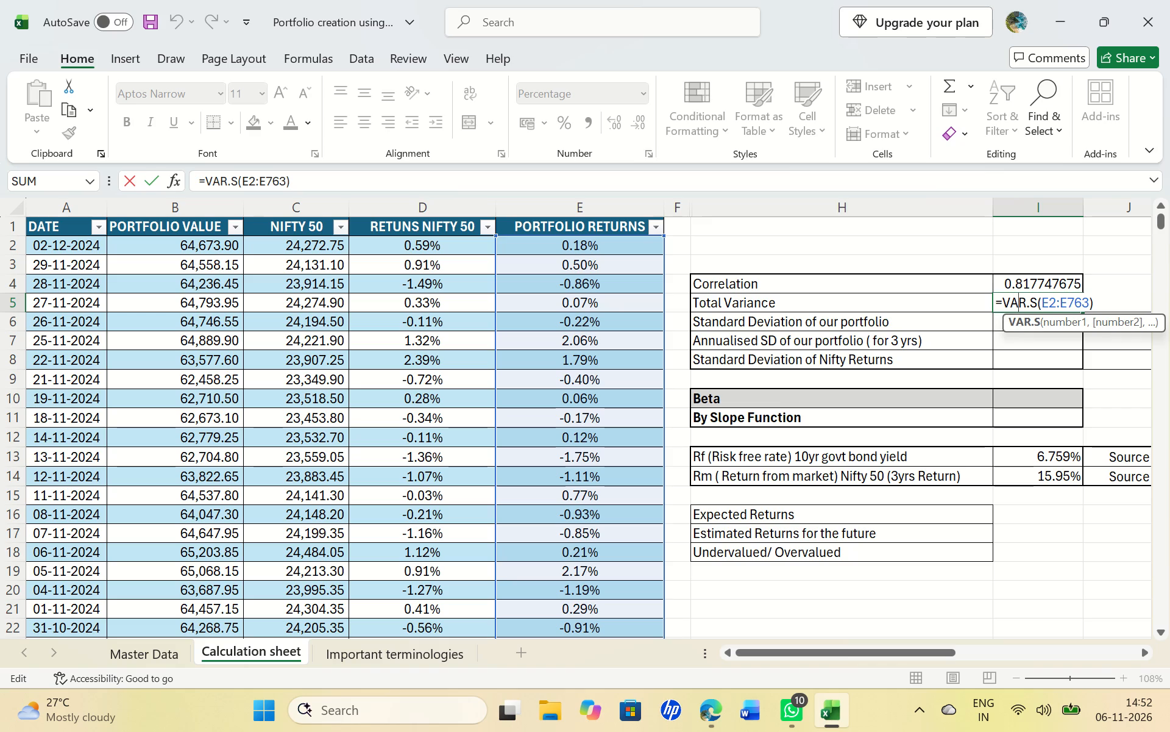
Calculate Standard Deviation of our portfolio in I6 with =STDEV.S(E2:E763) over the PORTFOLIO RETURNS column.
click(1001, 326)
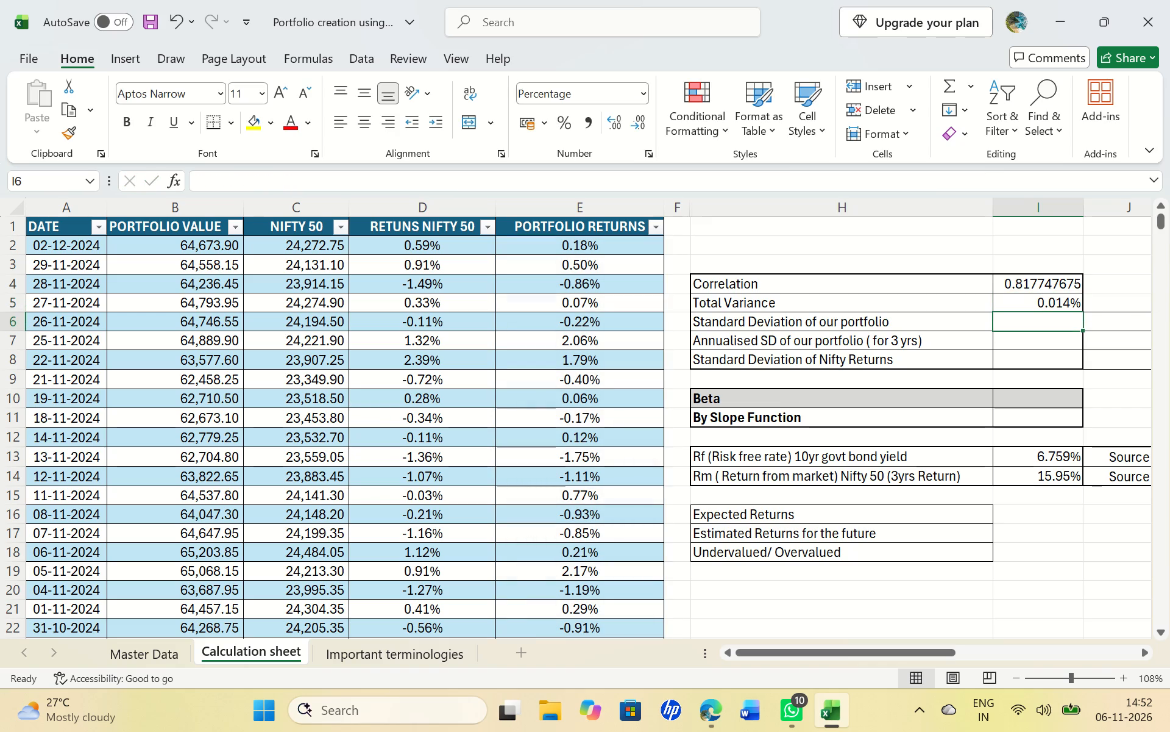
key(equal)
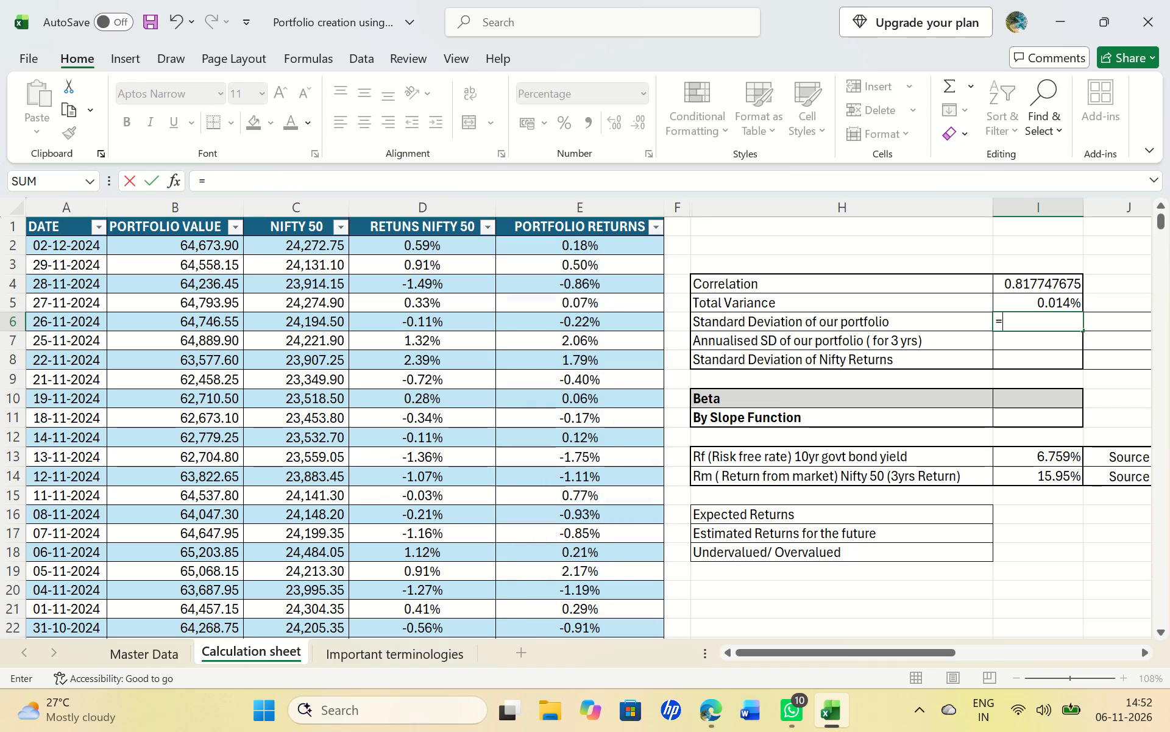
key(s)
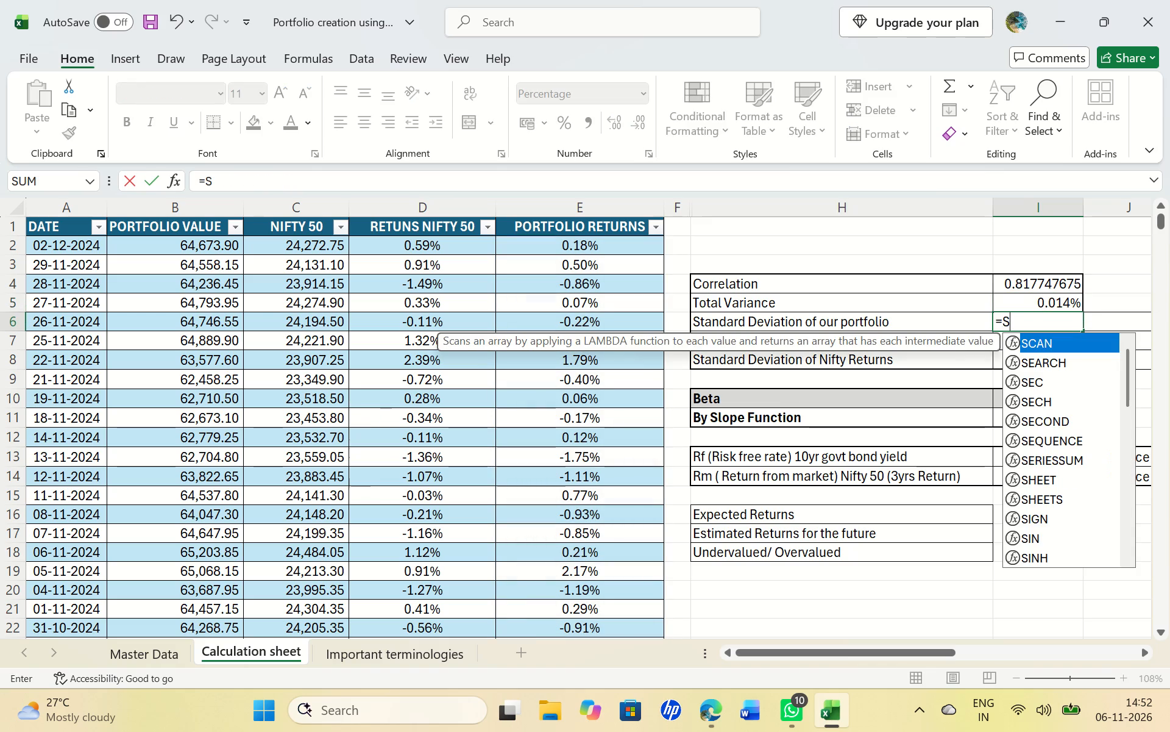
key(t)
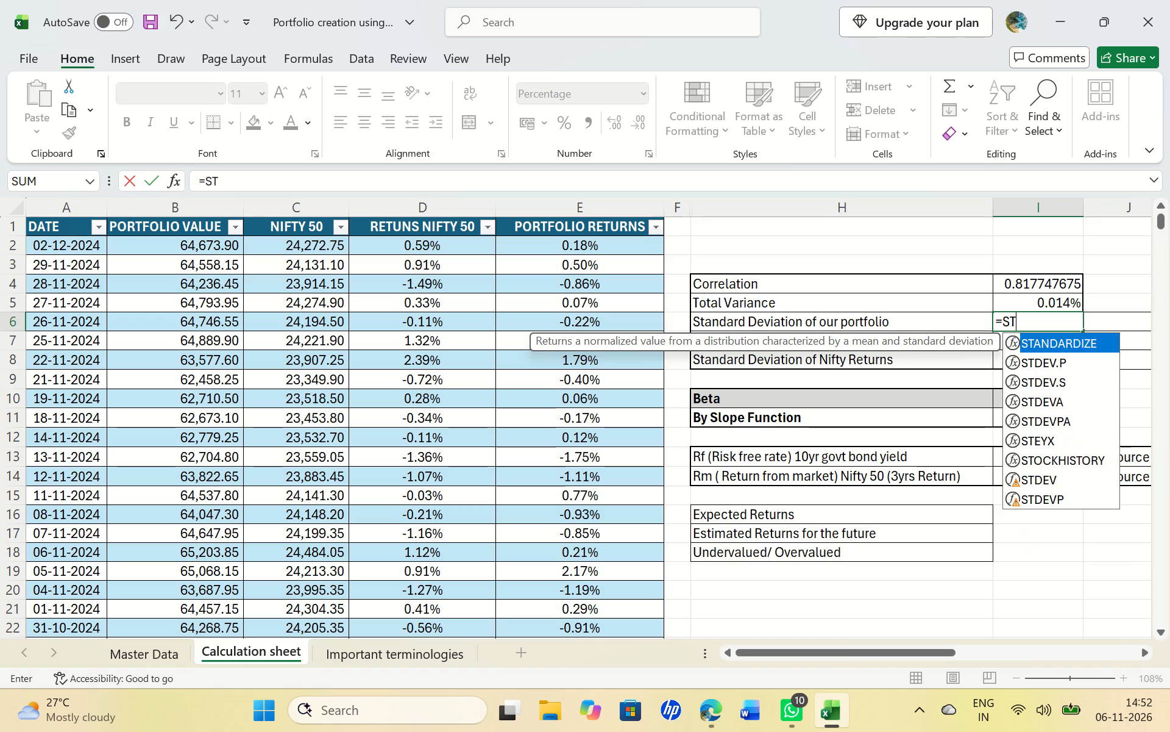
text(DEV)
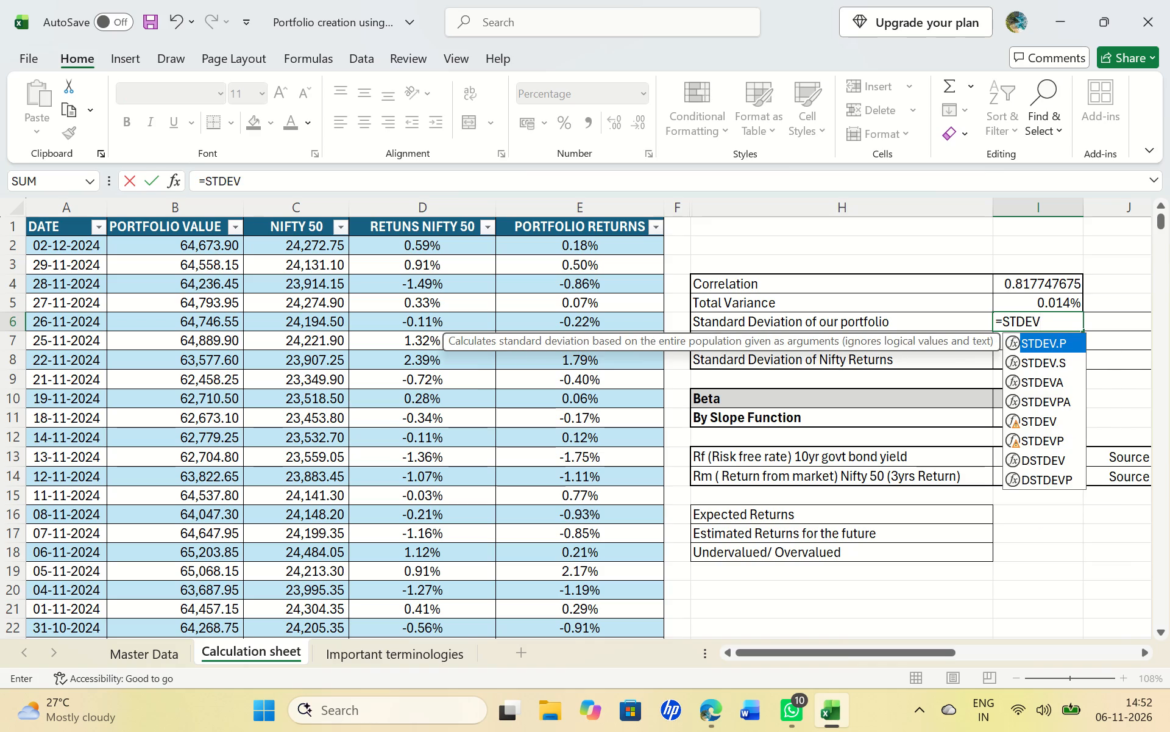
click(1061, 362)
double_click(1061, 362)
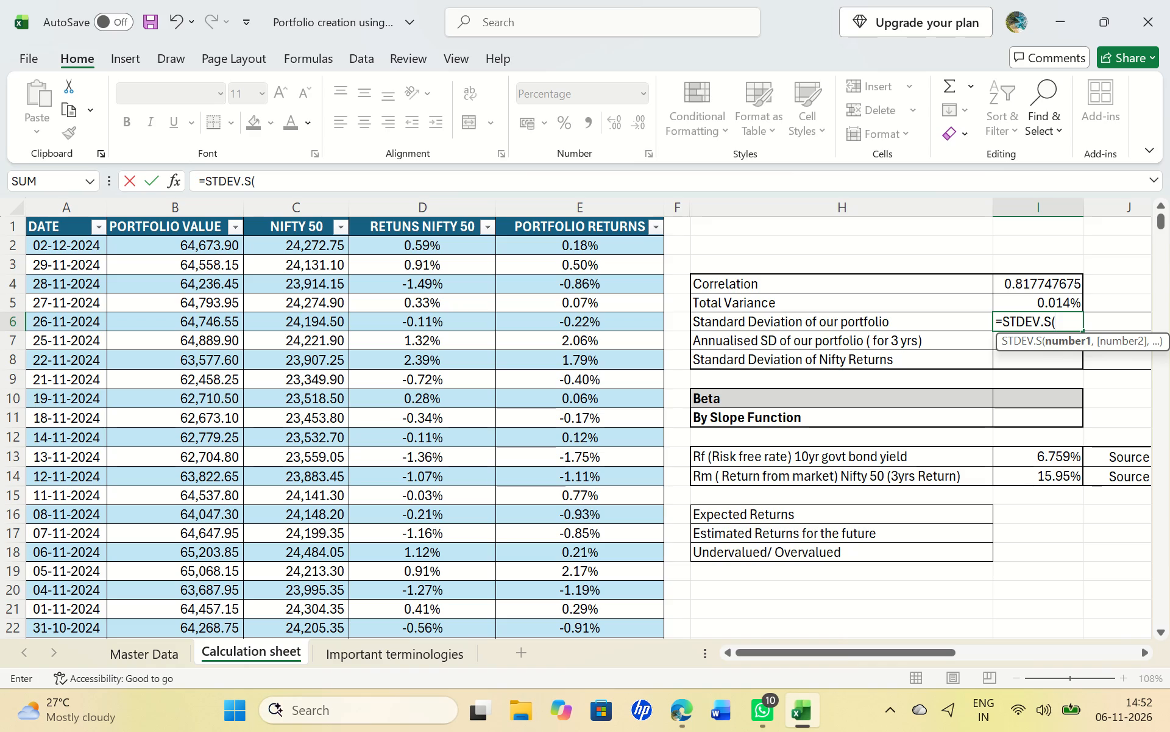
double_click(613, 243)
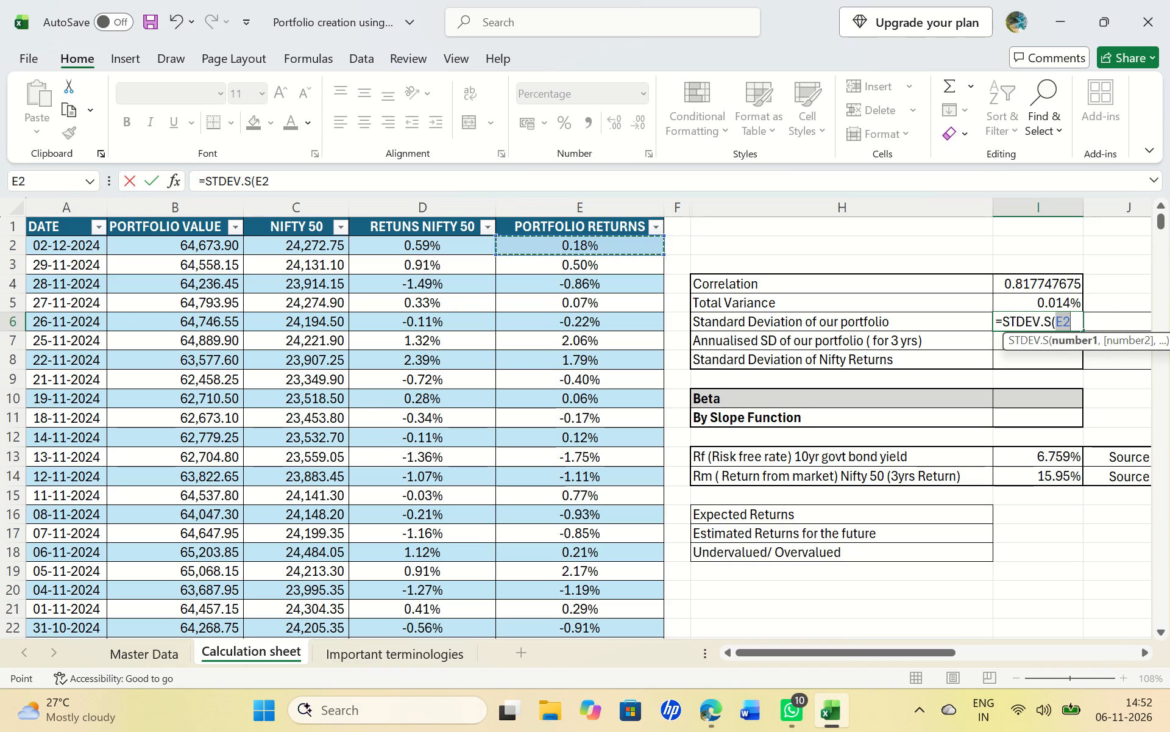
drag(613, 243, 612, 467)
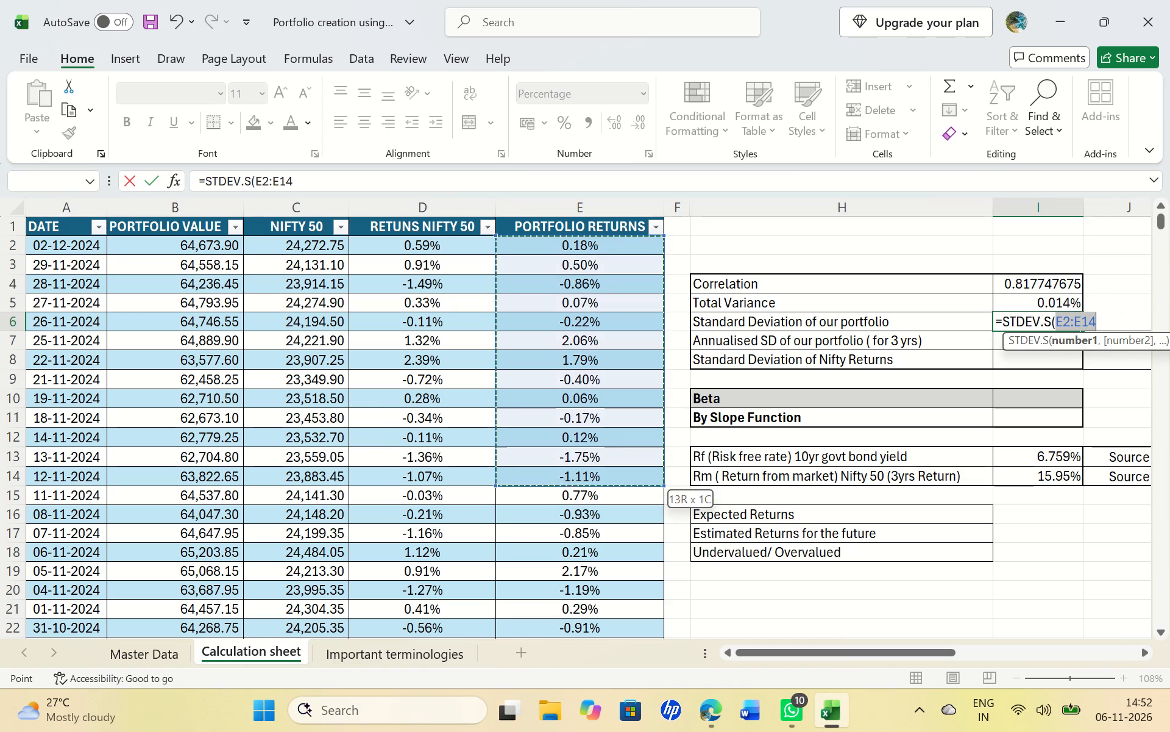
drag(612, 467, 538, 731)
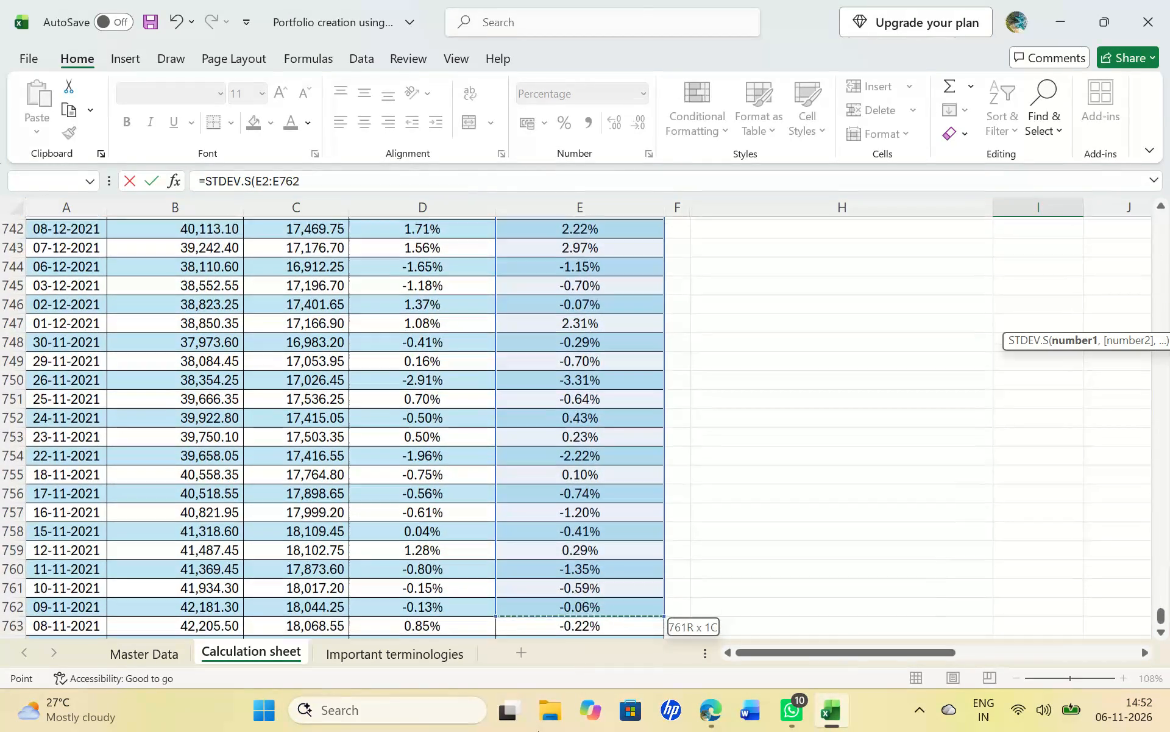
drag(538, 731, 540, 465)
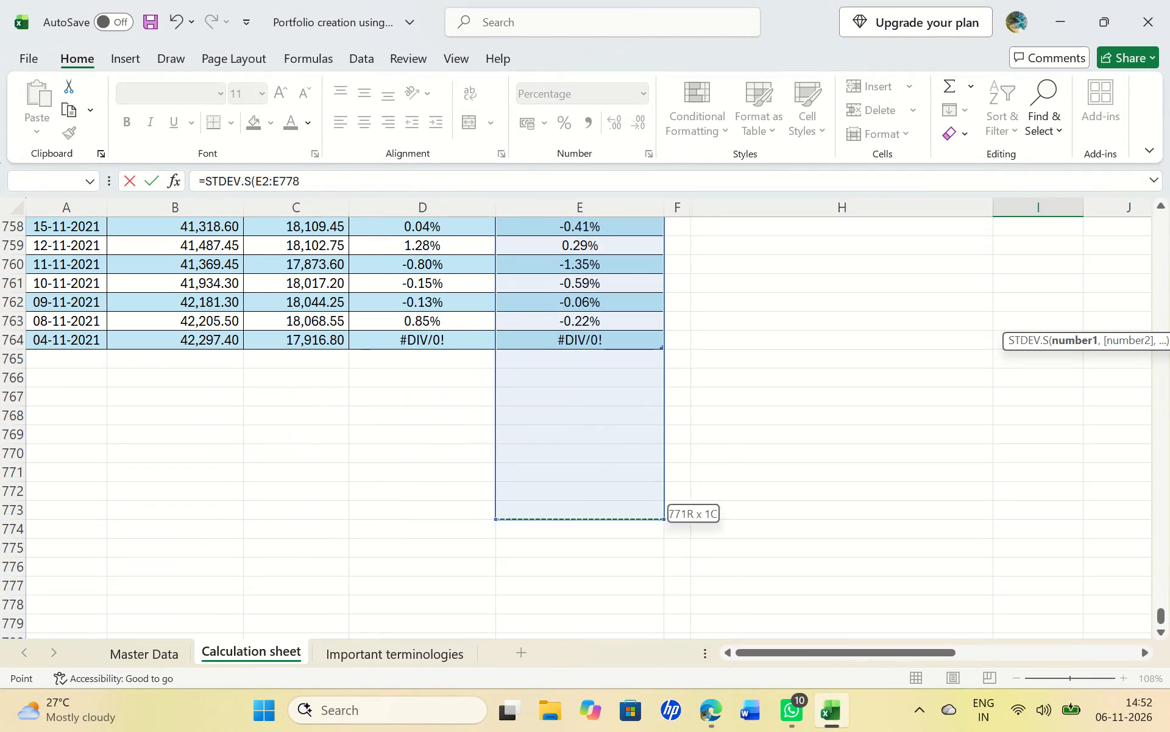
drag(540, 465, 534, 317)
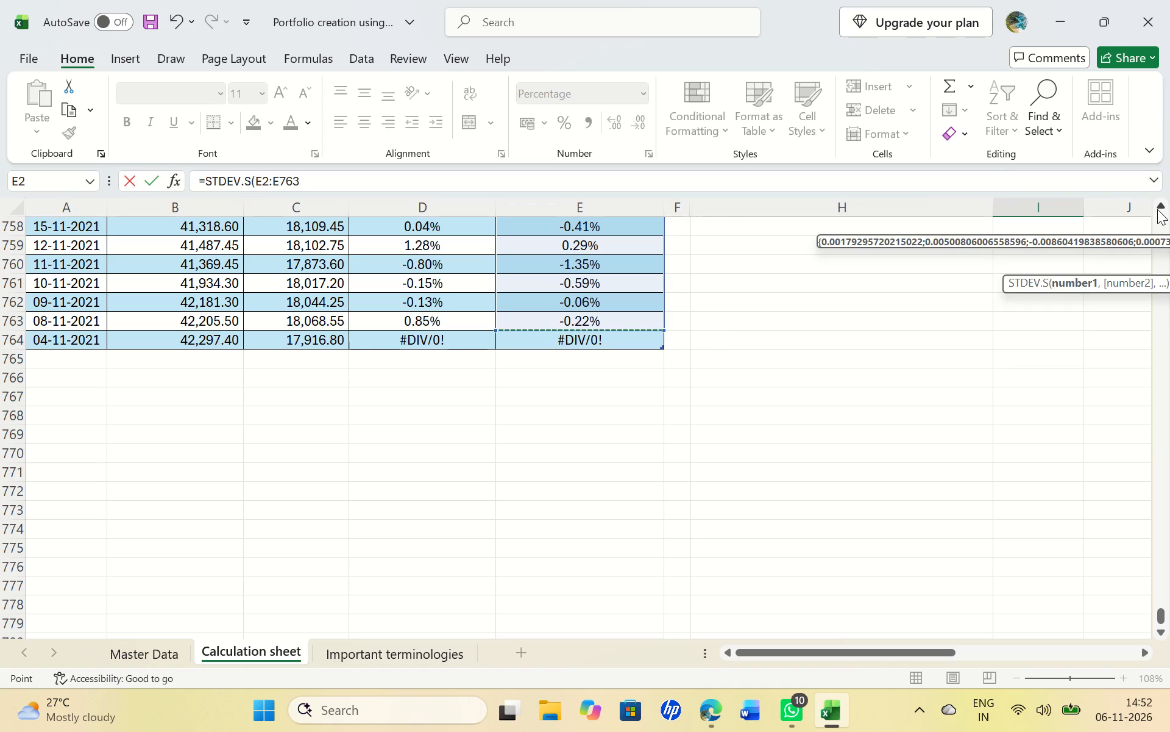
double_click(1157, 209)
double_click(1157, 214)
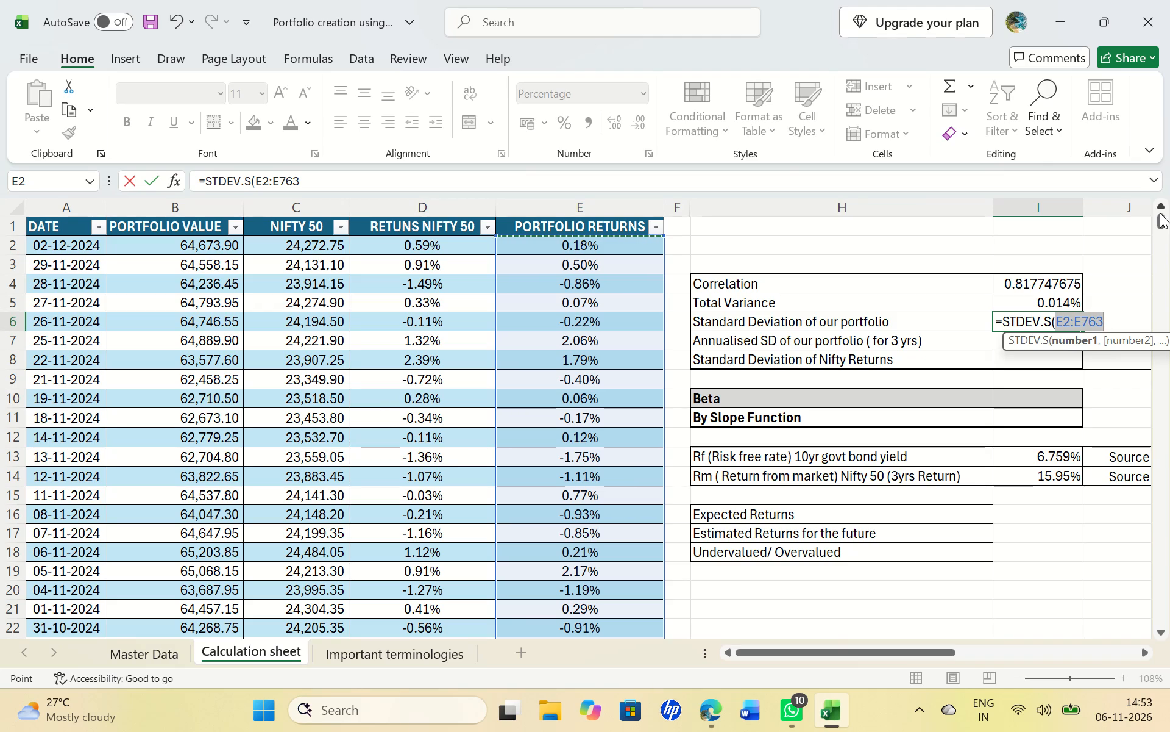
key(shift+parenright)
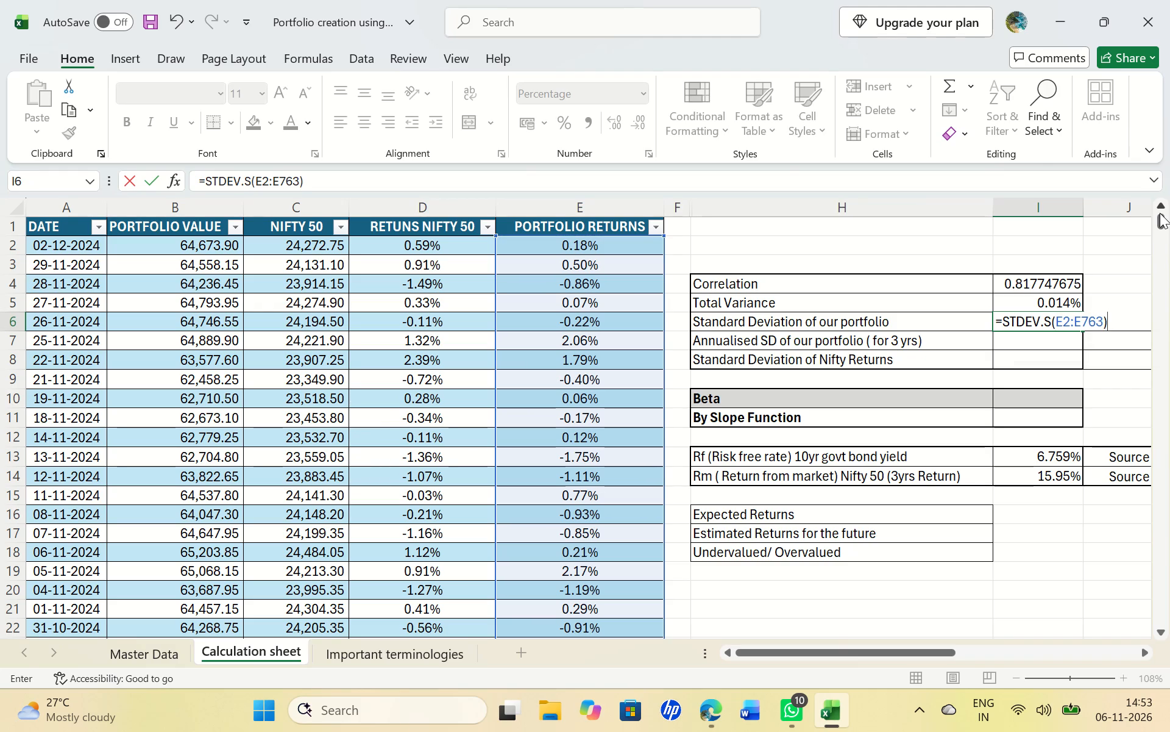
key(Return)
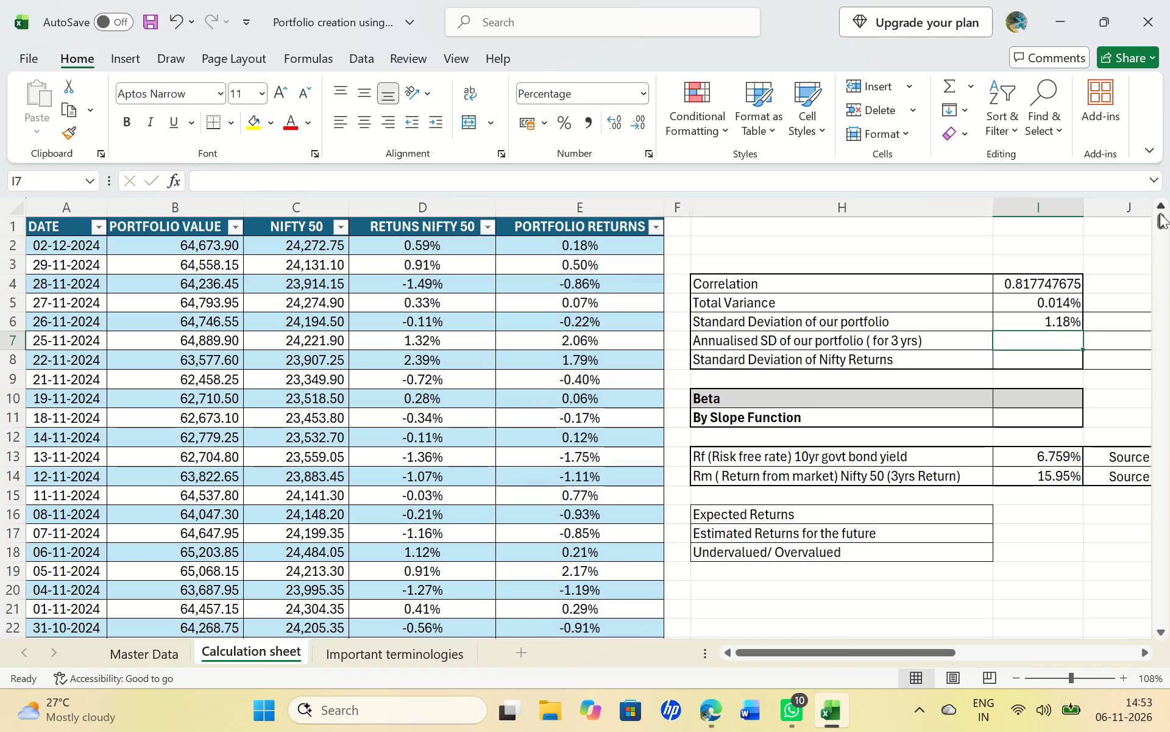
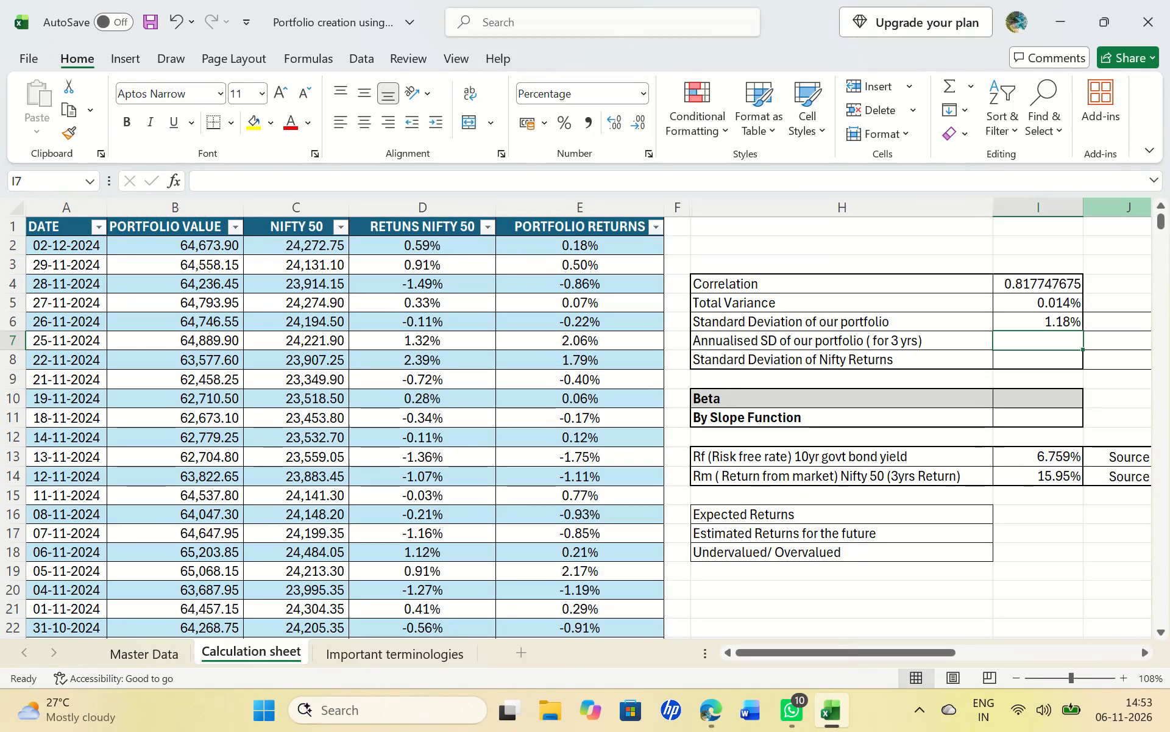
Change the Total Variance formula in I5 to =+VAR.S(E2:E763) and reselect the cell to check it.
click(1025, 301)
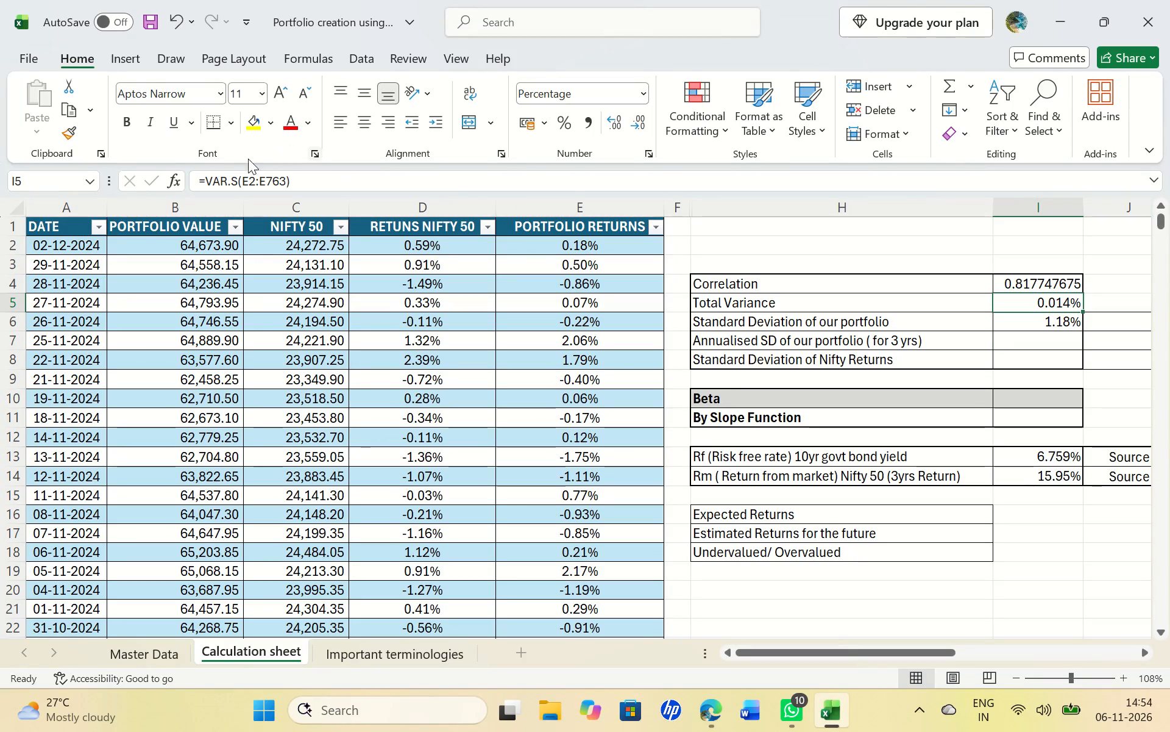
click(204, 178)
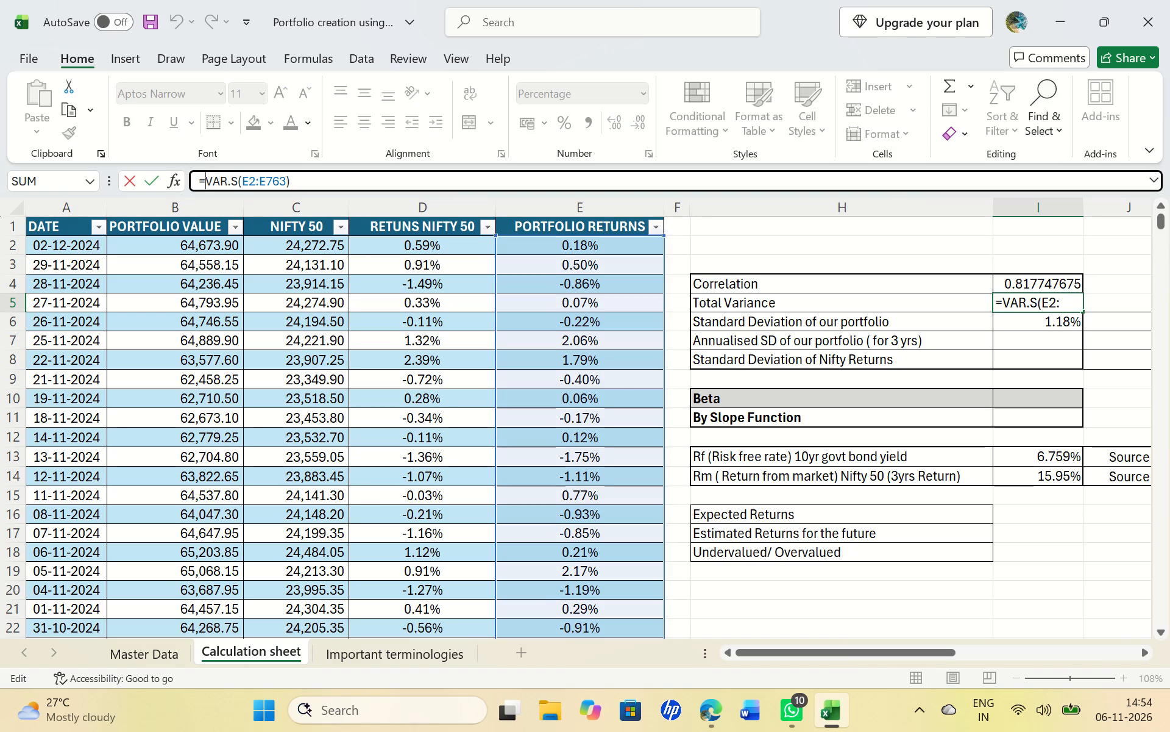
key(equal)
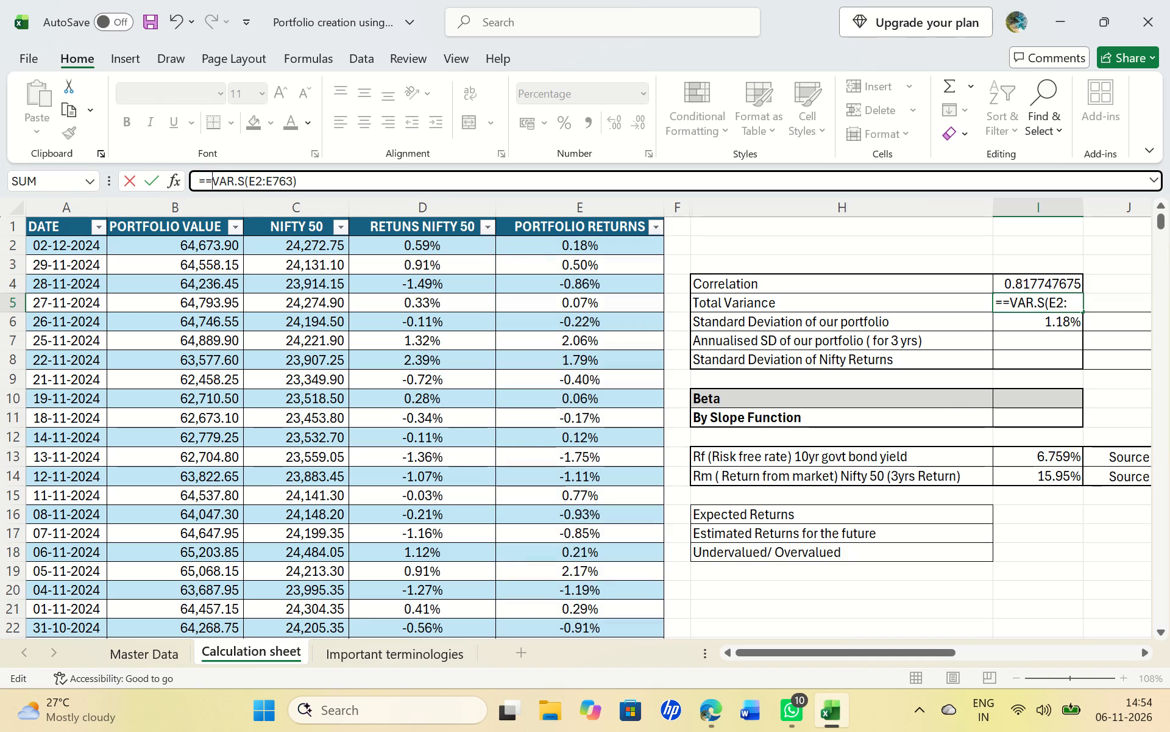
key(BackSpace)
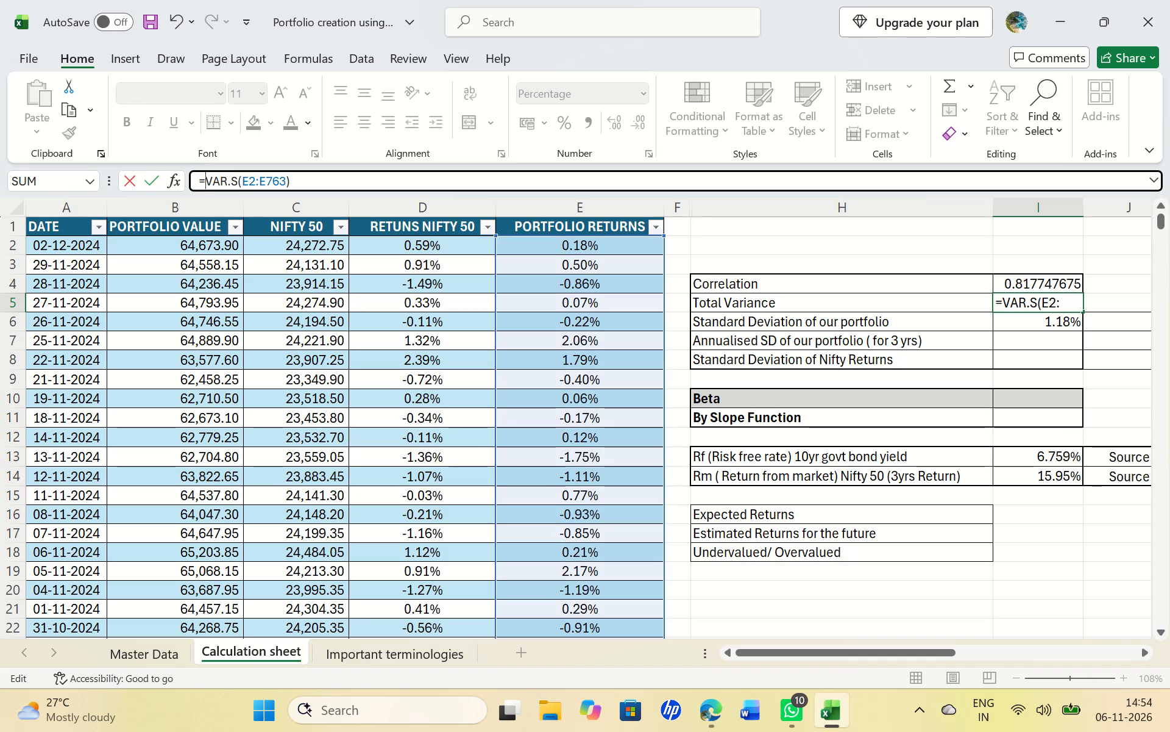
key(shift+plus)
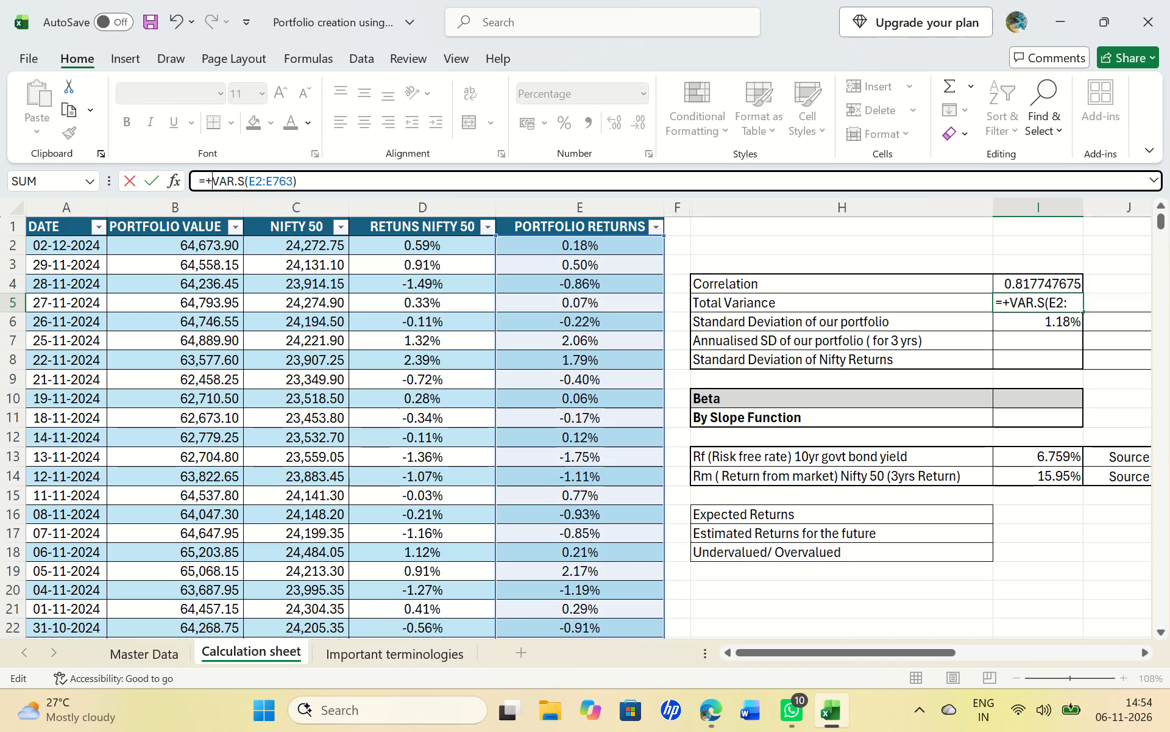
click(305, 180)
key(Return)
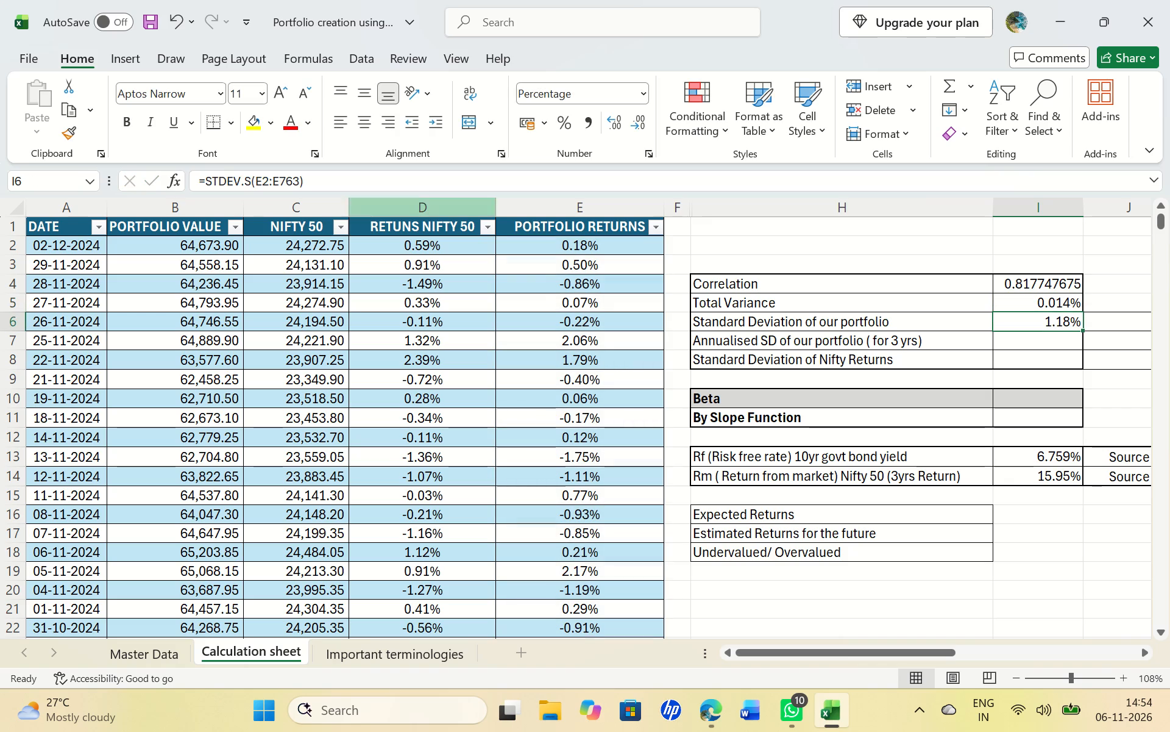
click(1002, 304)
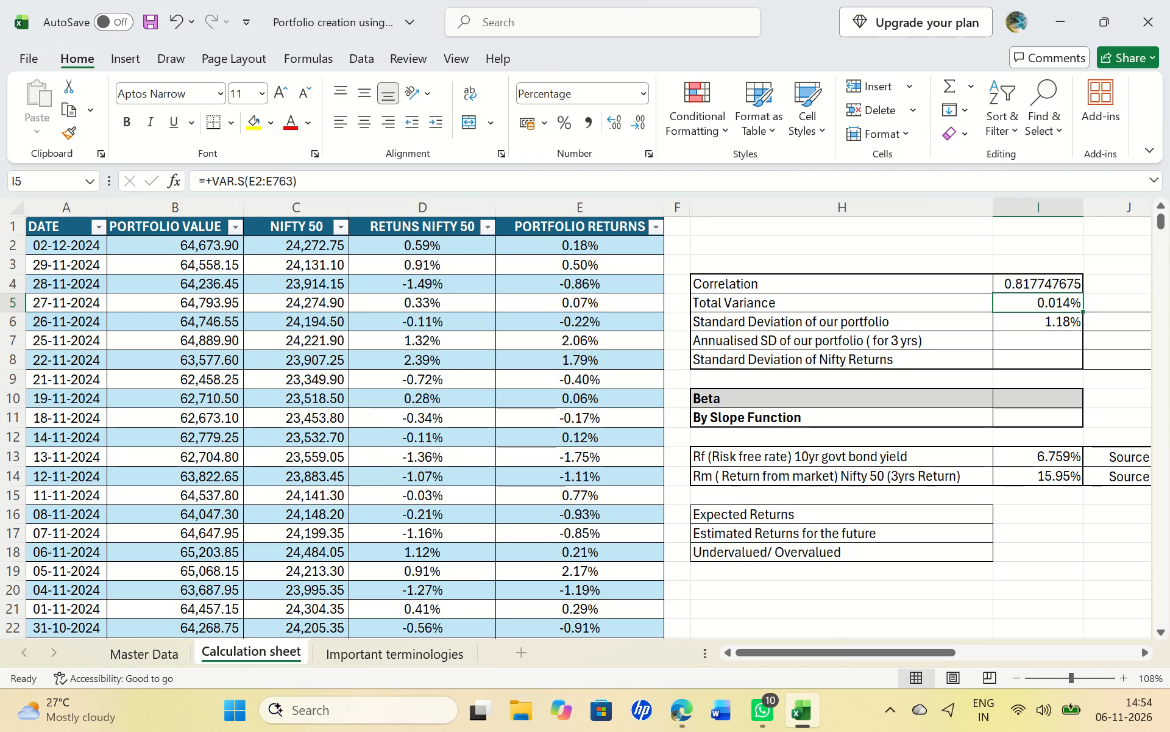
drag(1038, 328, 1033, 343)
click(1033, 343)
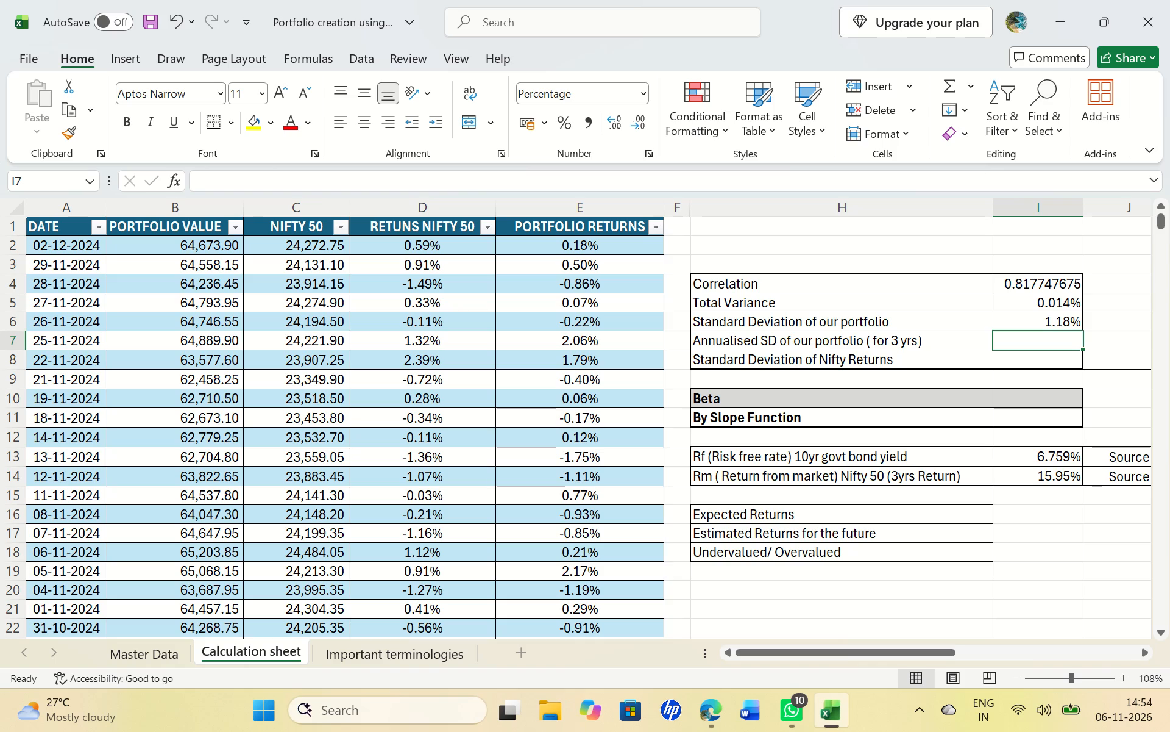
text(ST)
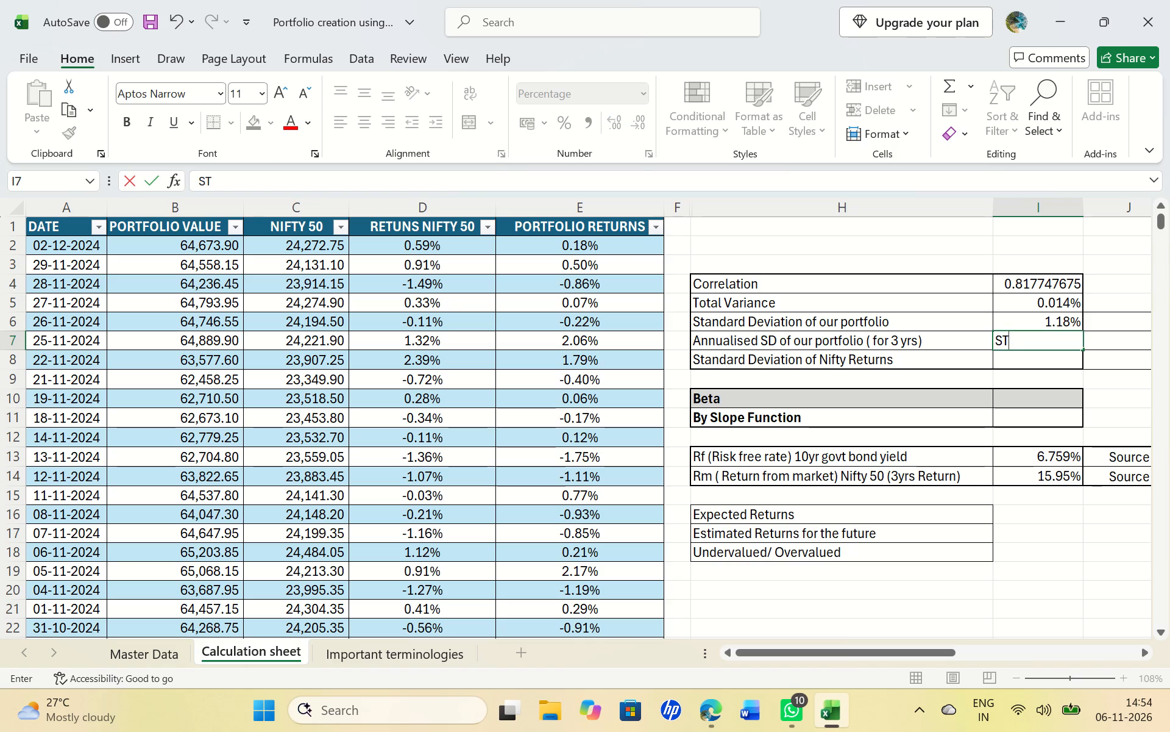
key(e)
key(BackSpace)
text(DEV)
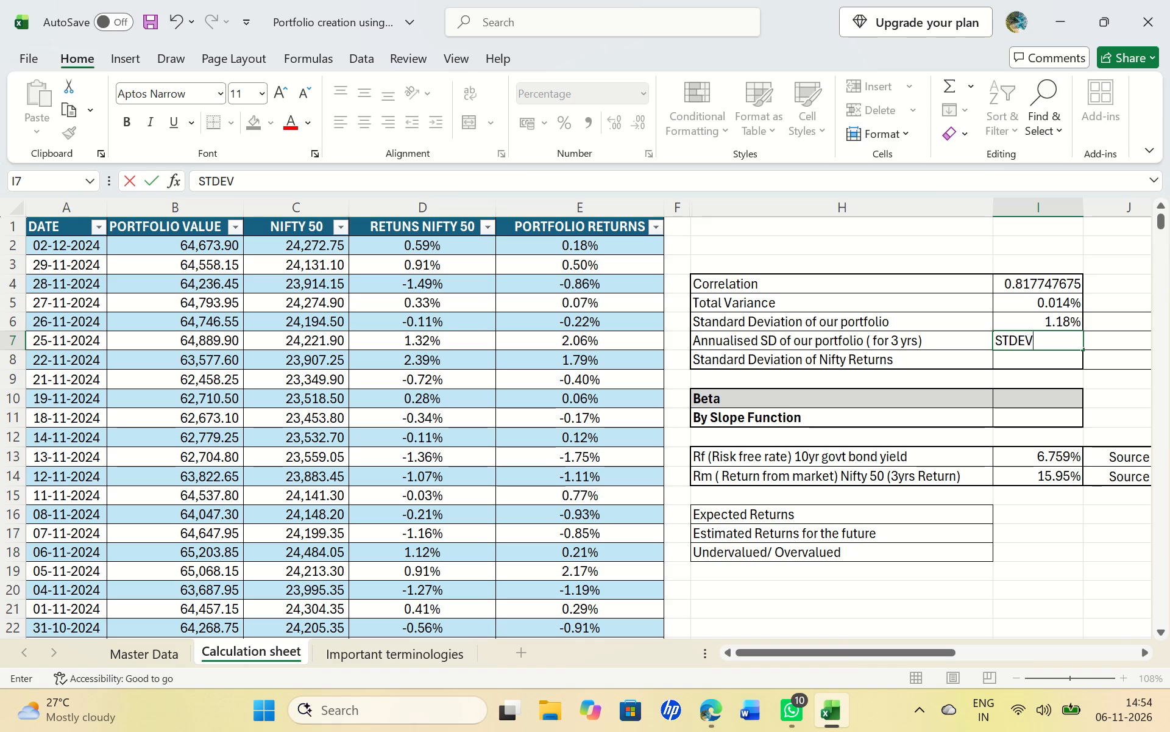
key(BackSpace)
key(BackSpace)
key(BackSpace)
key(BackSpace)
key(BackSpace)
Enter a STDEV.S formula in I7 for the annualised SD of the portfolio, using the PORTFOLIO RETURNS range E2:E763.
key(equal)
text(ST)
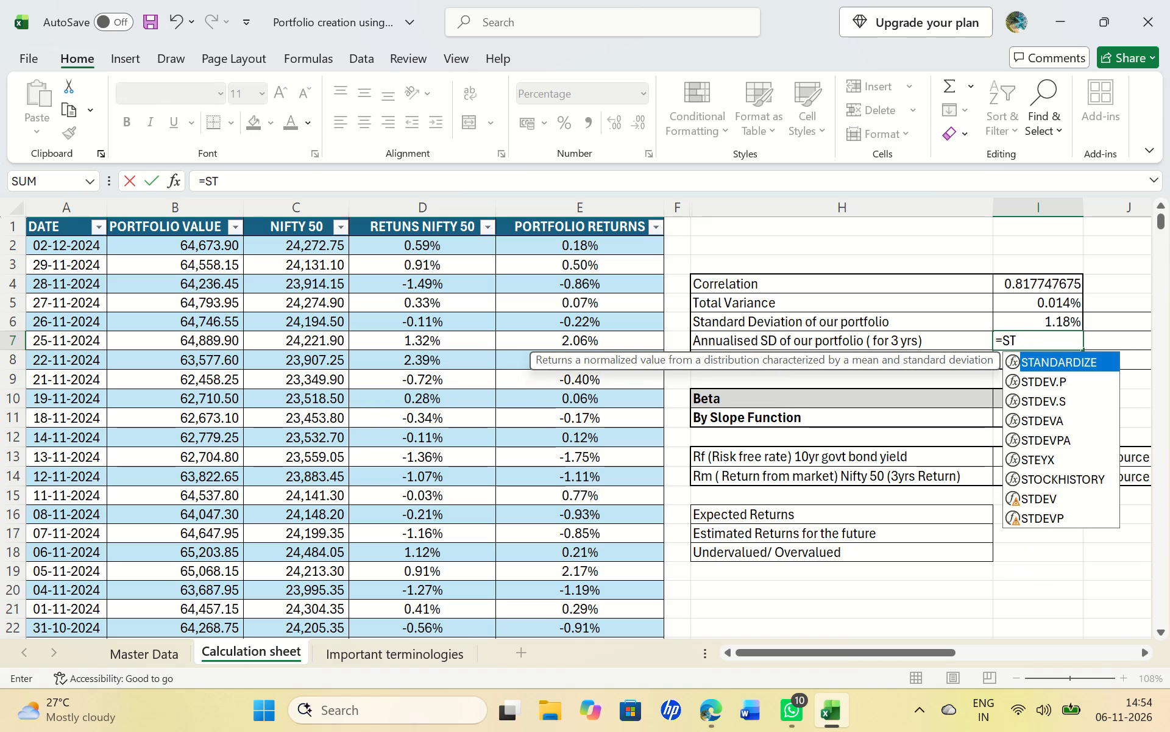
click(1074, 392)
double_click(1074, 392)
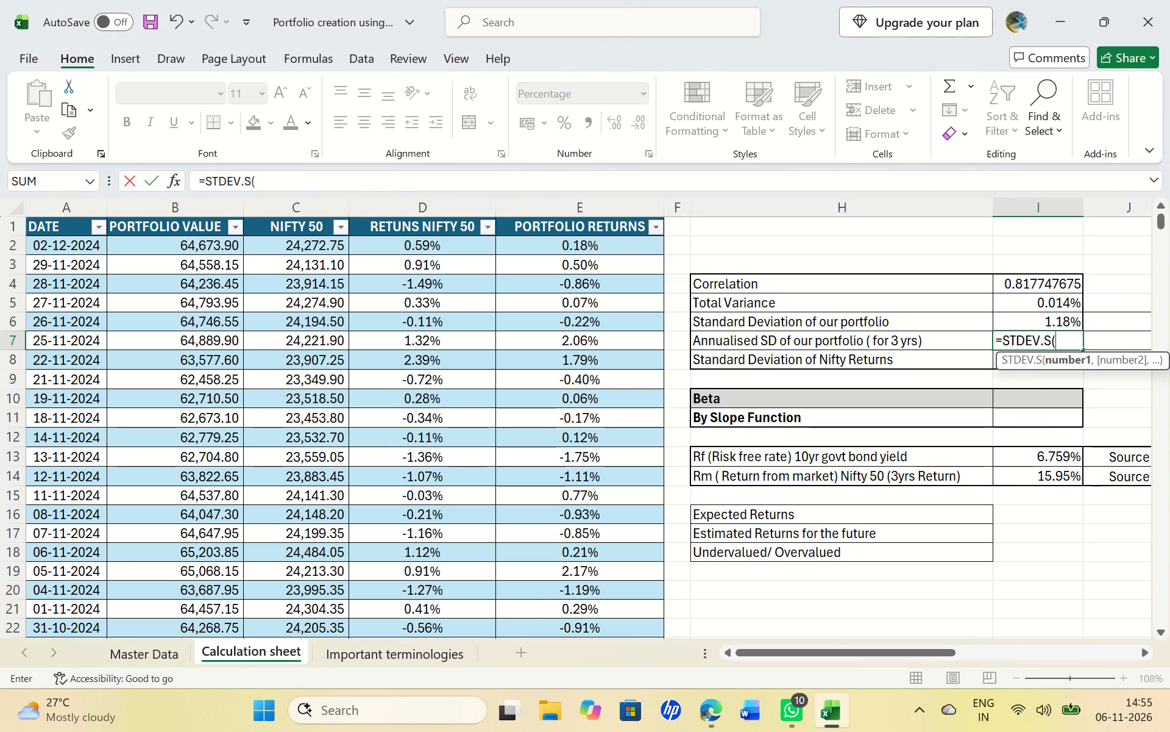
double_click(607, 244)
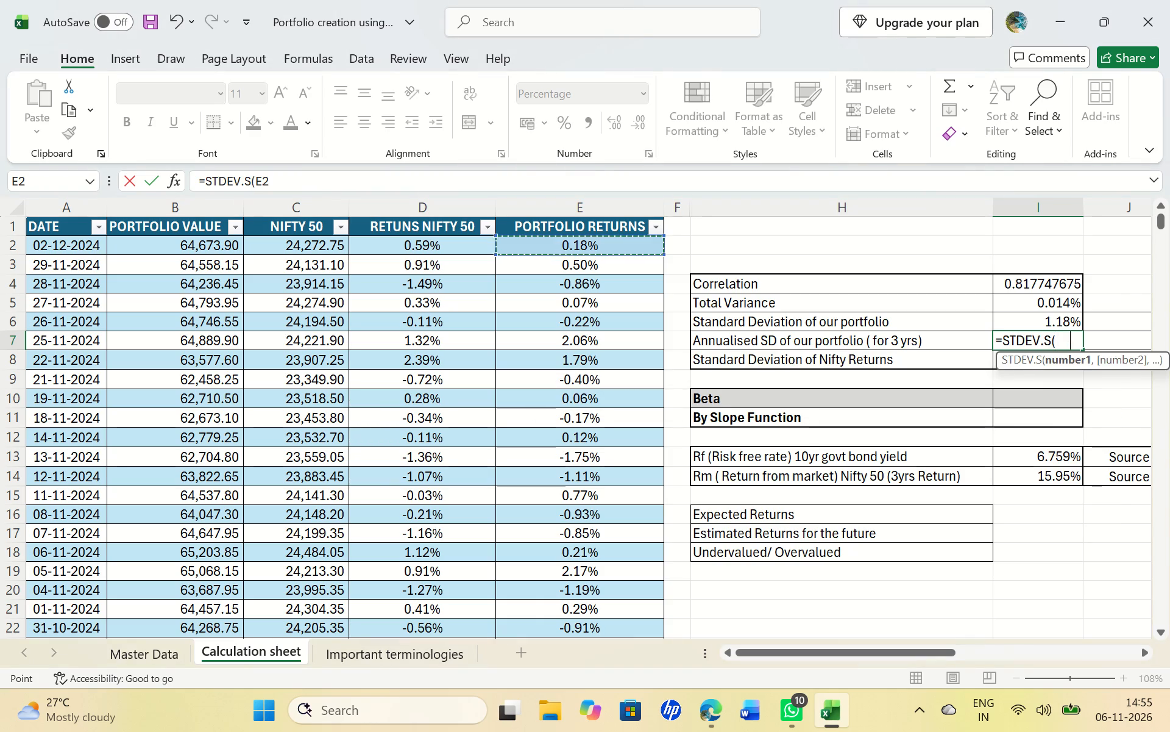
drag(607, 244, 544, 731)
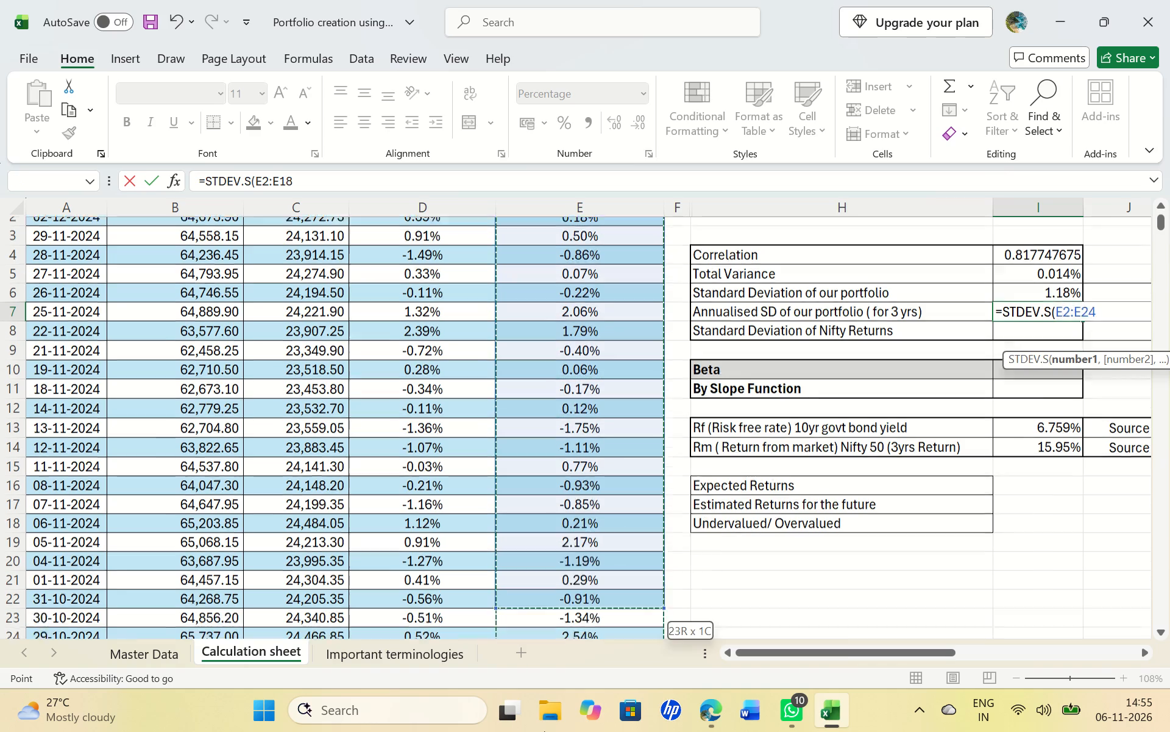
drag(544, 731, 517, 731)
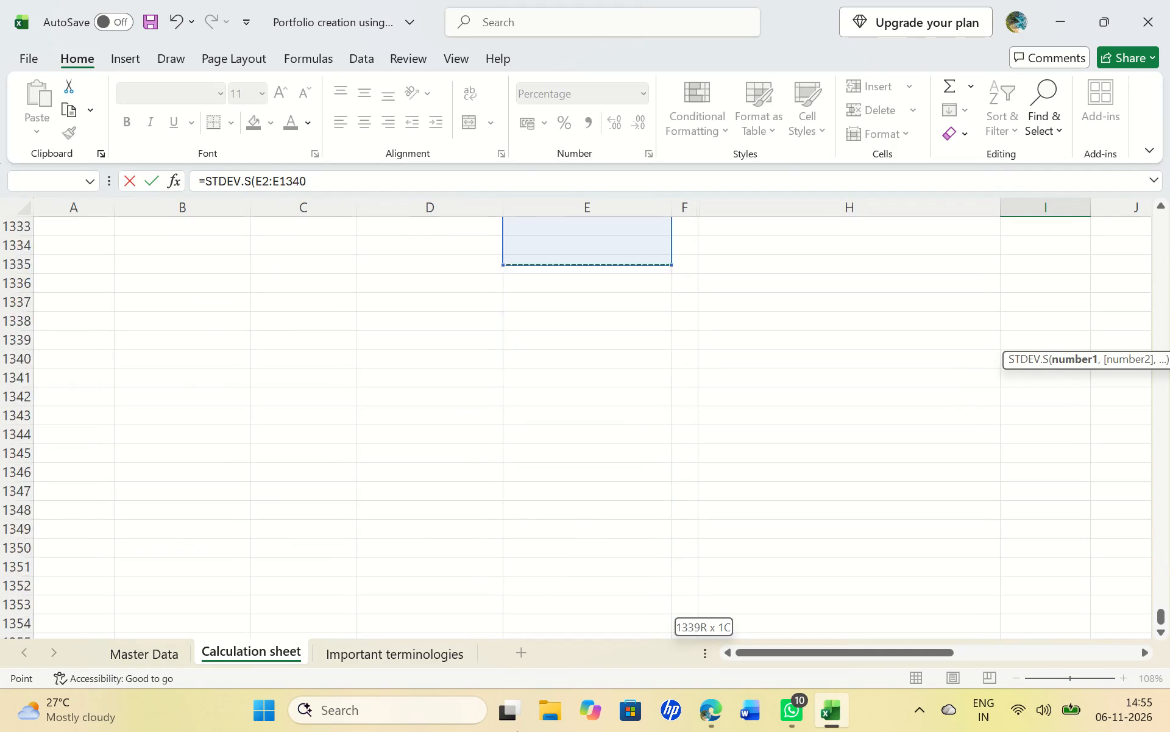
drag(517, 731, 516, 412)
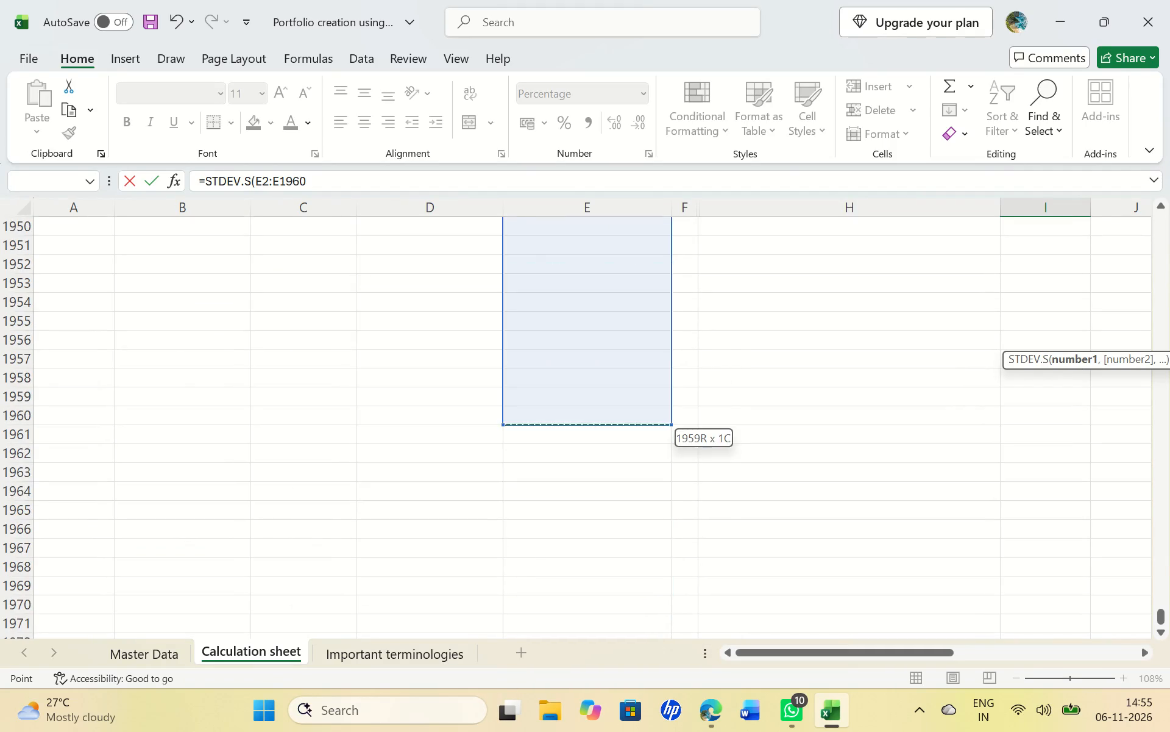
drag(516, 412, 588, 49)
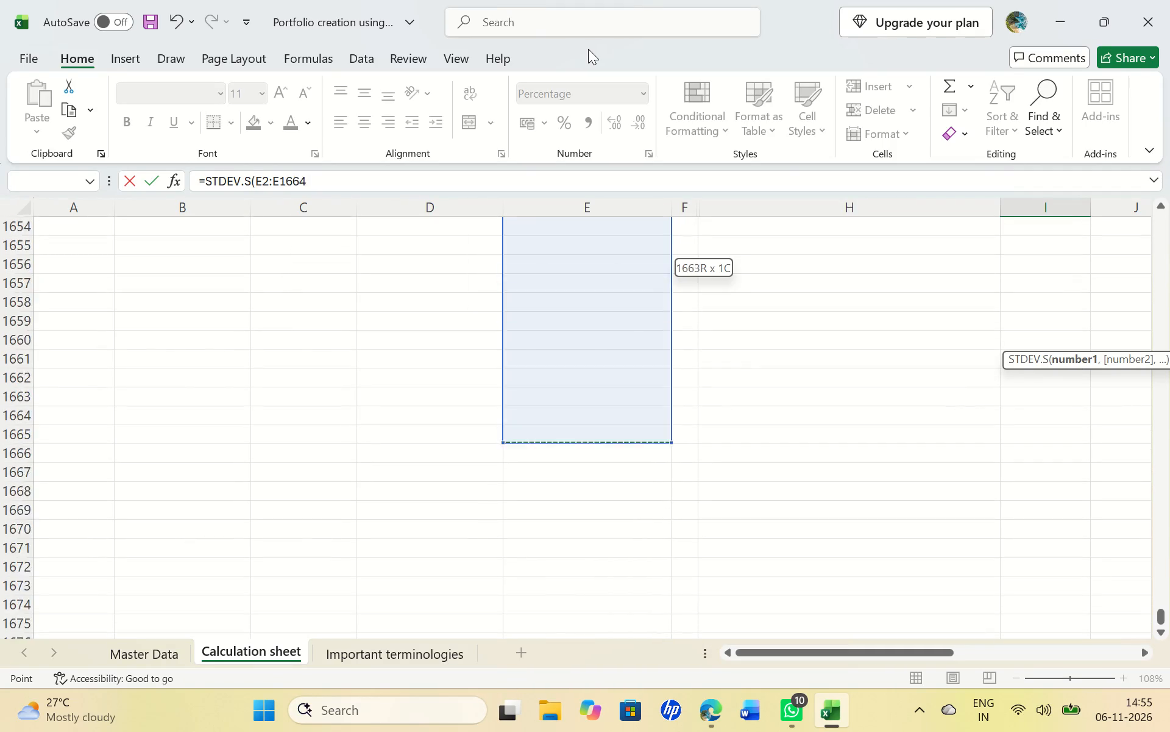
drag(588, 49, 628, 0)
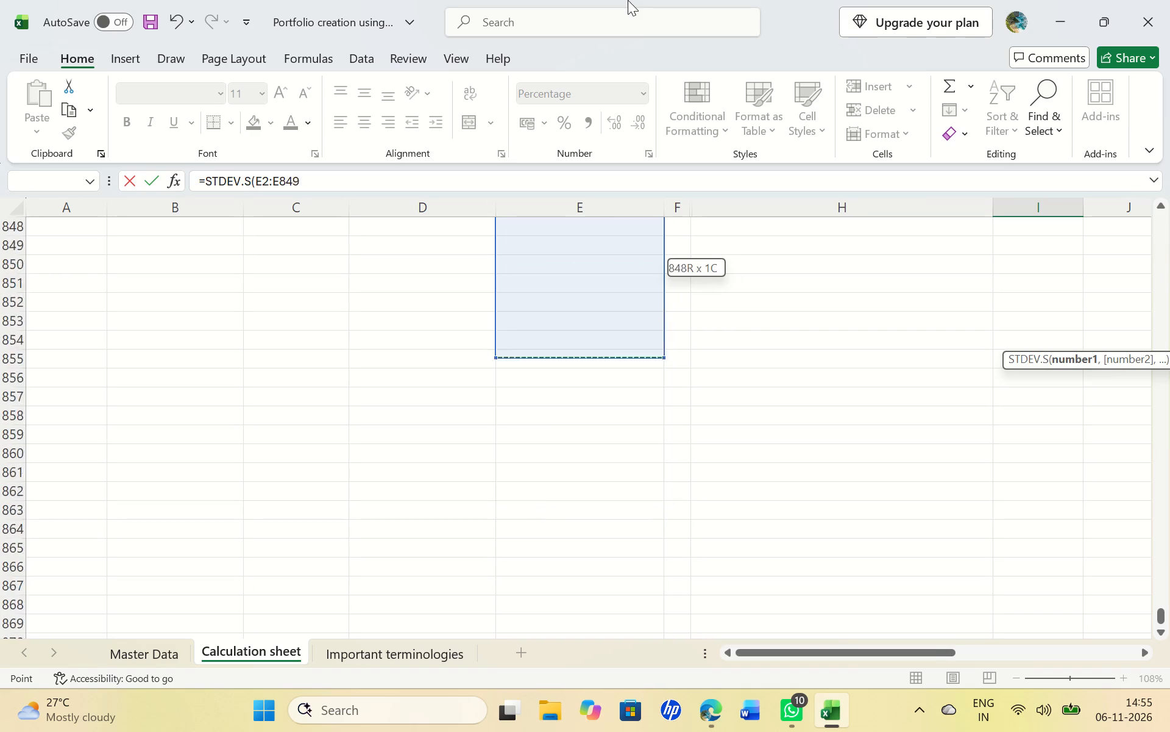
drag(628, 0, 623, 37)
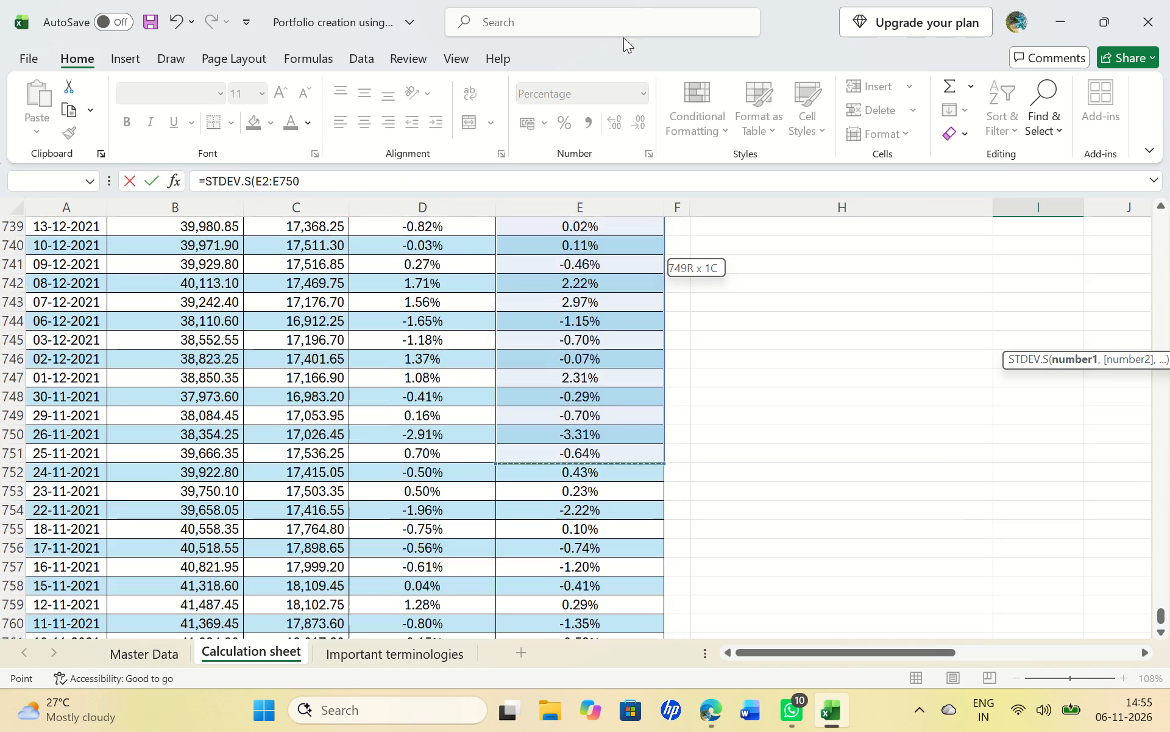
drag(623, 37, 562, 537)
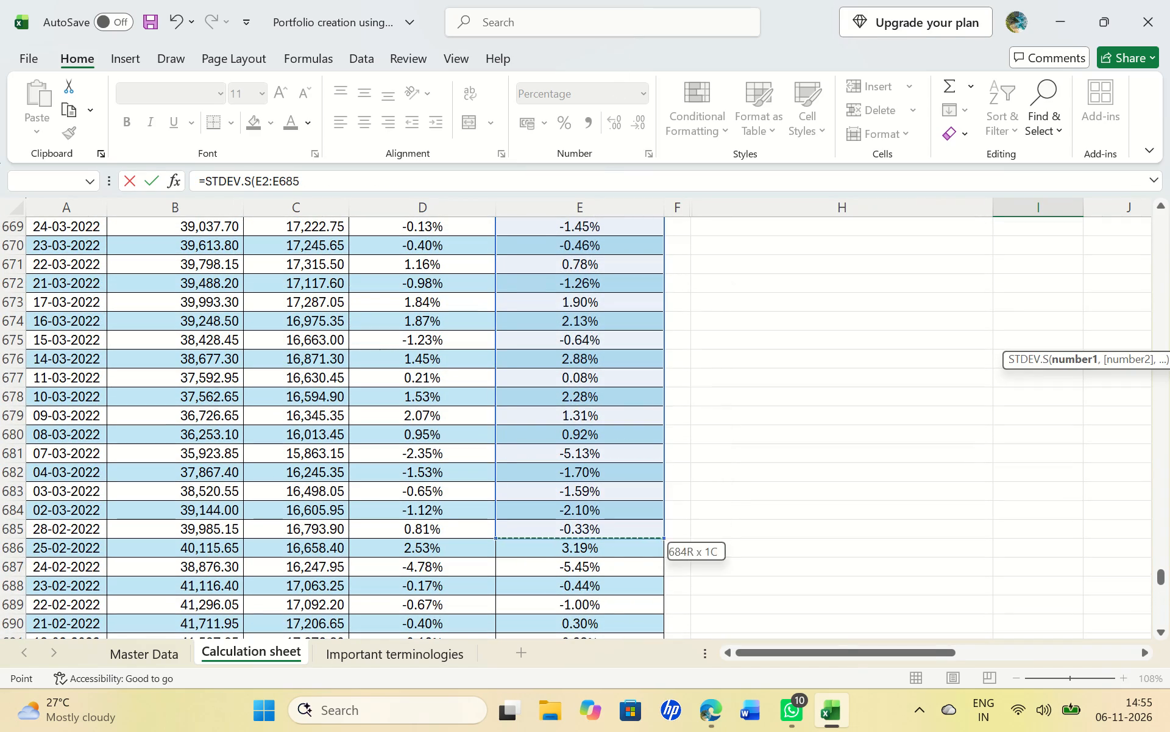
drag(562, 537, 551, 671)
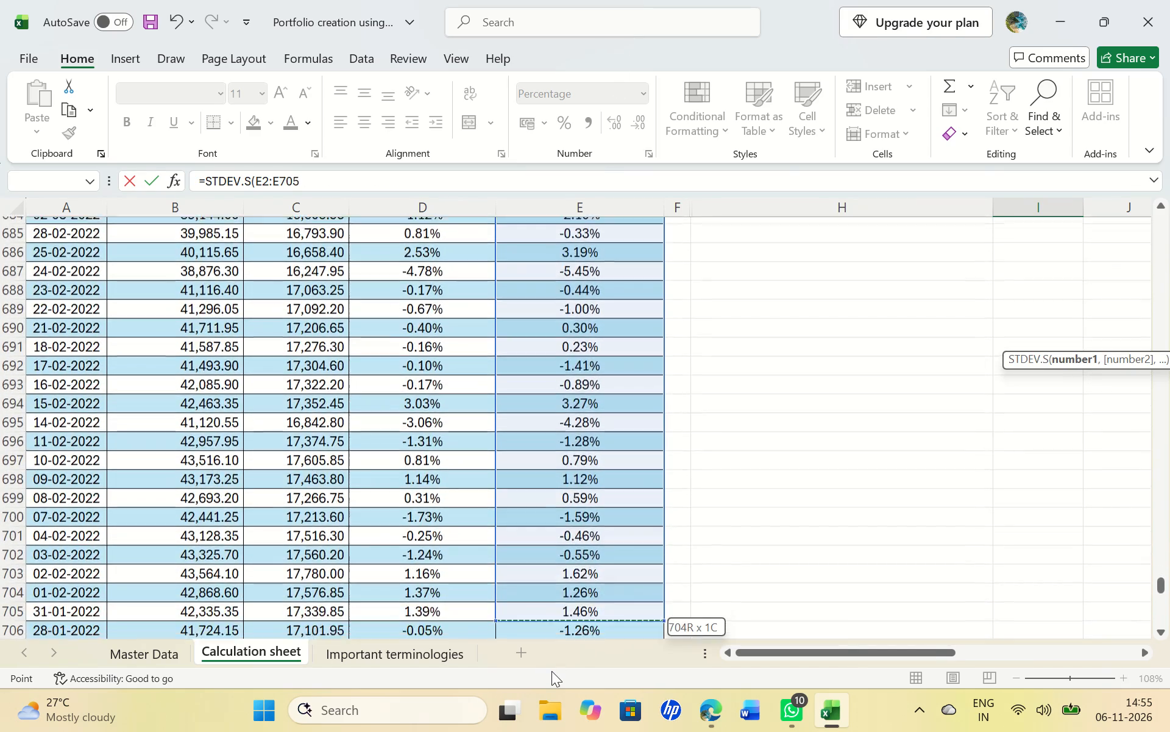
drag(551, 671, 547, 725)
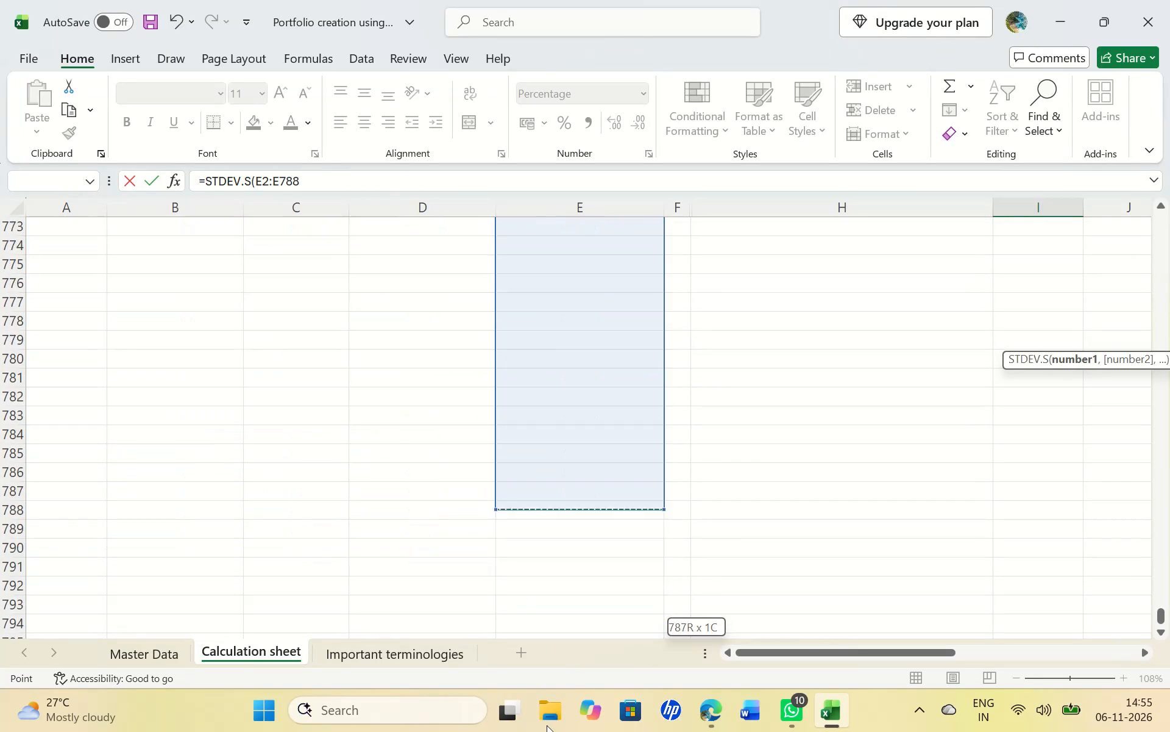
drag(547, 725, 573, 126)
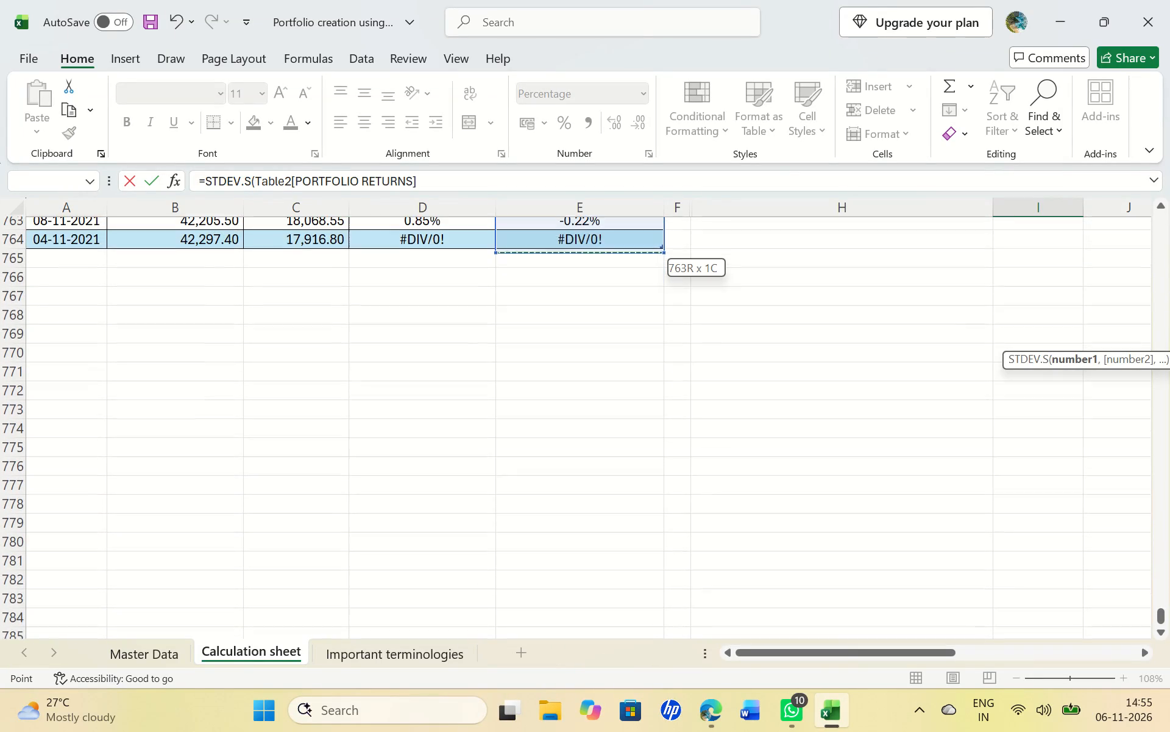
drag(573, 126, 547, 290)
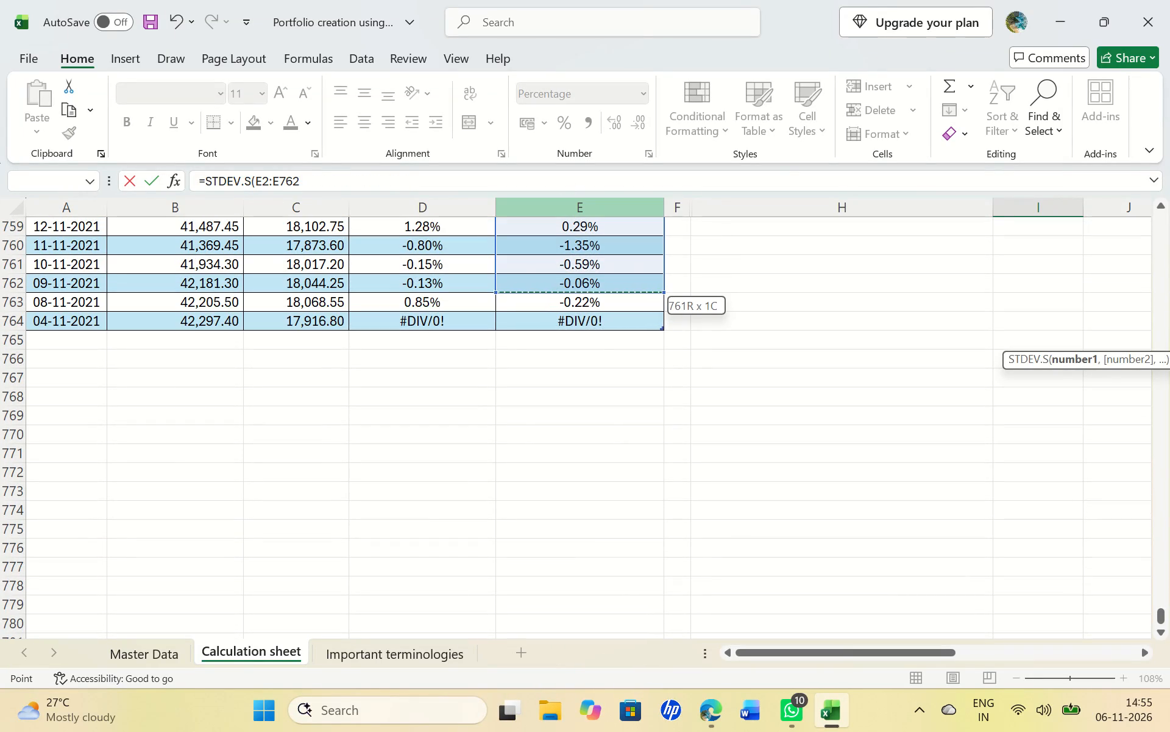
drag(547, 290, 547, 294)
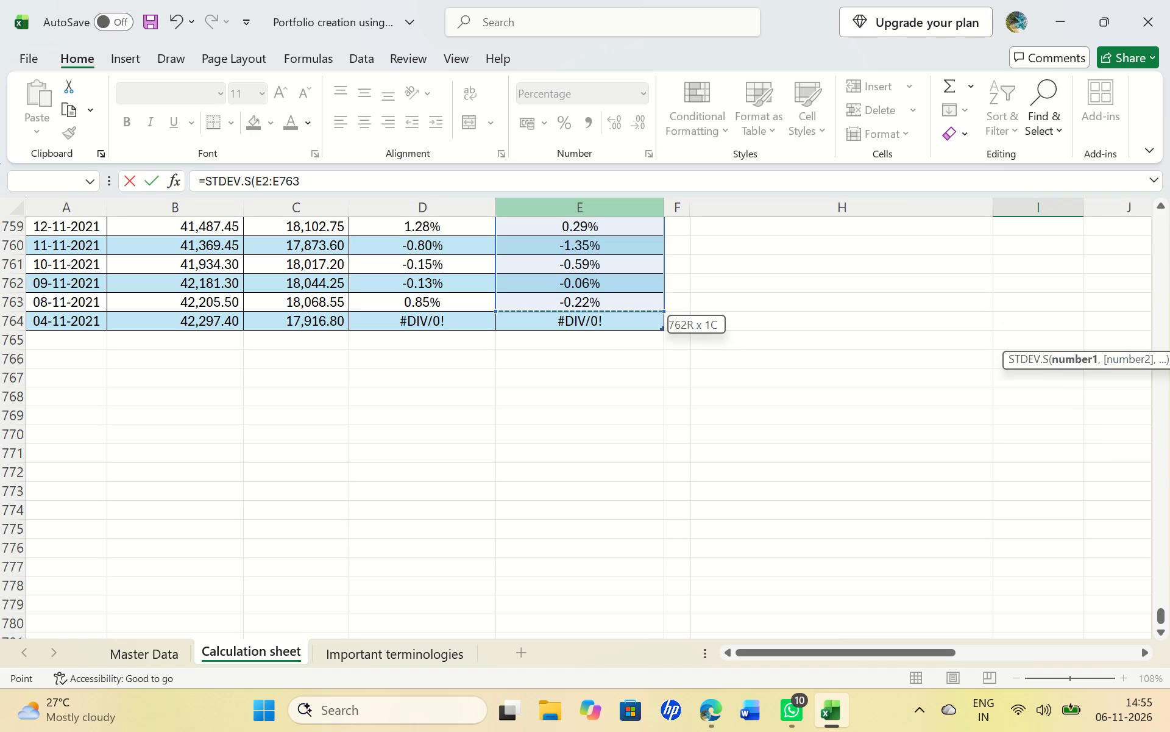
click(1163, 213)
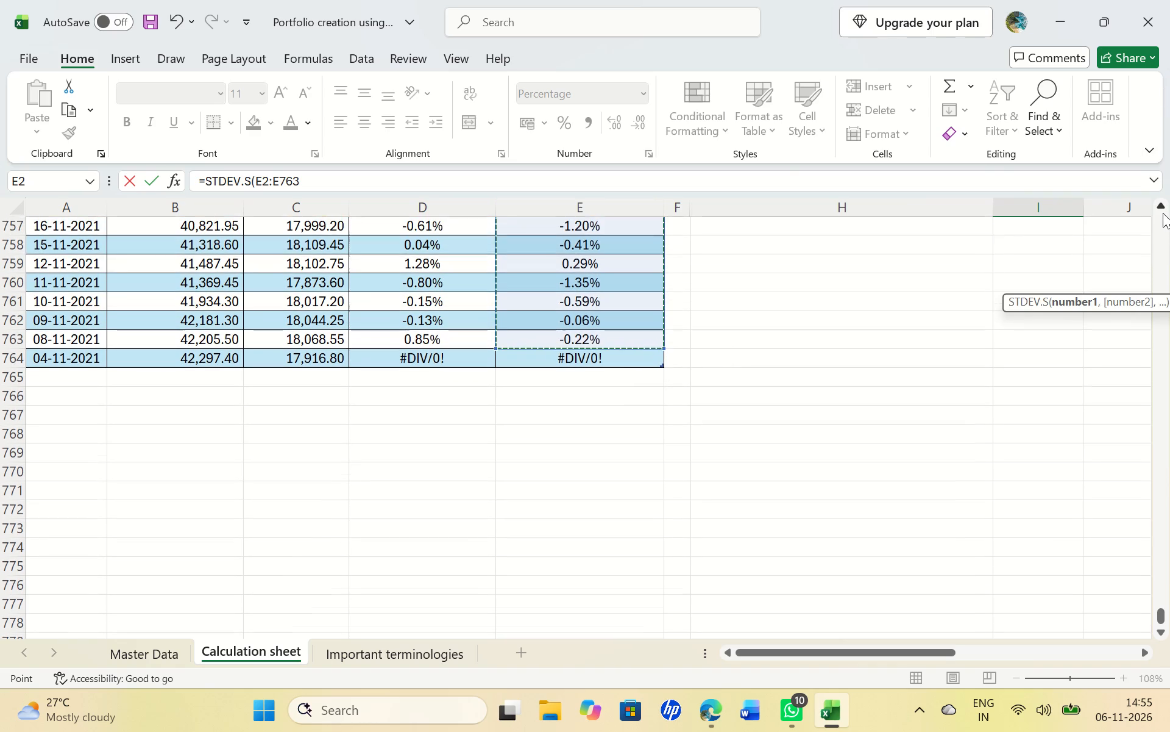
drag(1163, 213, 1159, 210)
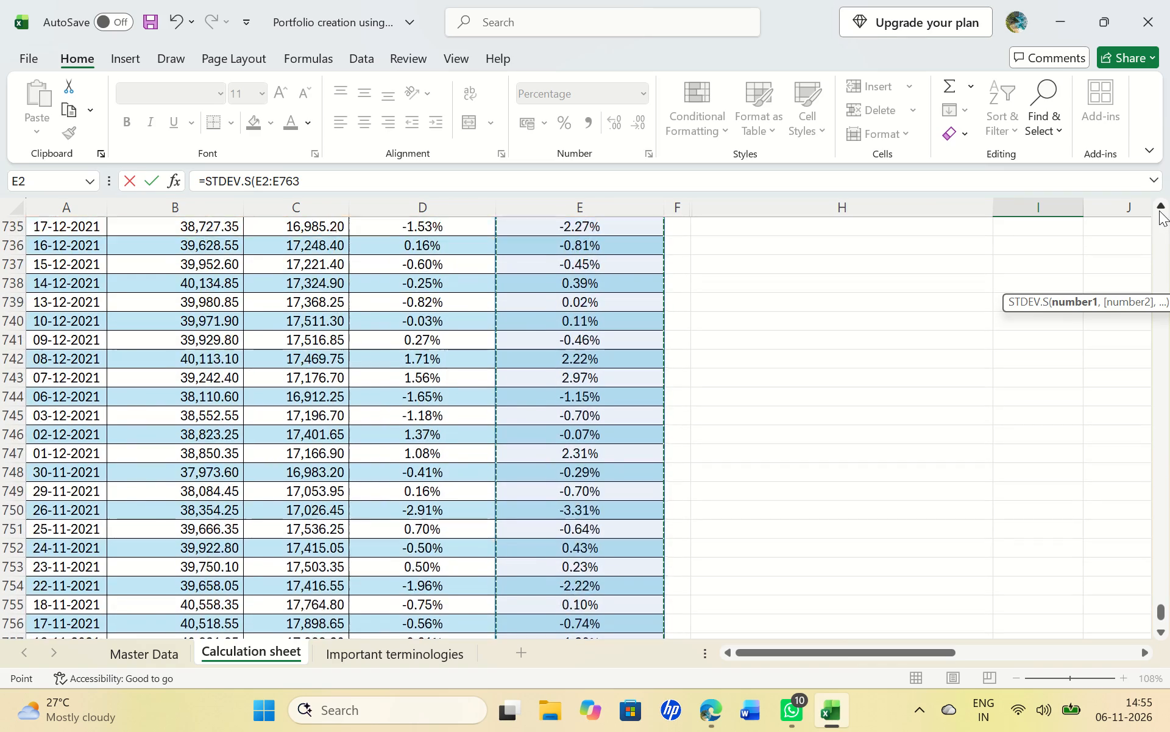
drag(1159, 210, 1165, 210)
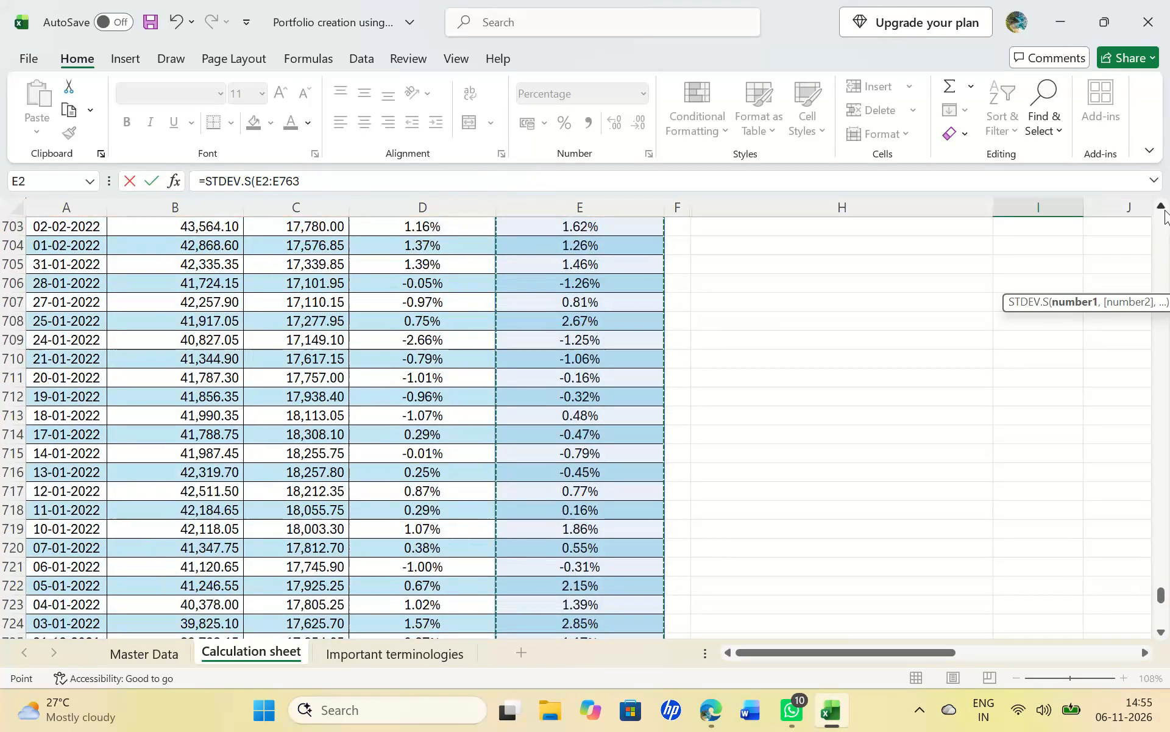
drag(1165, 210, 1167, 209)
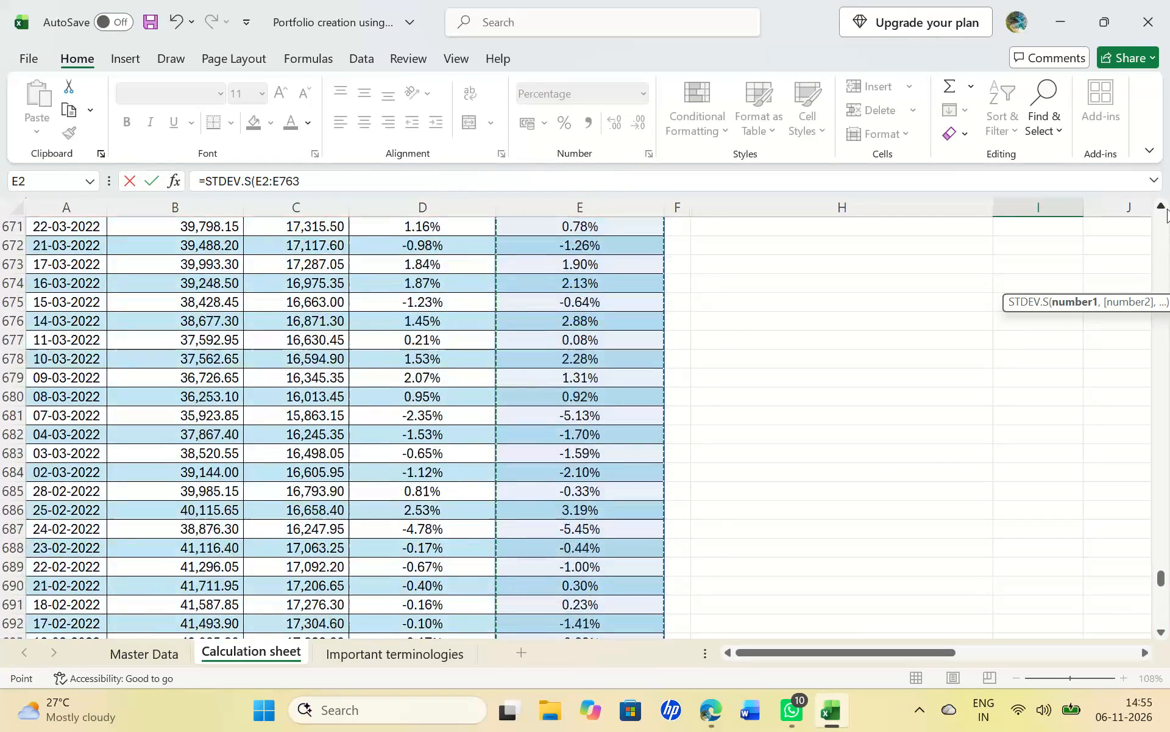
drag(1167, 209, 1168, 212)
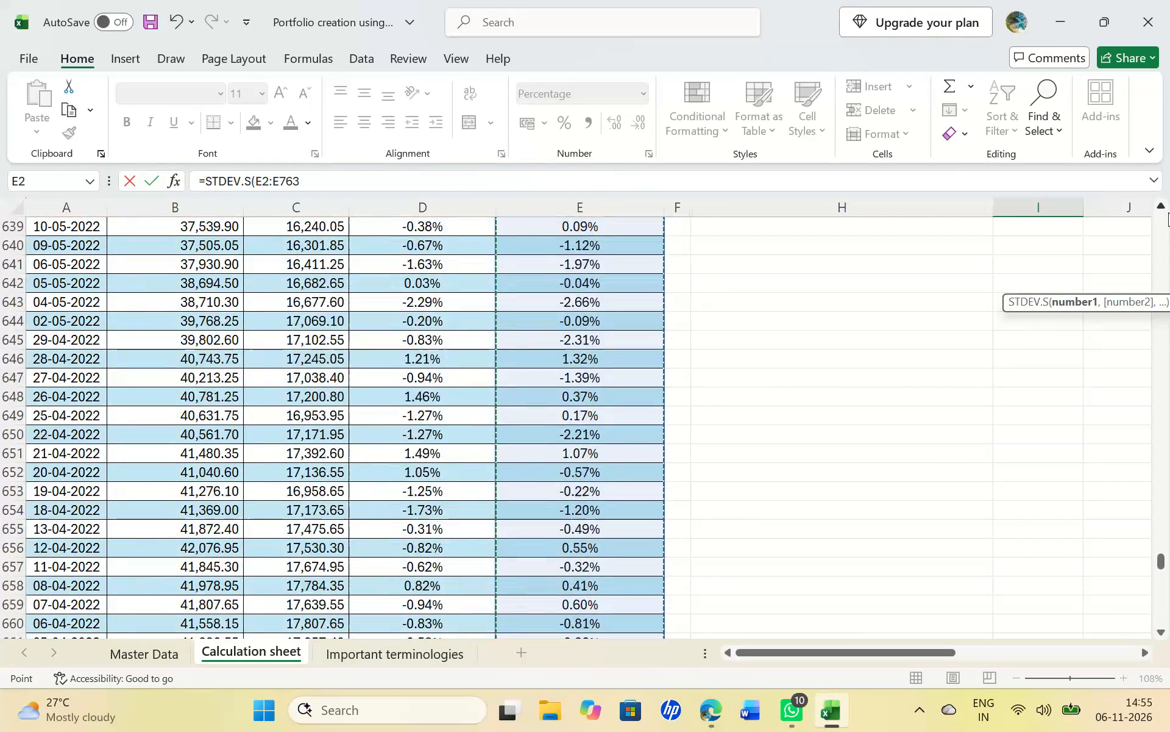
drag(1168, 212, 1169, 216)
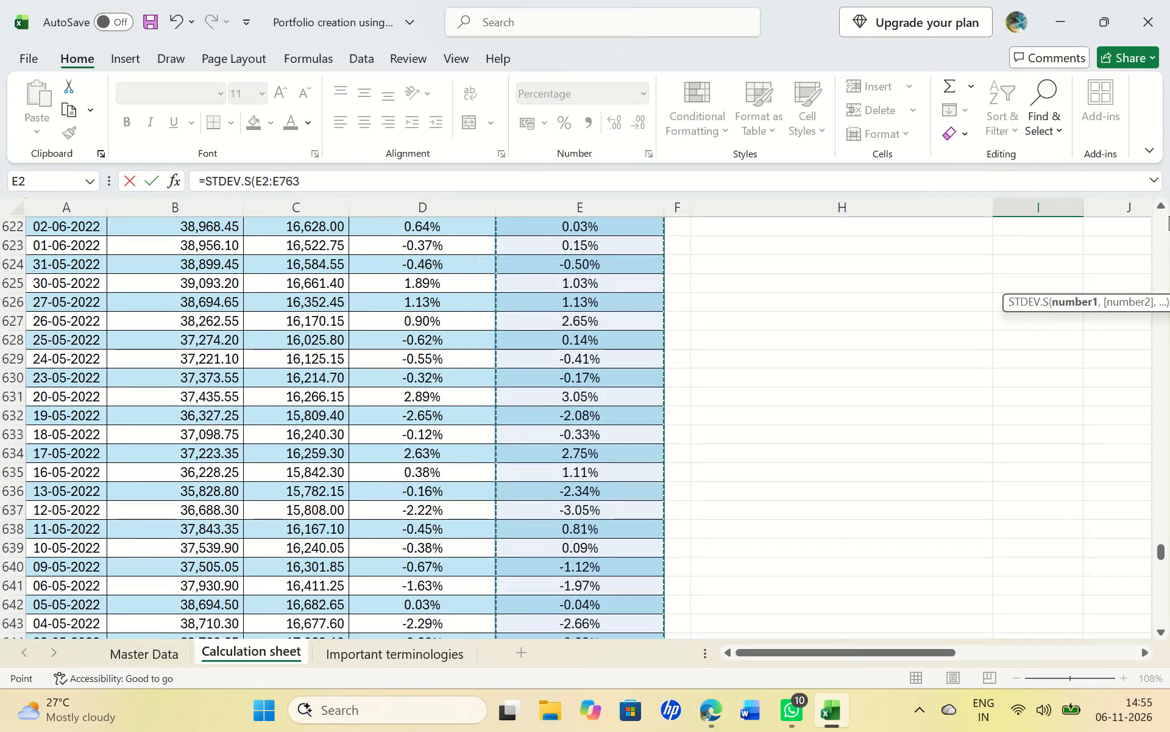
Return to the top of the calculation sheet to view the open STDEV.S formula in I7 beside the summary table.
drag(1169, 216, 1166, 224)
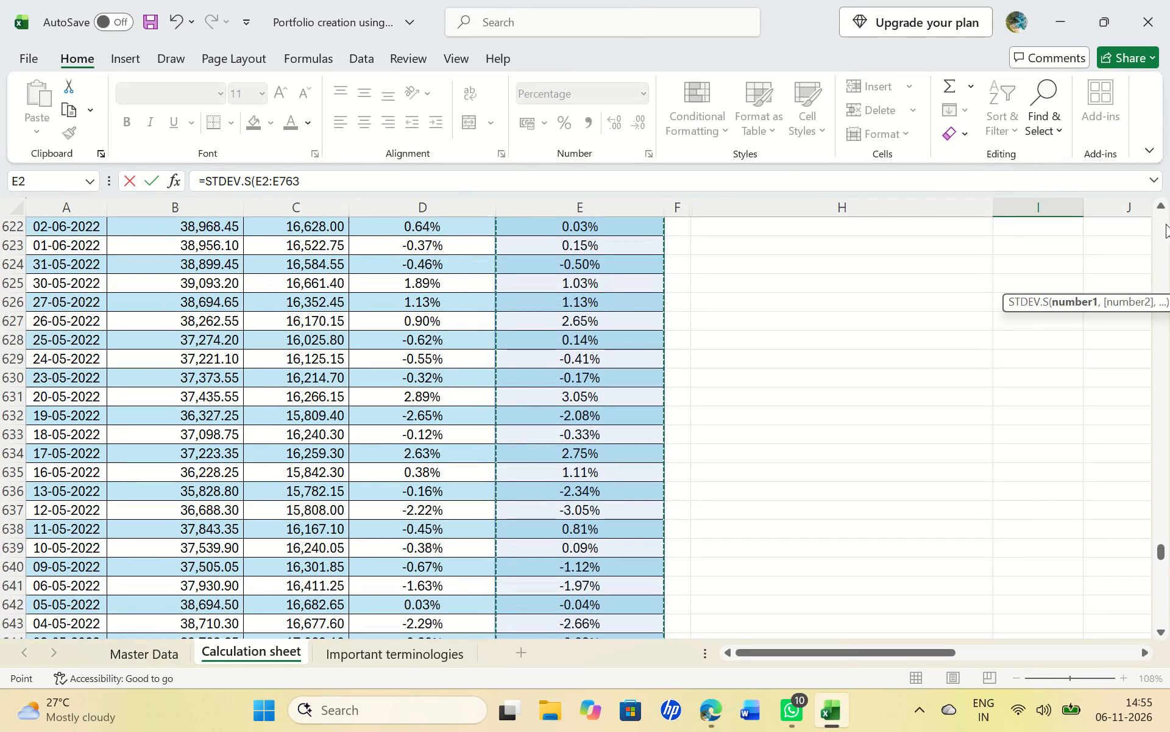
drag(1166, 224, 1155, 218)
double_click(1155, 218)
drag(1155, 218, 1155, 217)
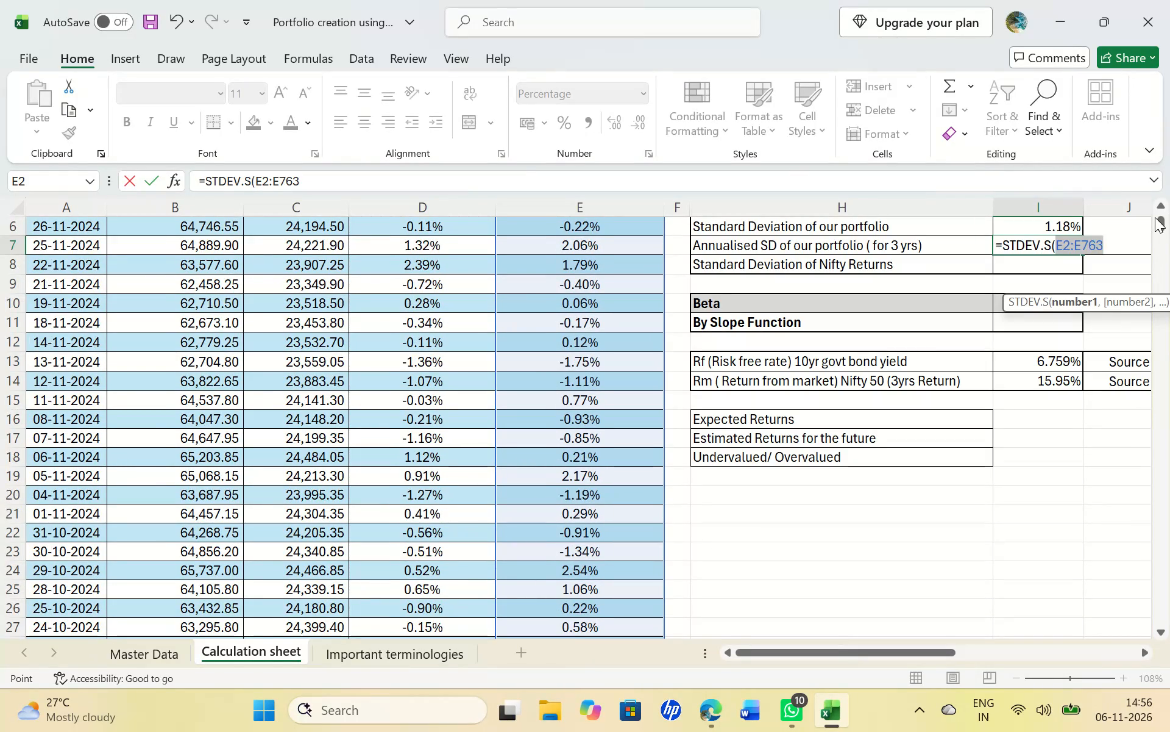
drag(1155, 217, 1155, 217)
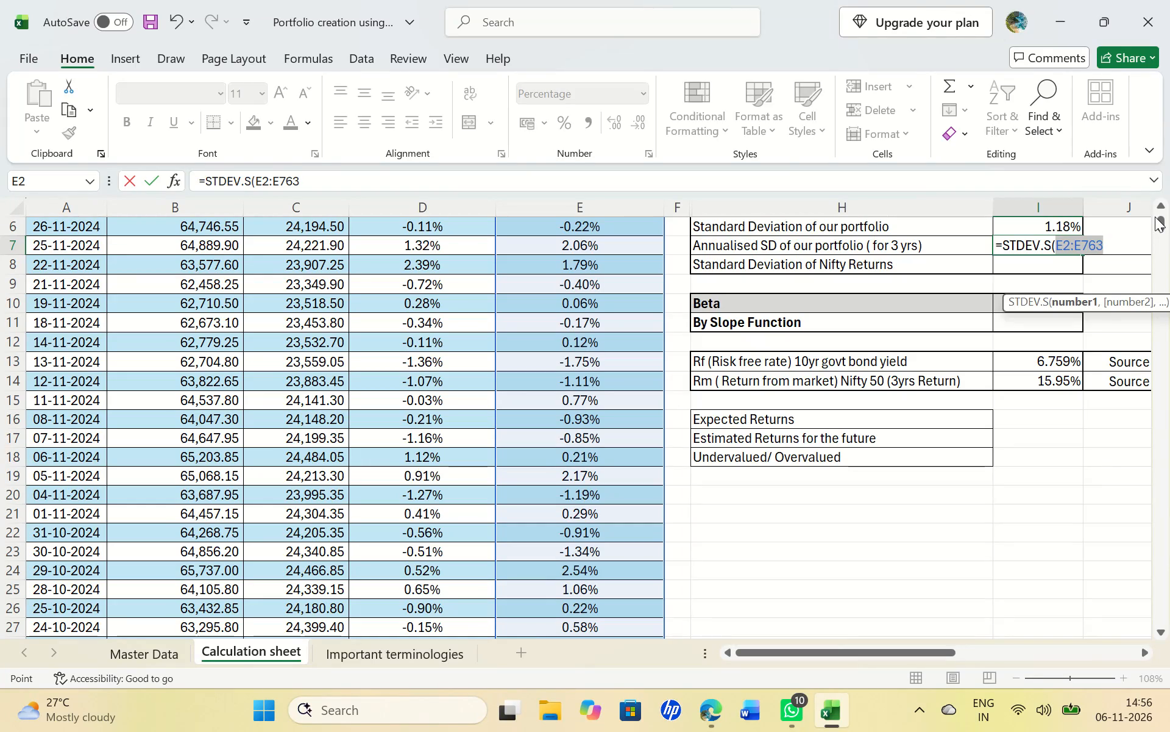
drag(1155, 217, 1154, 212)
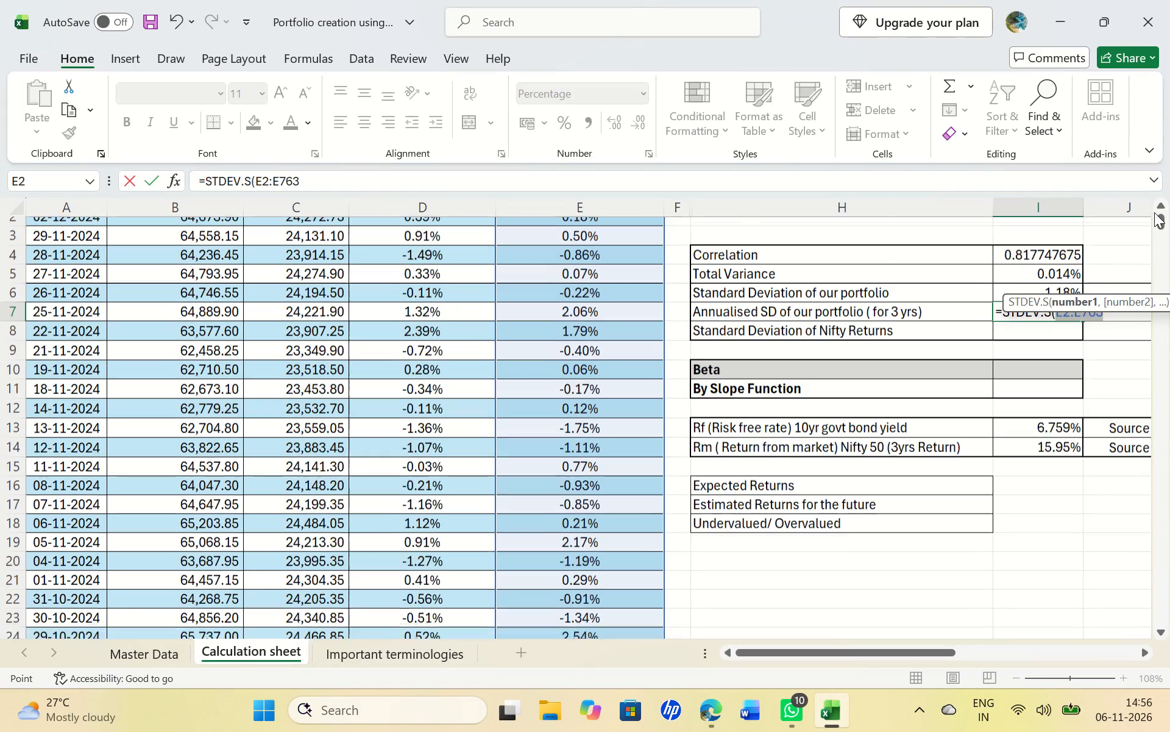
drag(1154, 212, 1155, 219)
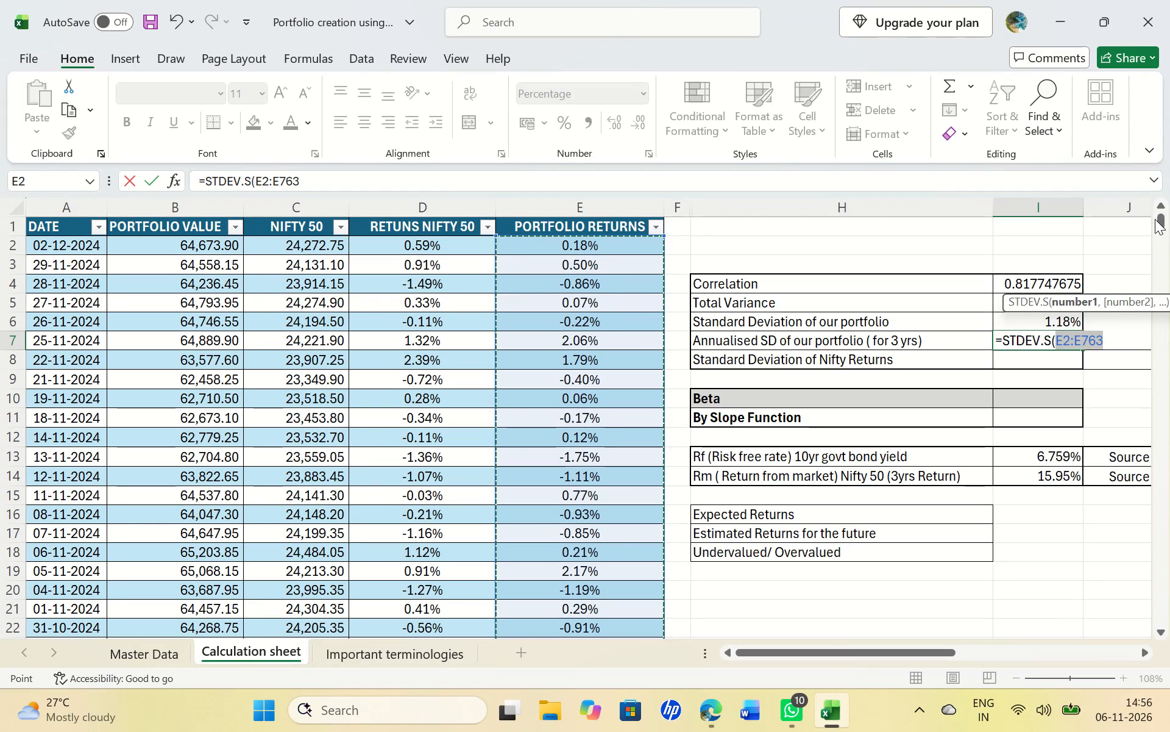
drag(1155, 219, 1164, 219)
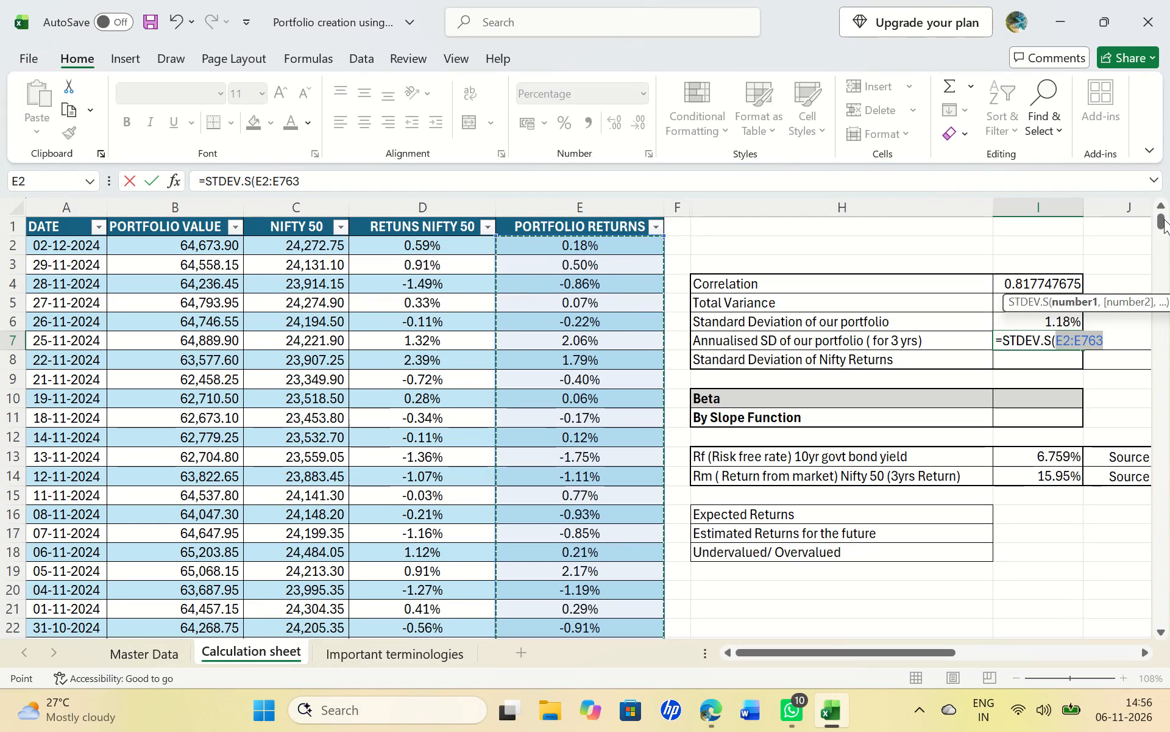
drag(1164, 219, 1155, 225)
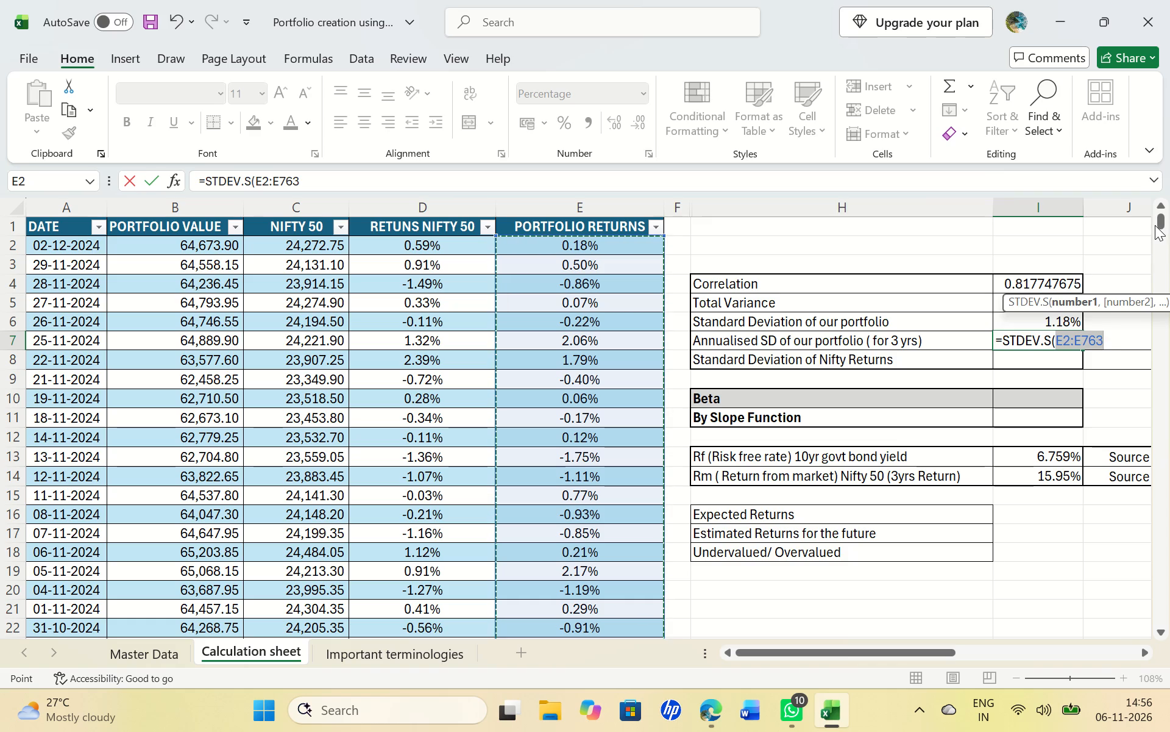
drag(1155, 225, 1155, 231)
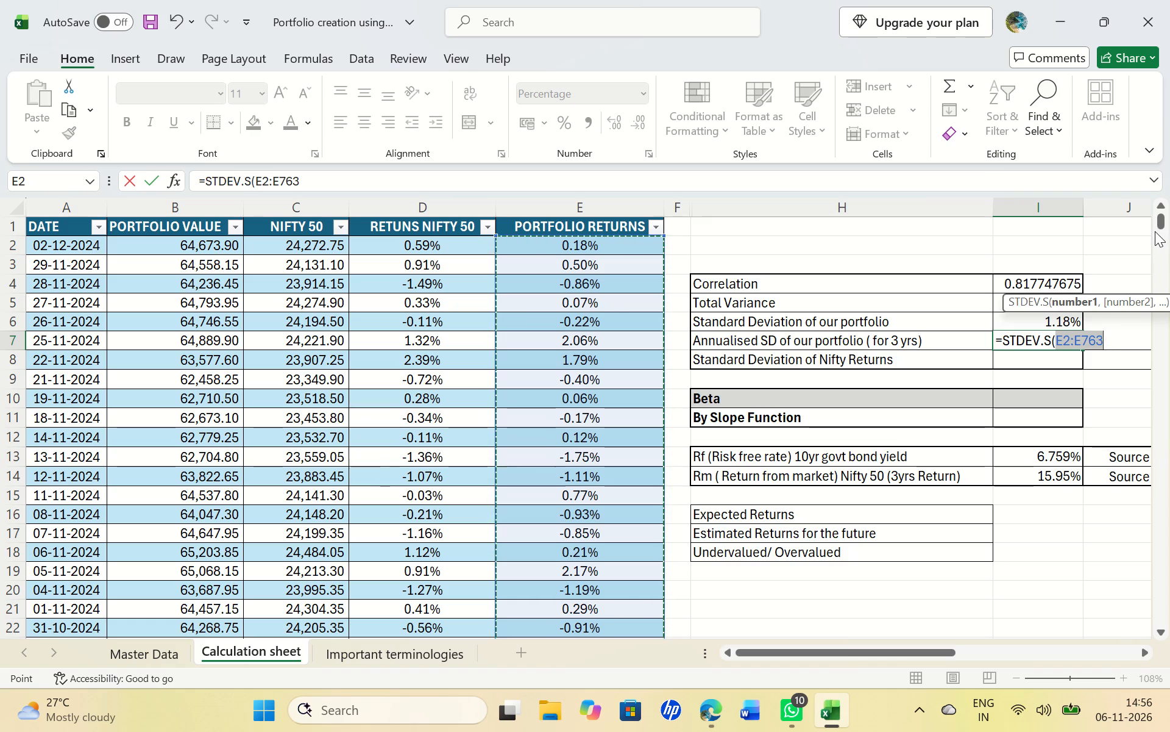
drag(1155, 231, 1146, 226)
drag(1146, 226, 1146, 225)
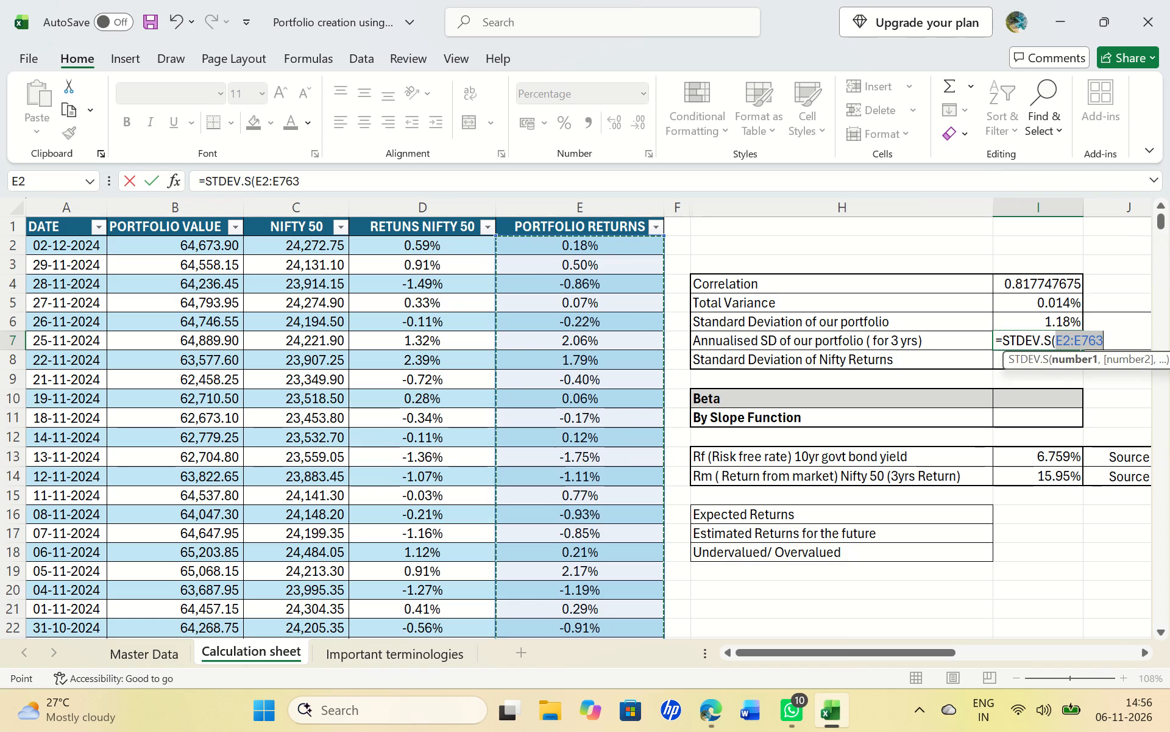
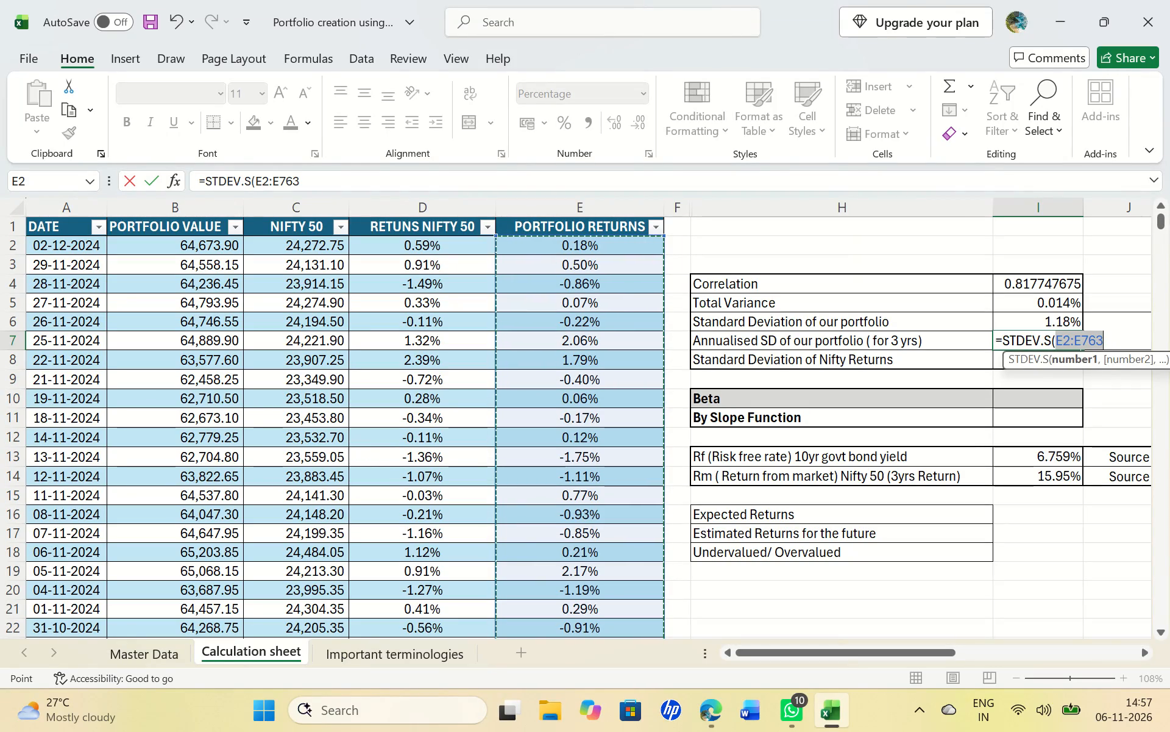
Complete the annualised portfolio SD formula in I7 as =STDEV.S(E2:E763)*SQRT(252).
key(shift+parenright)
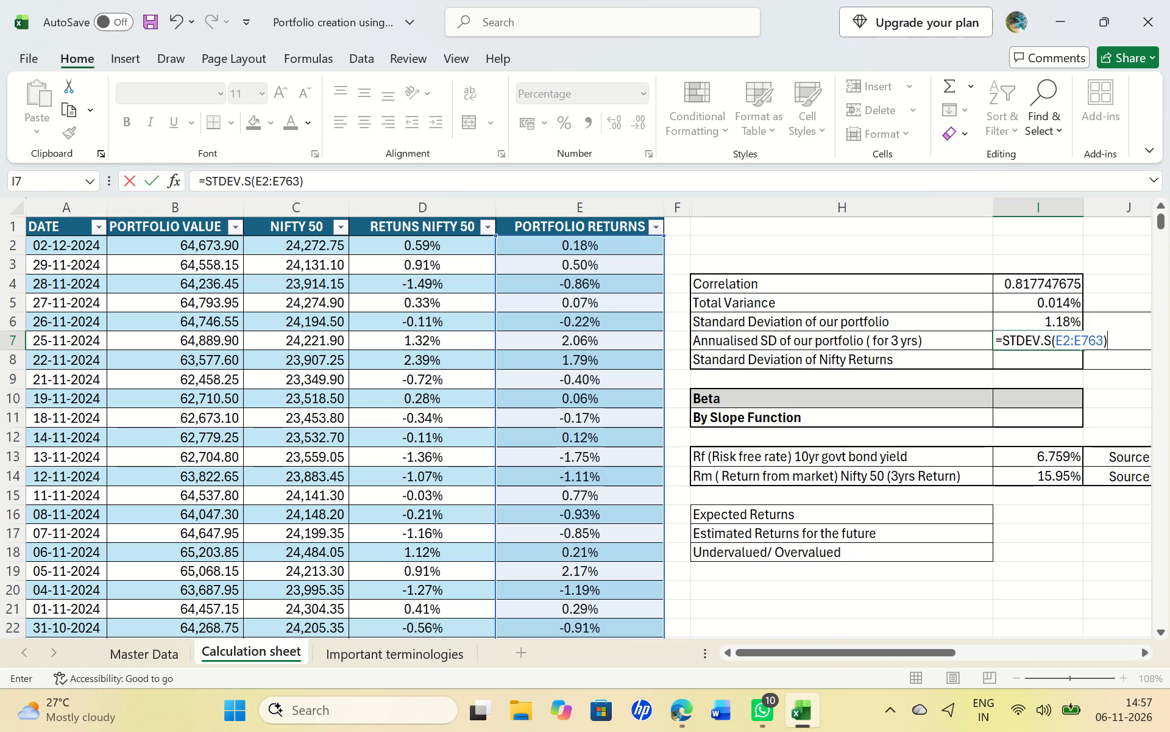
key(shift+asterisk)
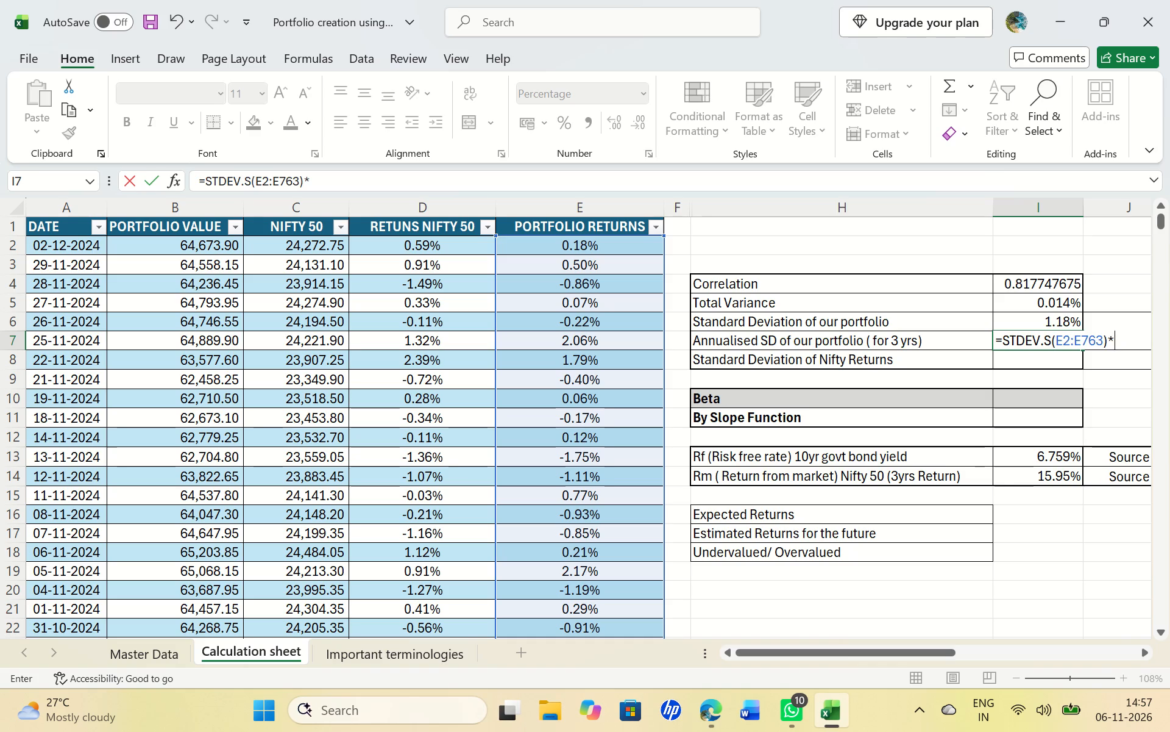
key(s)
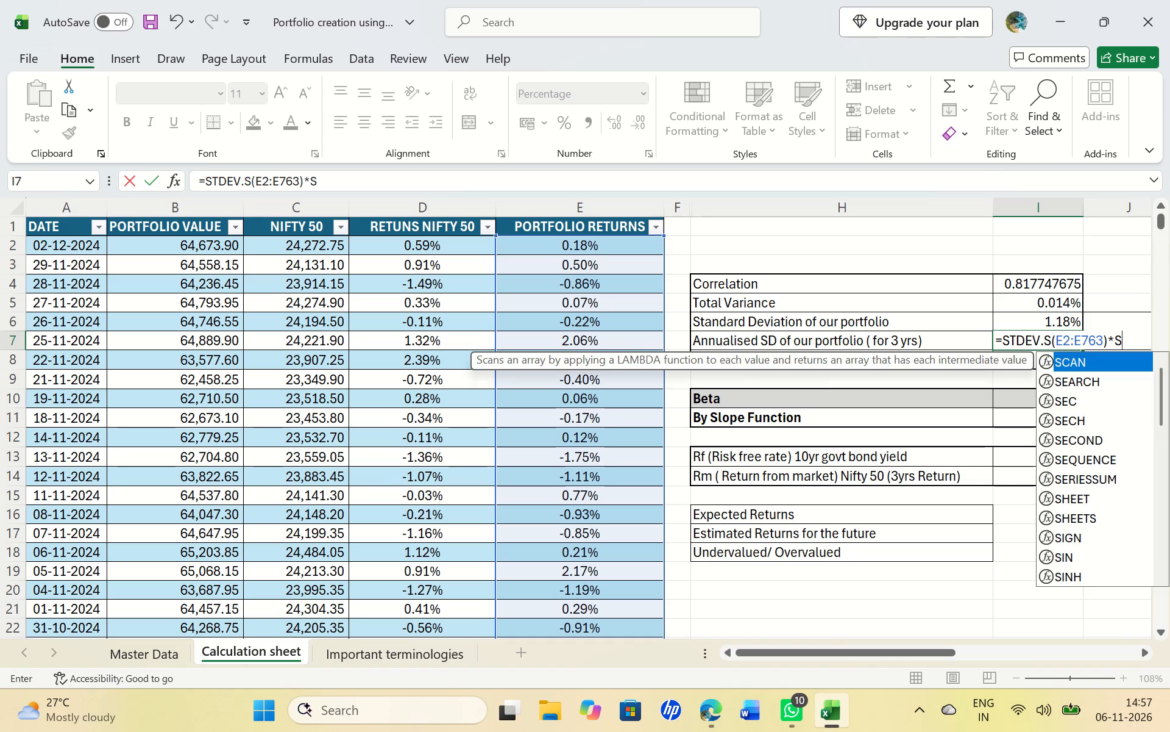
key(q)
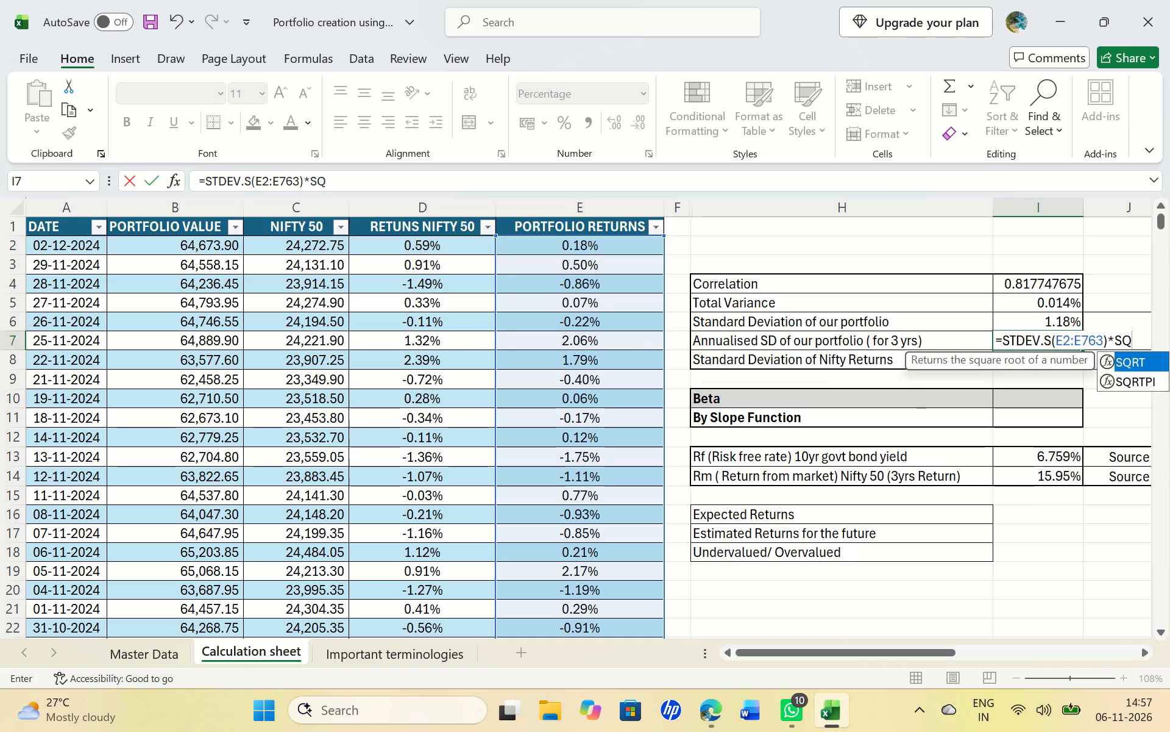
key(r)
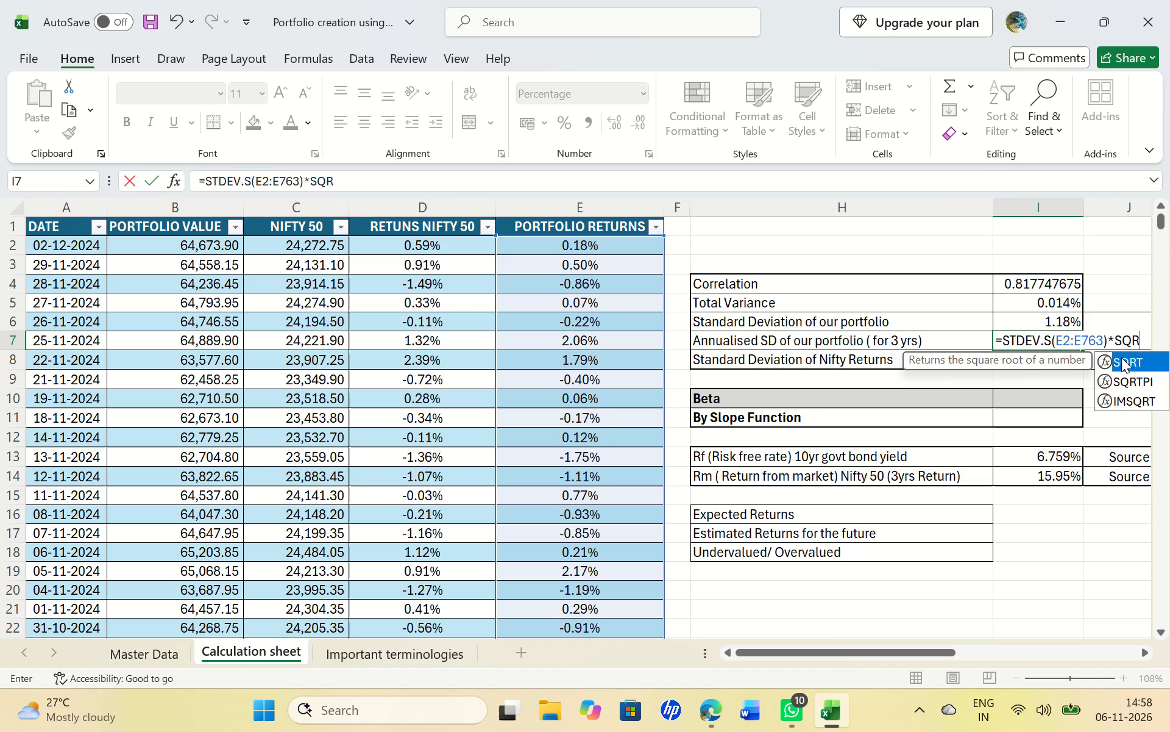
double_click(1121, 357)
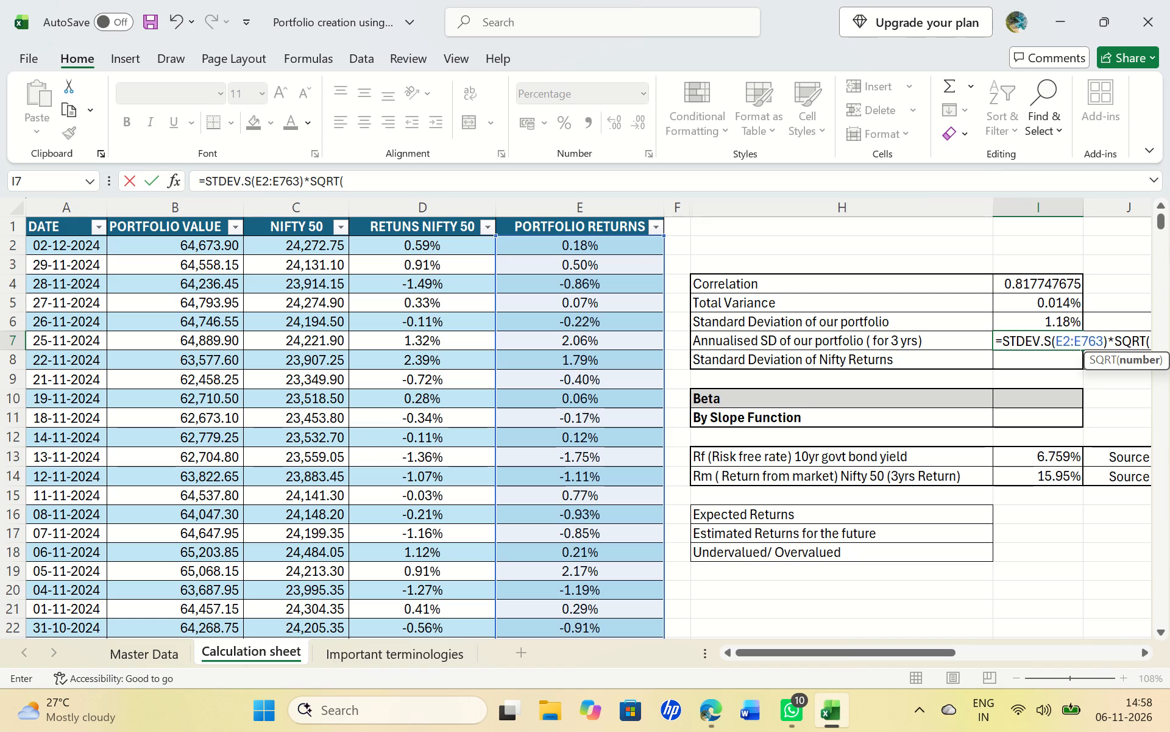
text(252)
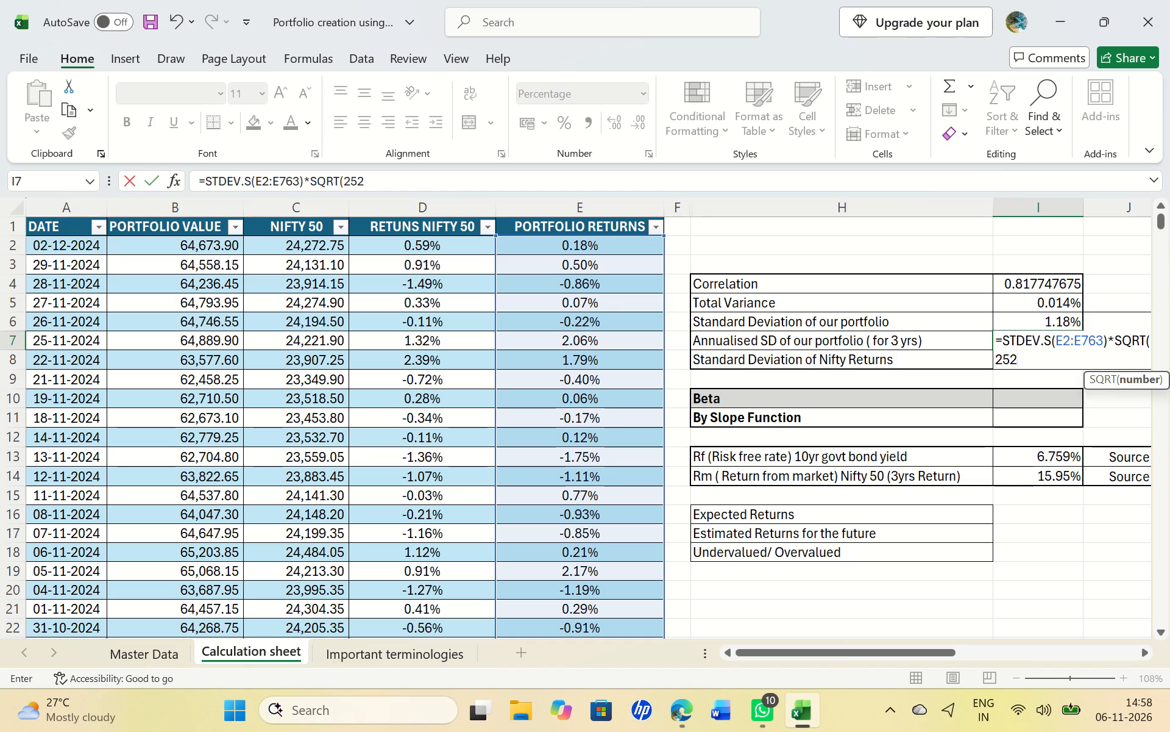
key(shift+parenright)
key(Return)
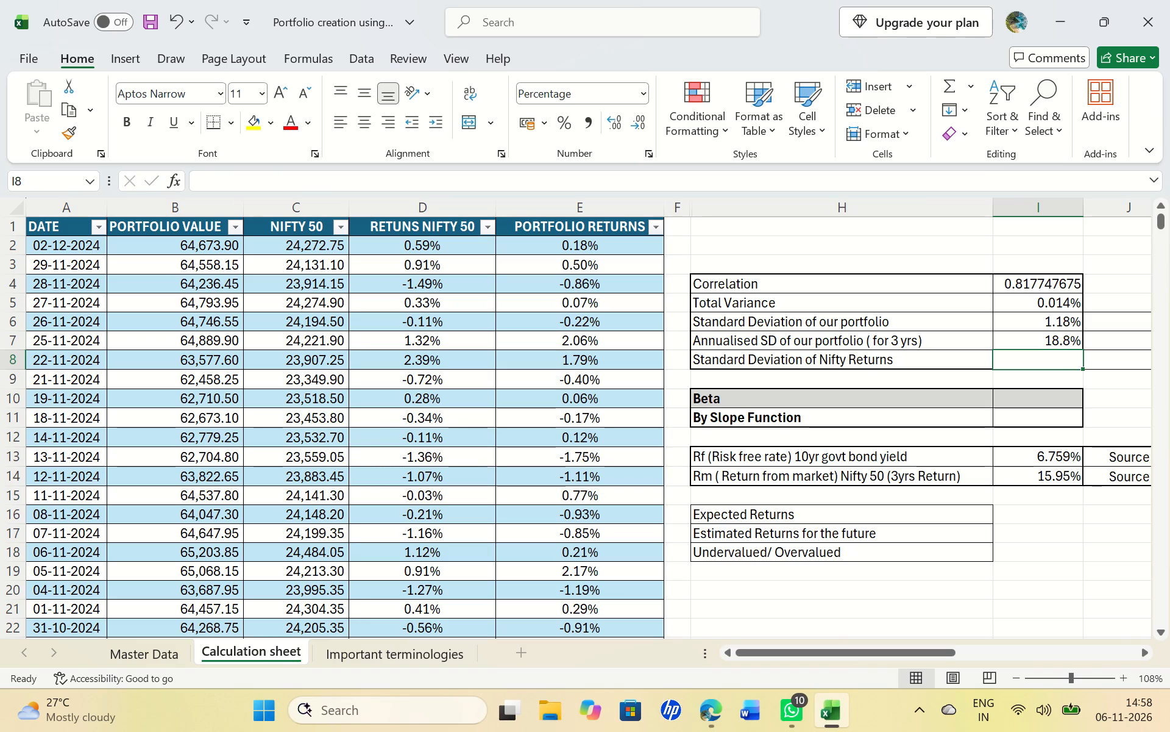
Select I8 for the Nifty returns standard deviation and examine the displayed formulas in column K.
click(1068, 364)
triple_click(1143, 654)
triple_click(1143, 654)
triple_click(1143, 654)
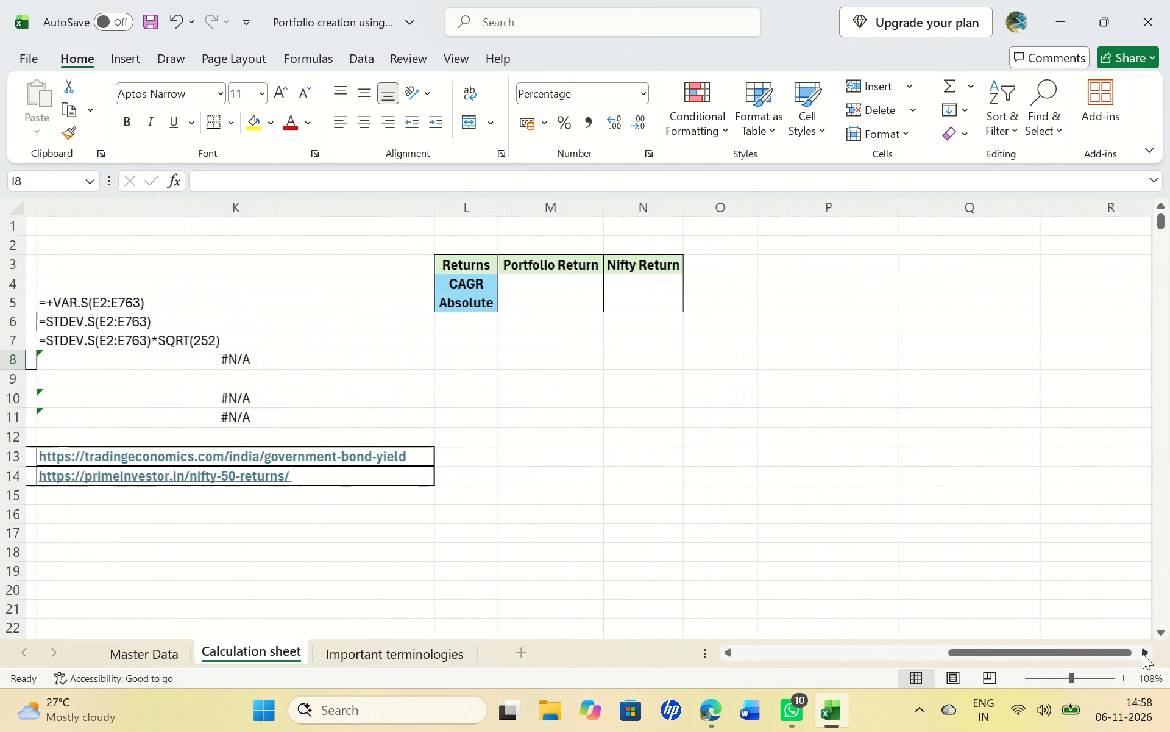
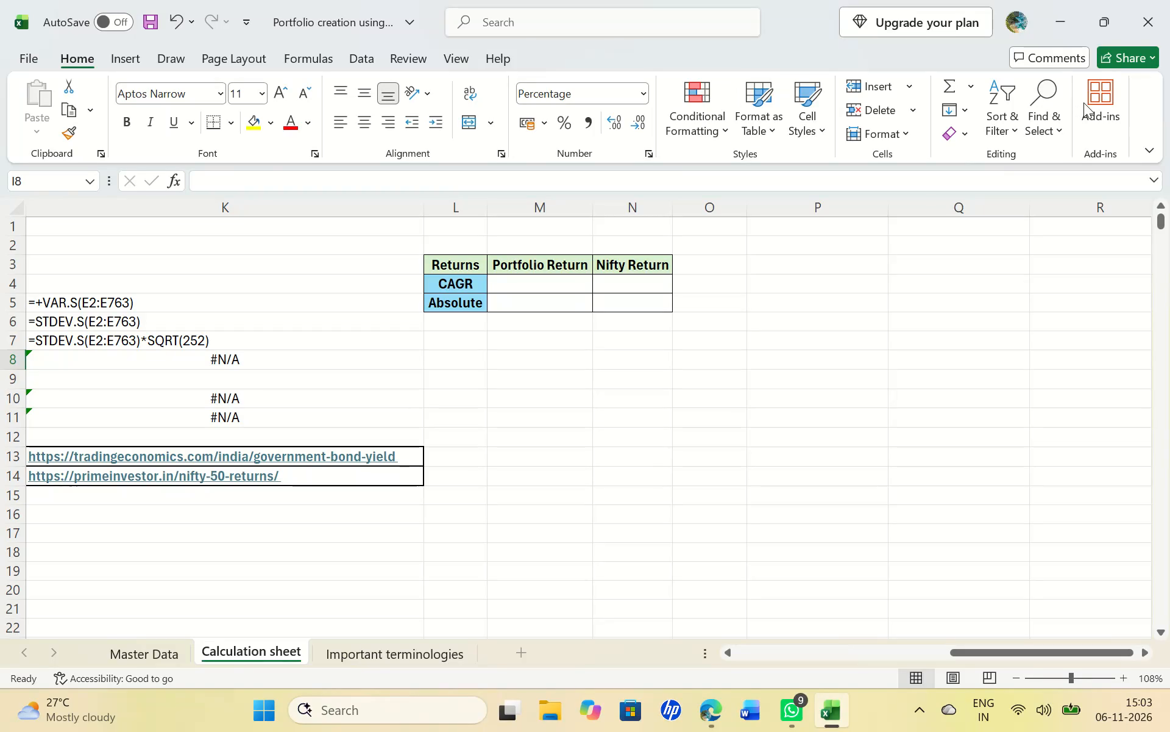
Close the portfolio creation workbook.
click(1137, 23)
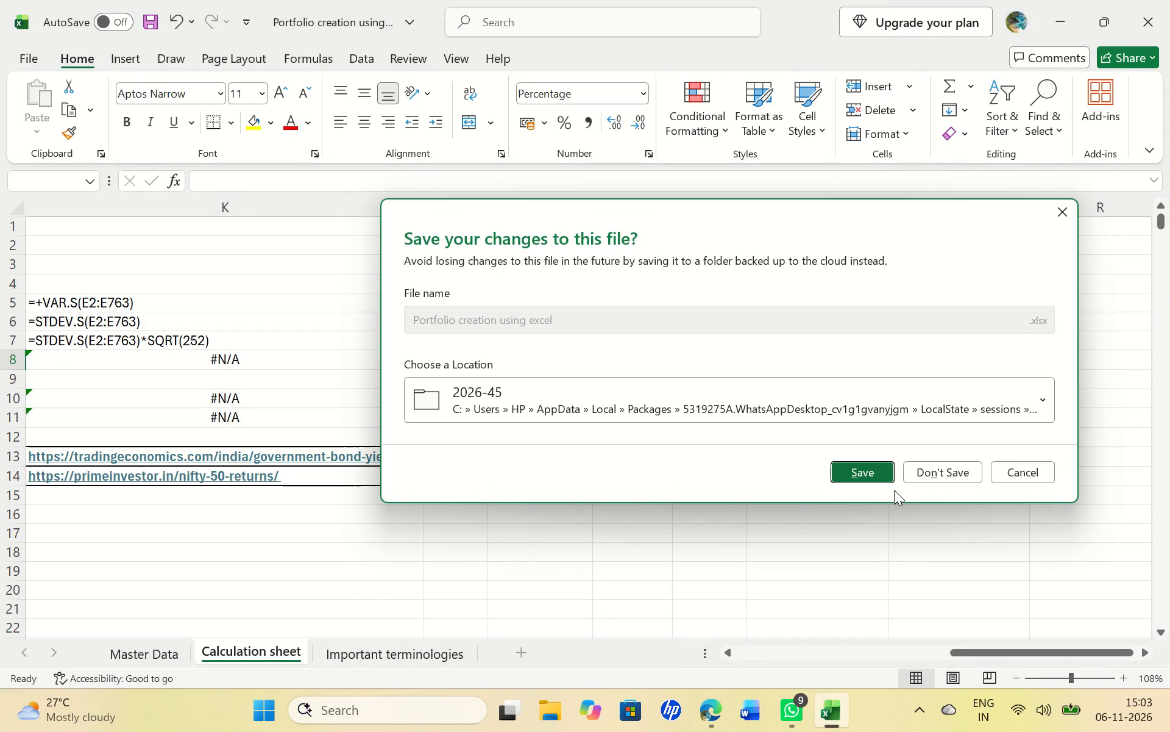
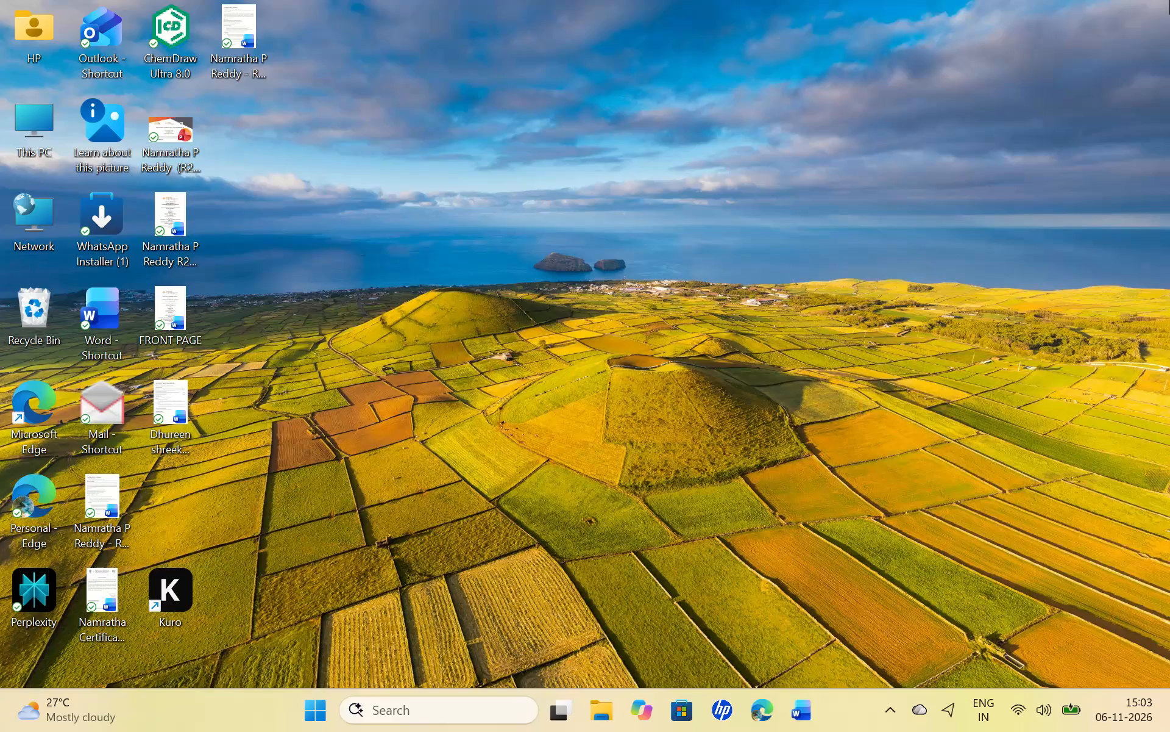
Open the Shut Down Windows dialog from the desktop.
key(alt+F4)
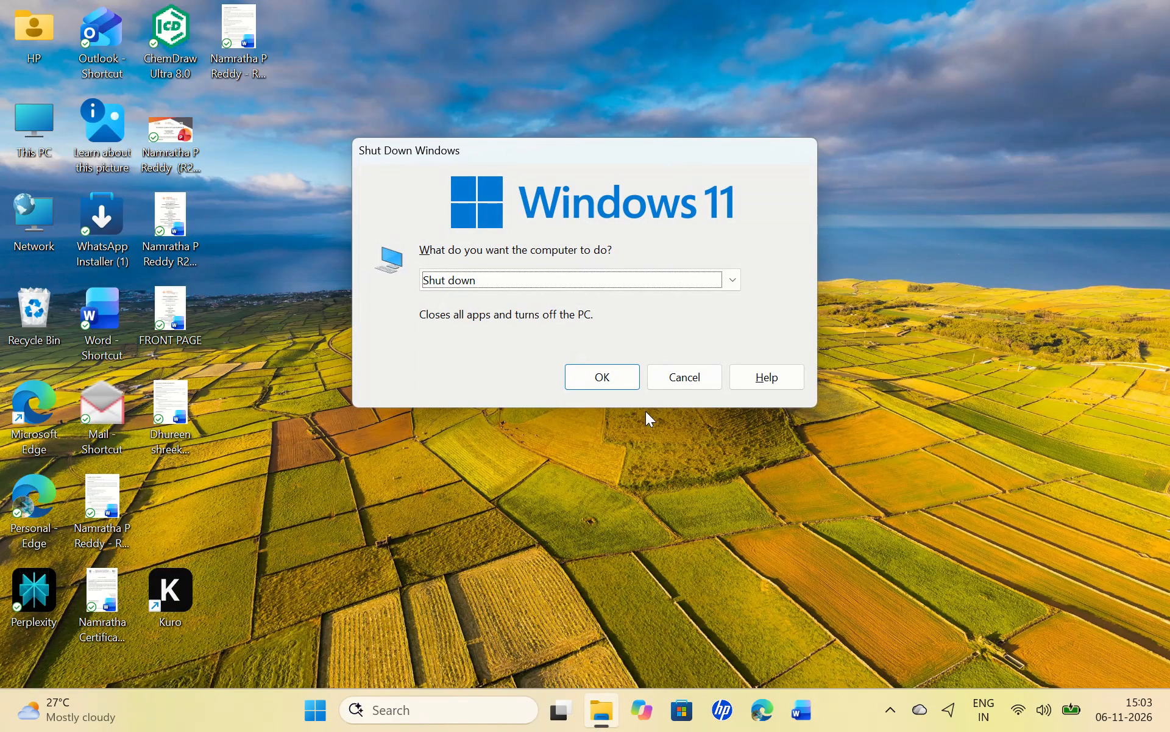